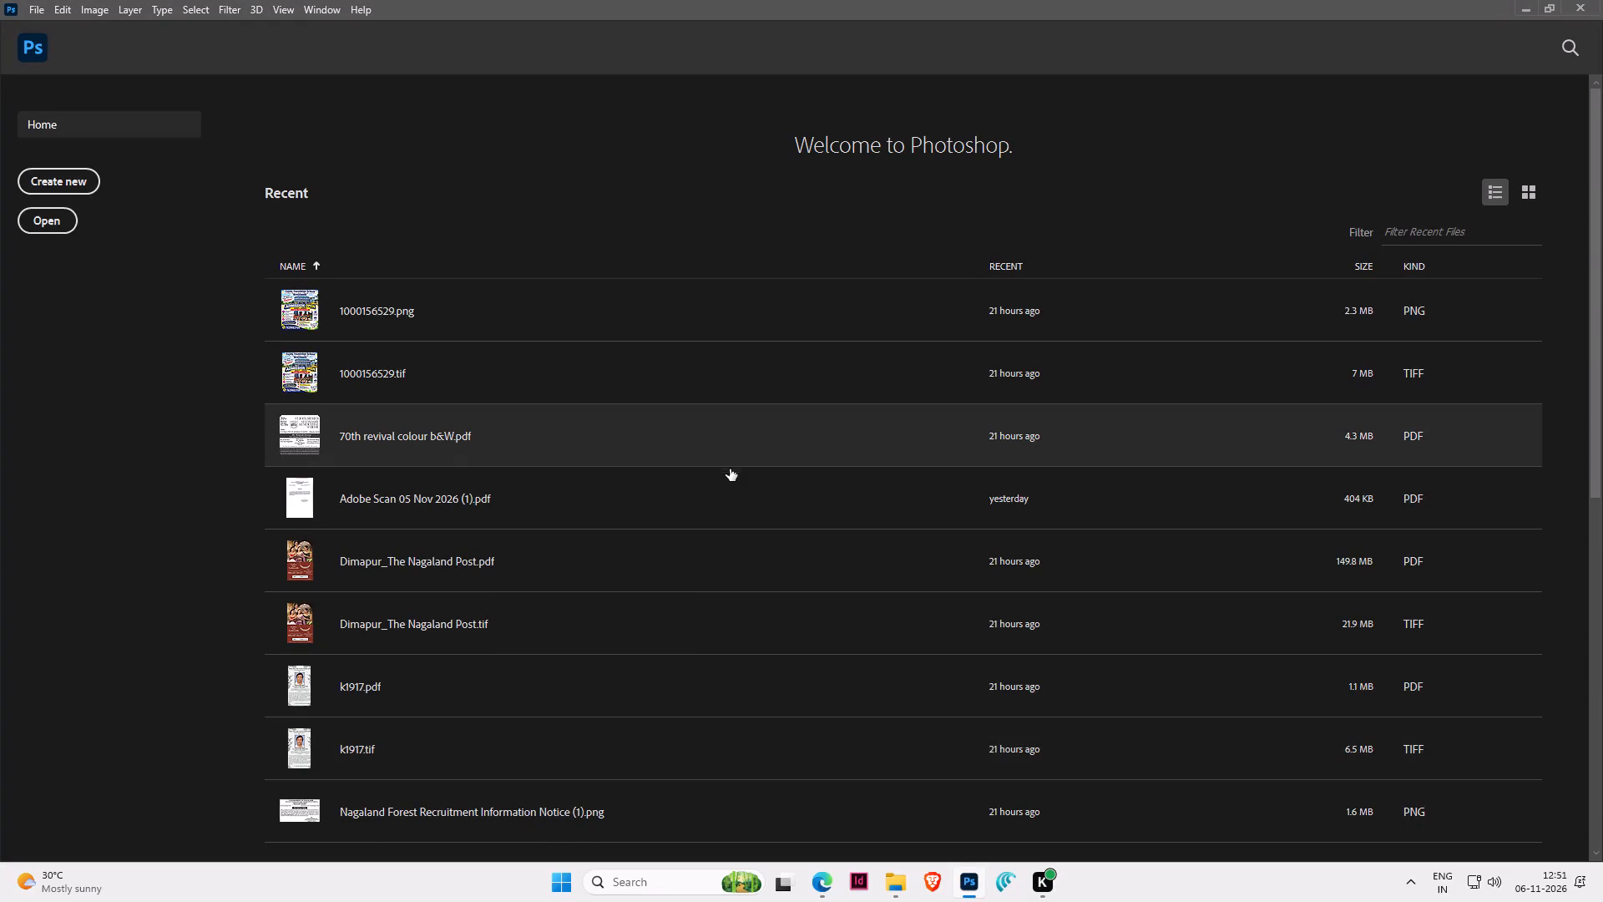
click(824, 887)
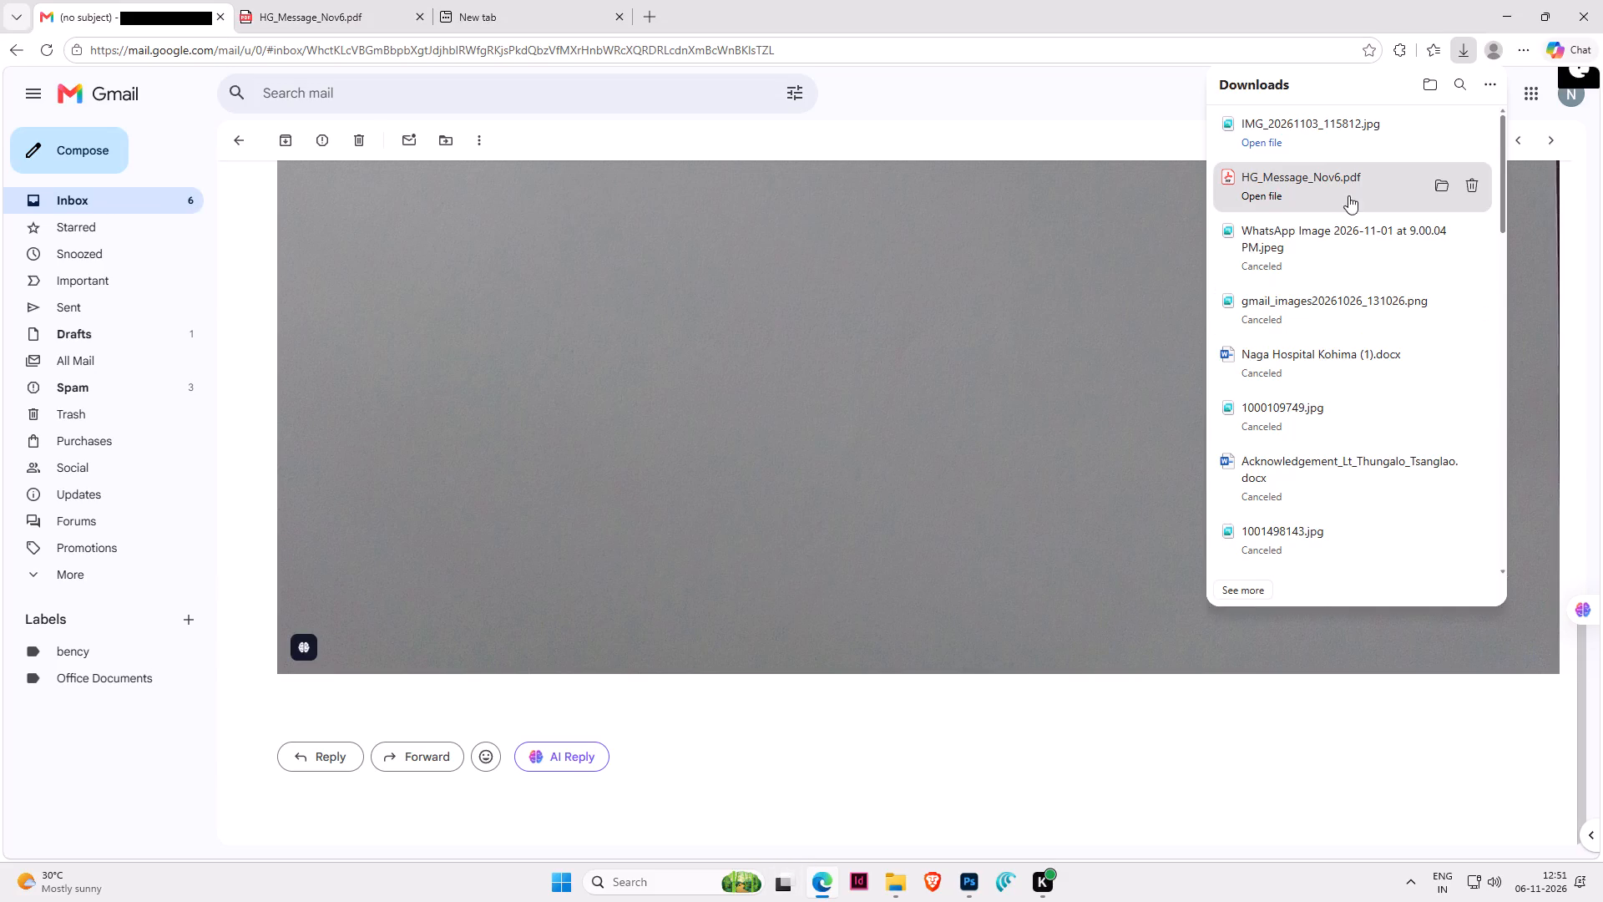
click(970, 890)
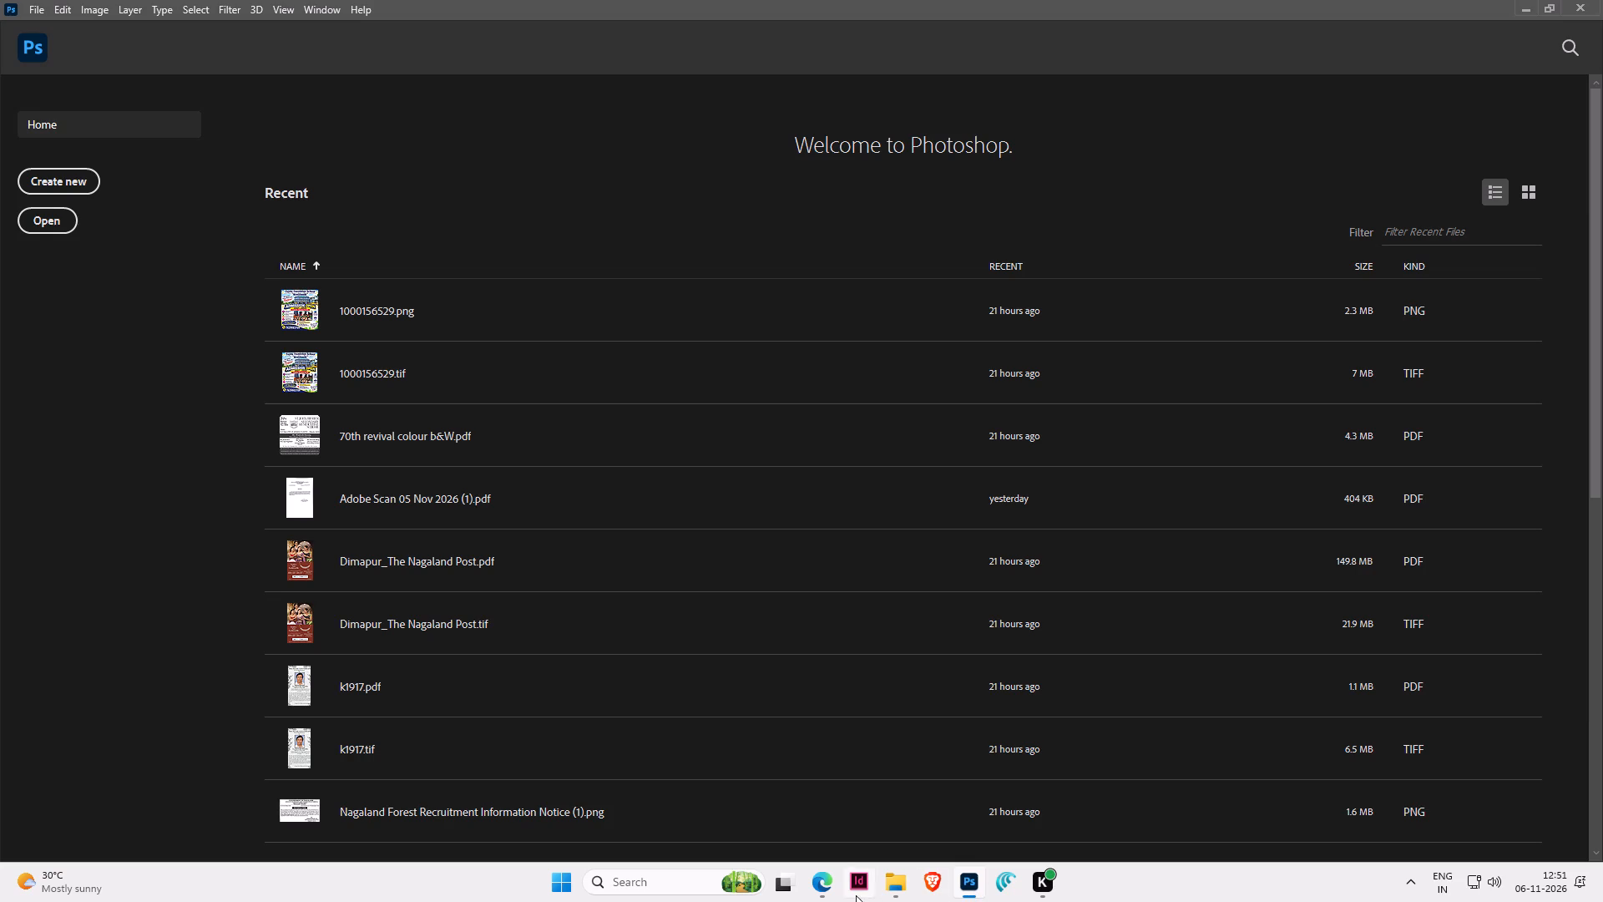
Switch to File Explorer and open the 7 Nov folder under Advertisement 2026, November 2026.
click(894, 890)
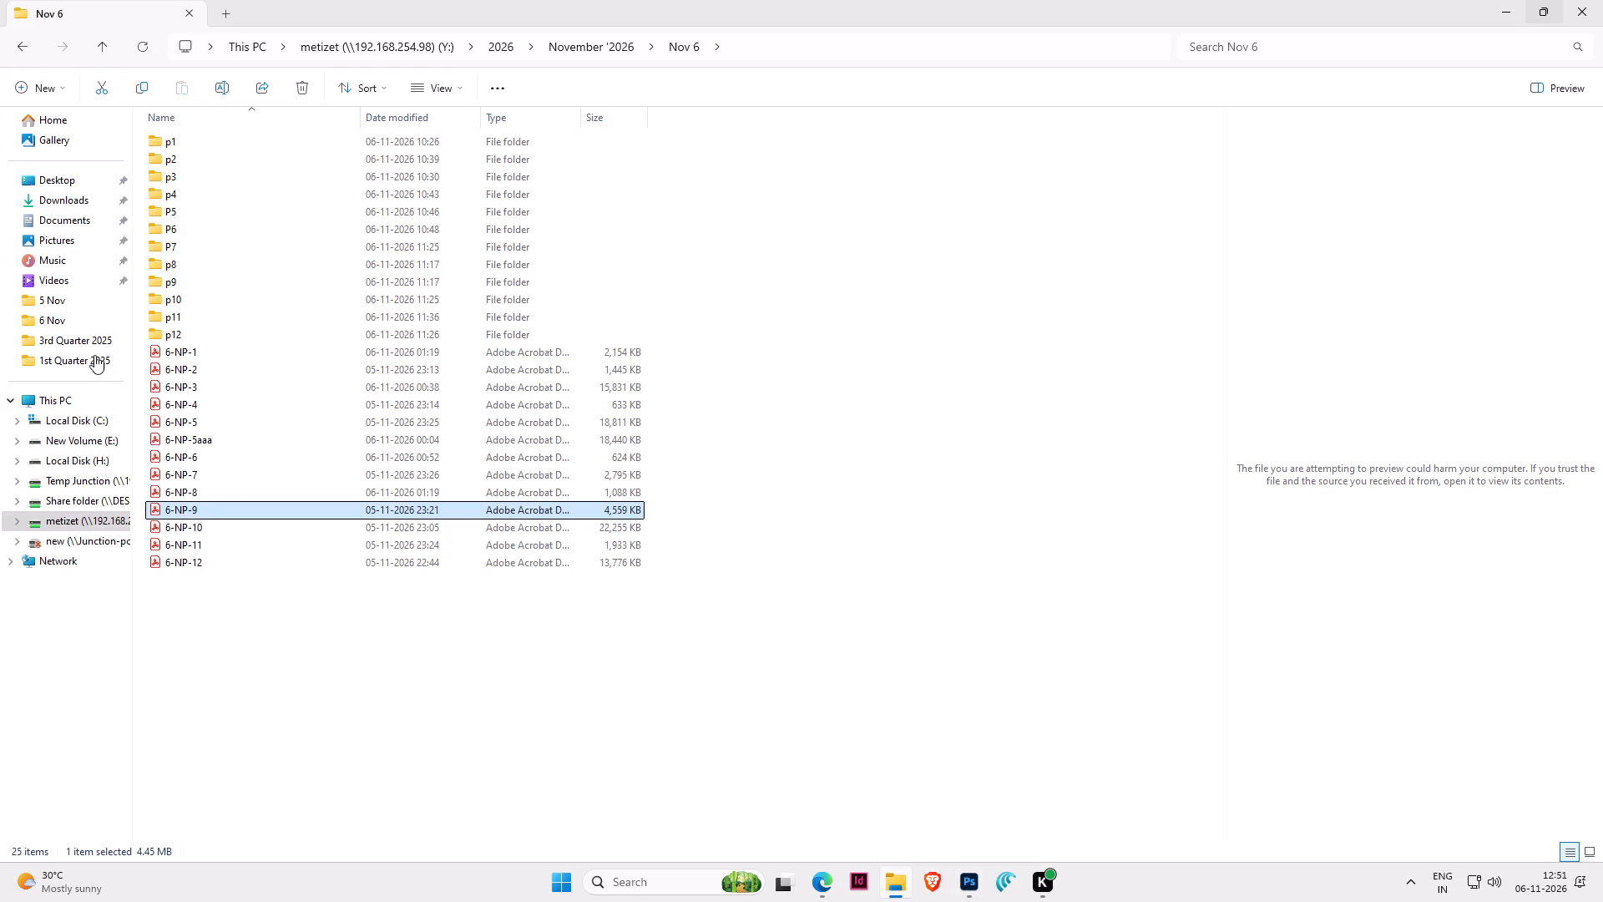
click(67, 326)
click(658, 36)
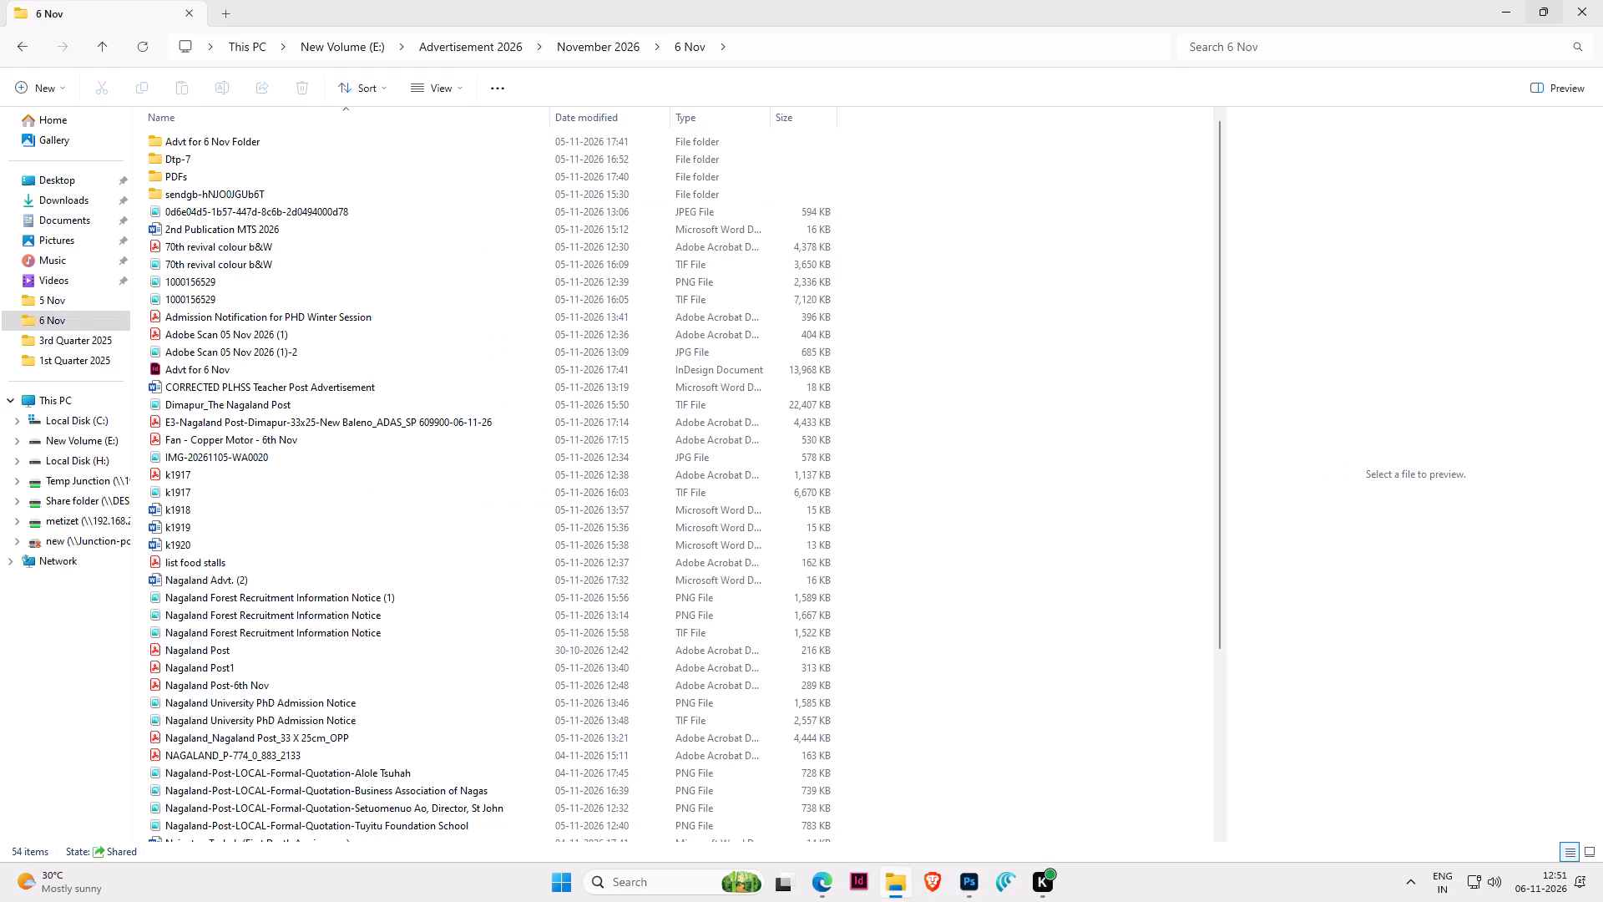
click(1107, 385)
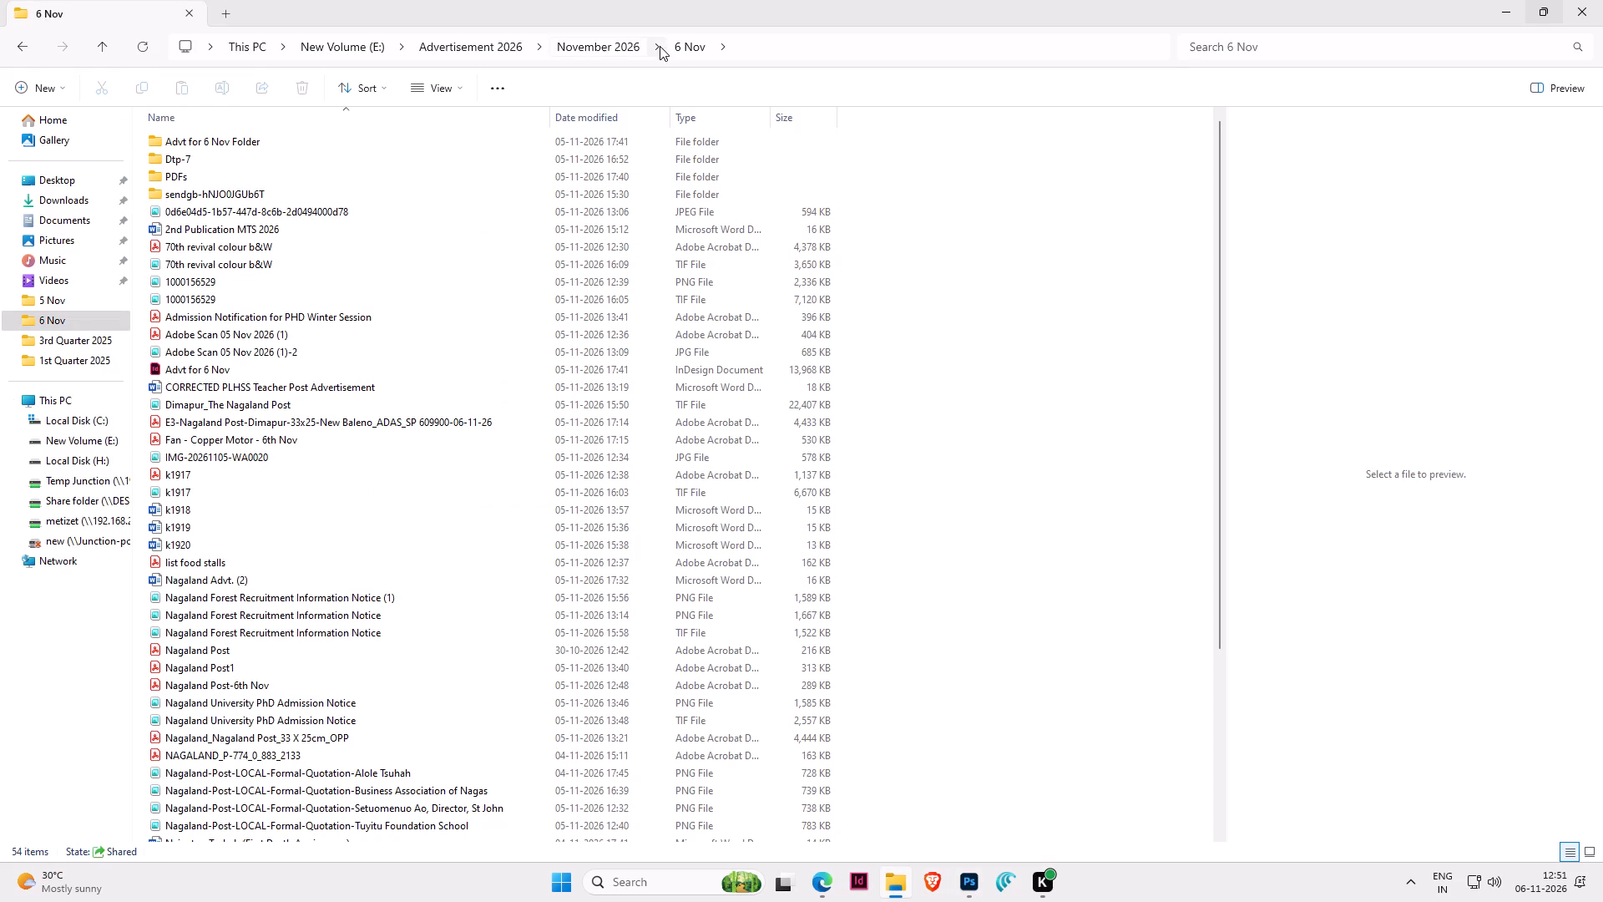
click(658, 46)
click(677, 242)
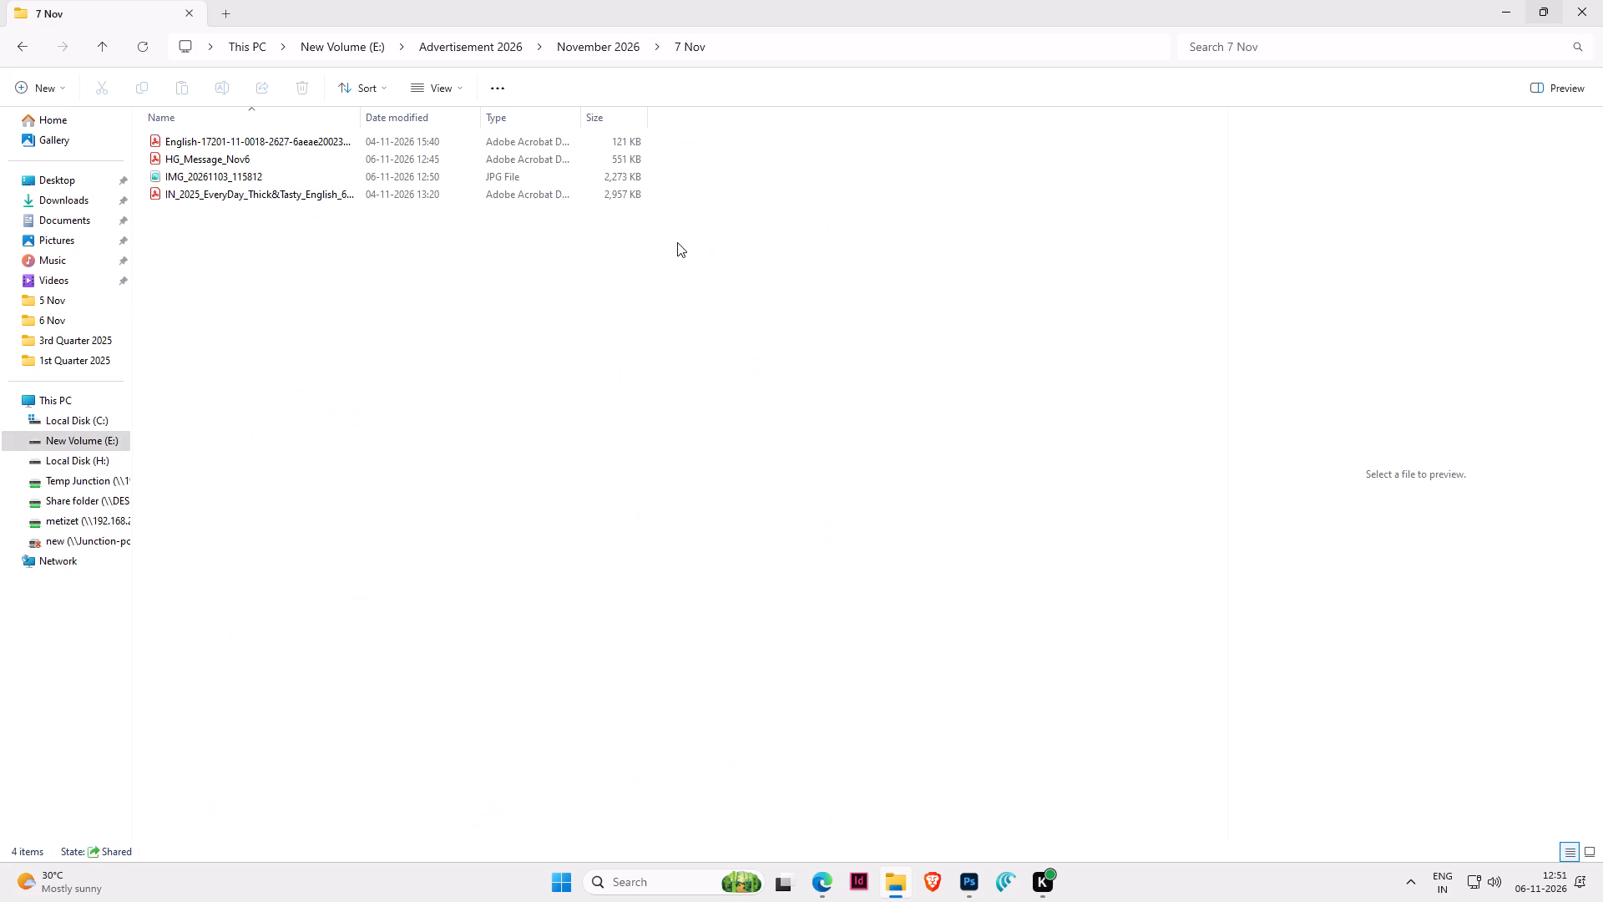
Open the image IMG_20261103_115812 from the 7 Nov folder in Photoshop.
click(200, 180)
drag(194, 179, 798, 380)
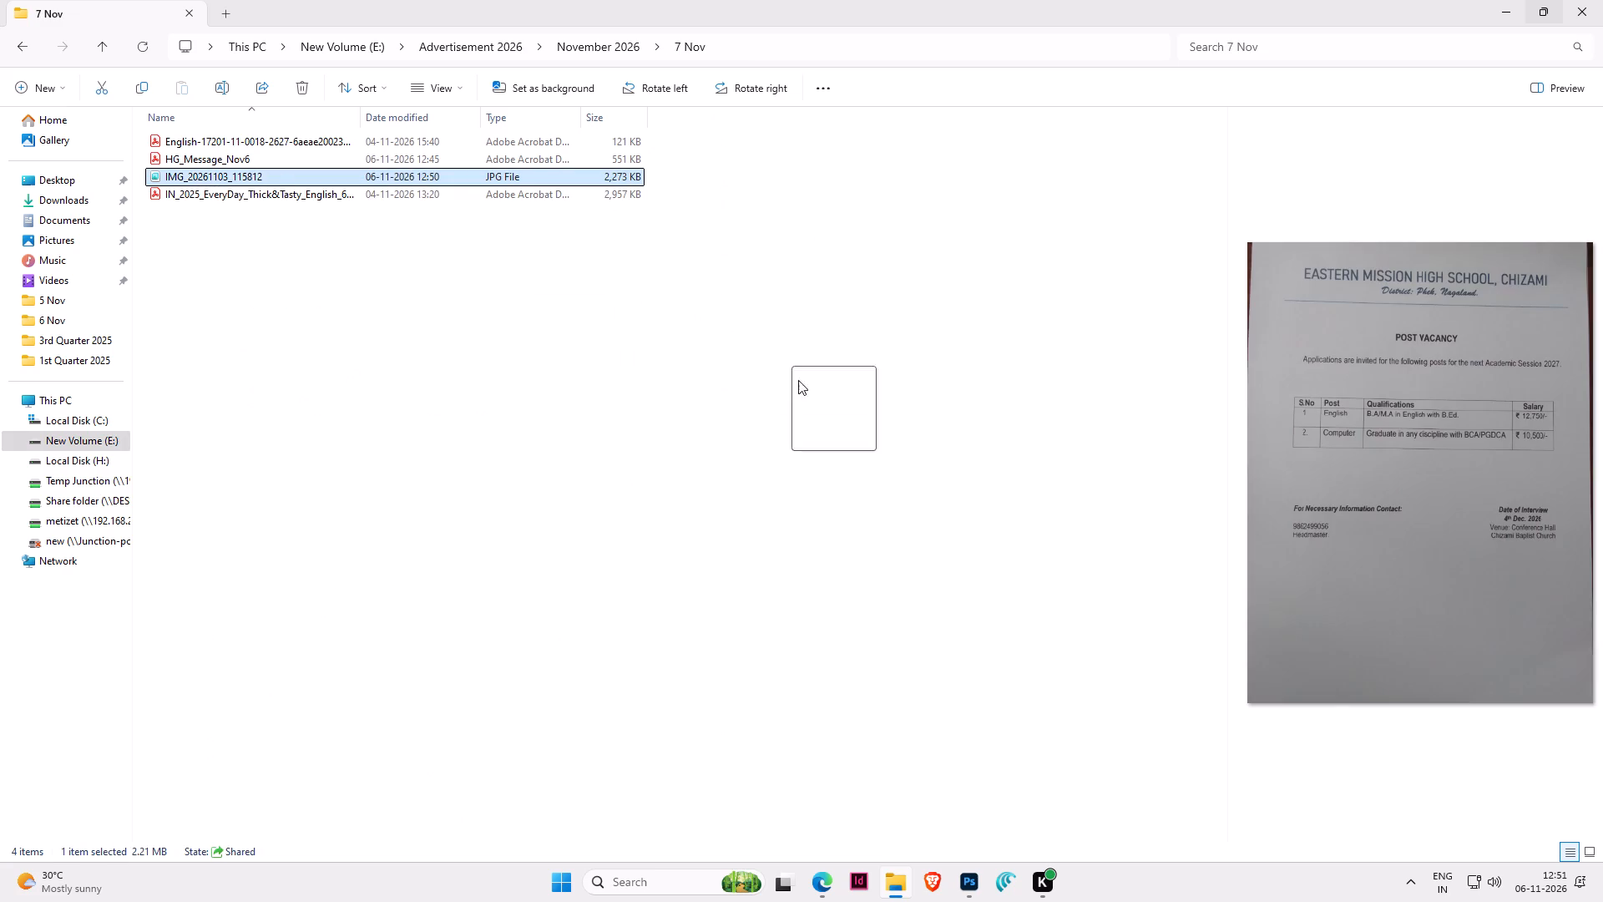
drag(798, 380, 741, 504)
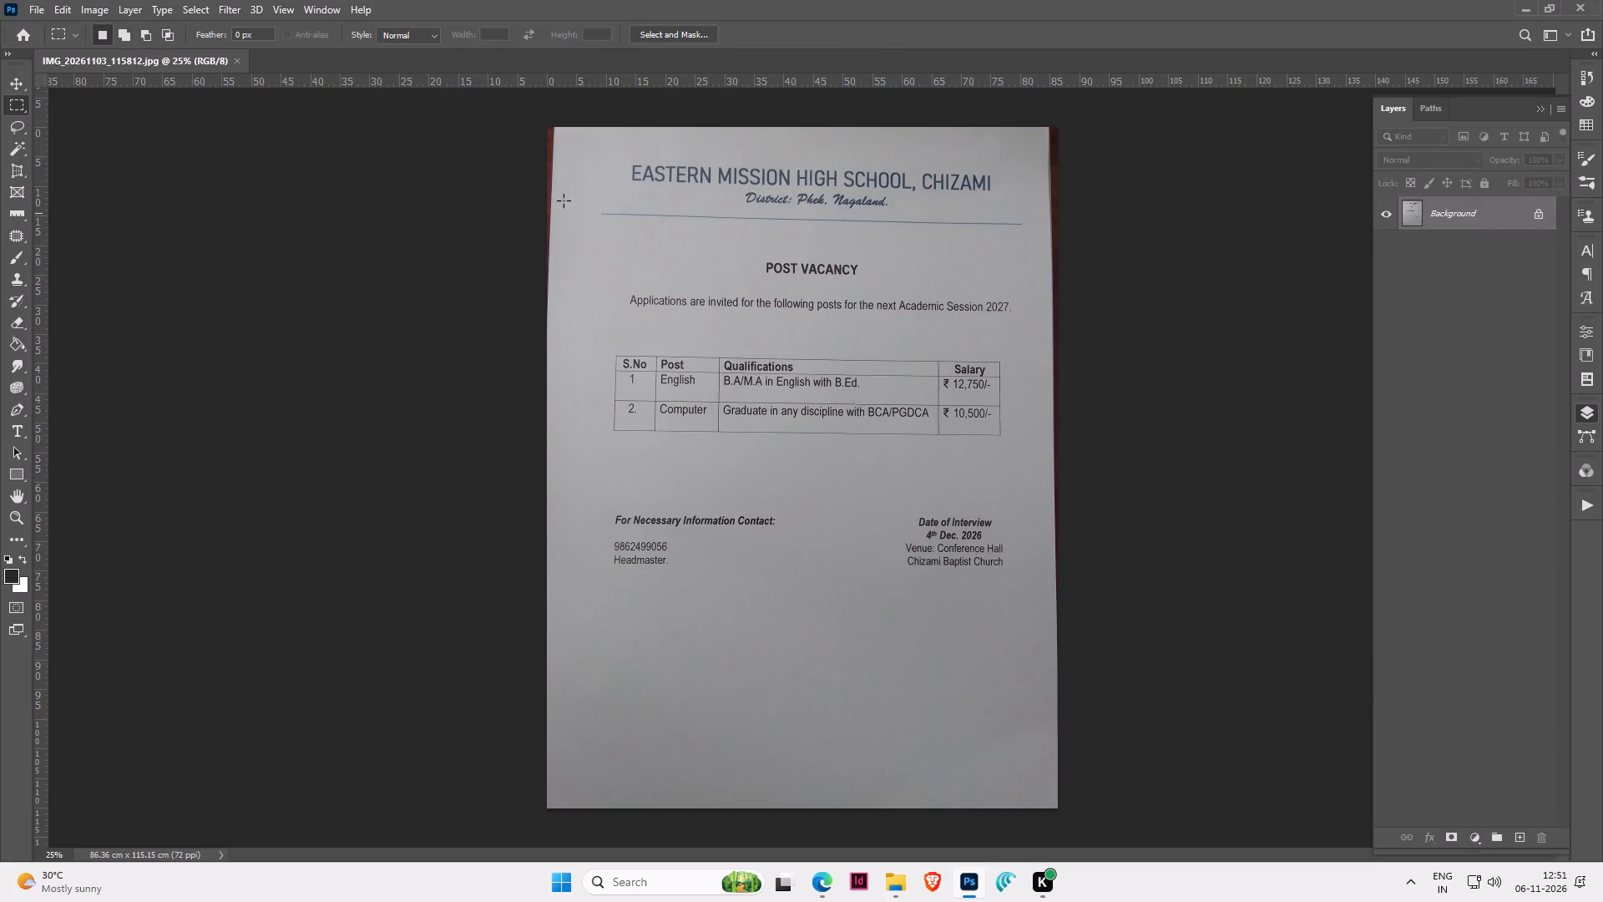
Straighten the photographed notice by measuring along its header rule and rotating the canvas 1.55° counter-clockwise.
click(7, 208)
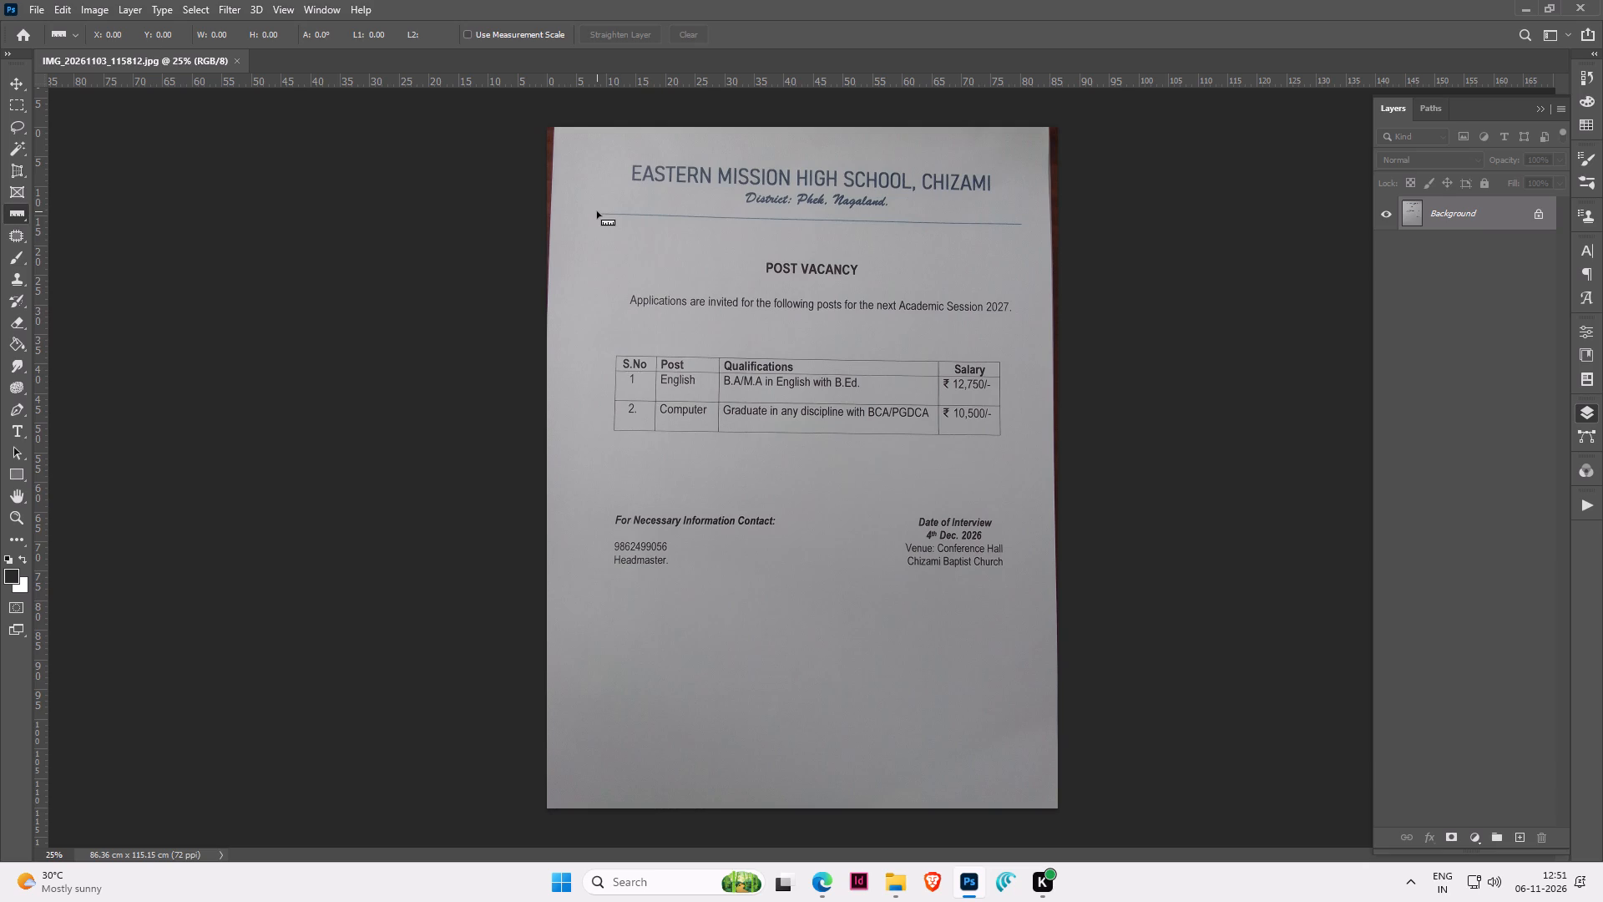
drag(600, 213, 1045, 217)
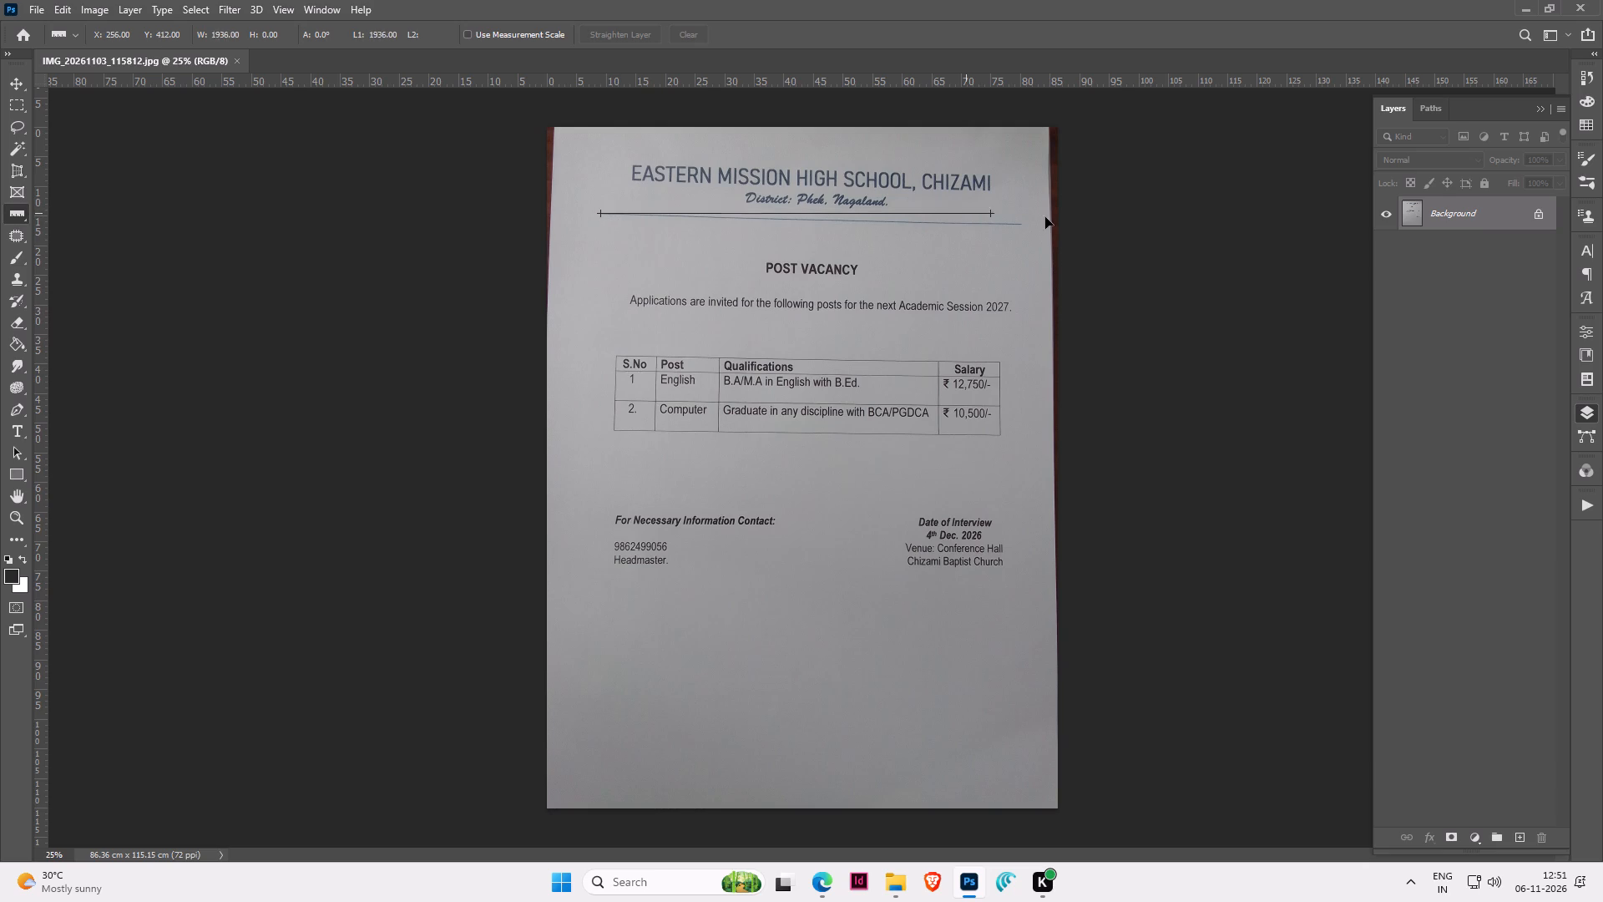
drag(1045, 217, 1033, 225)
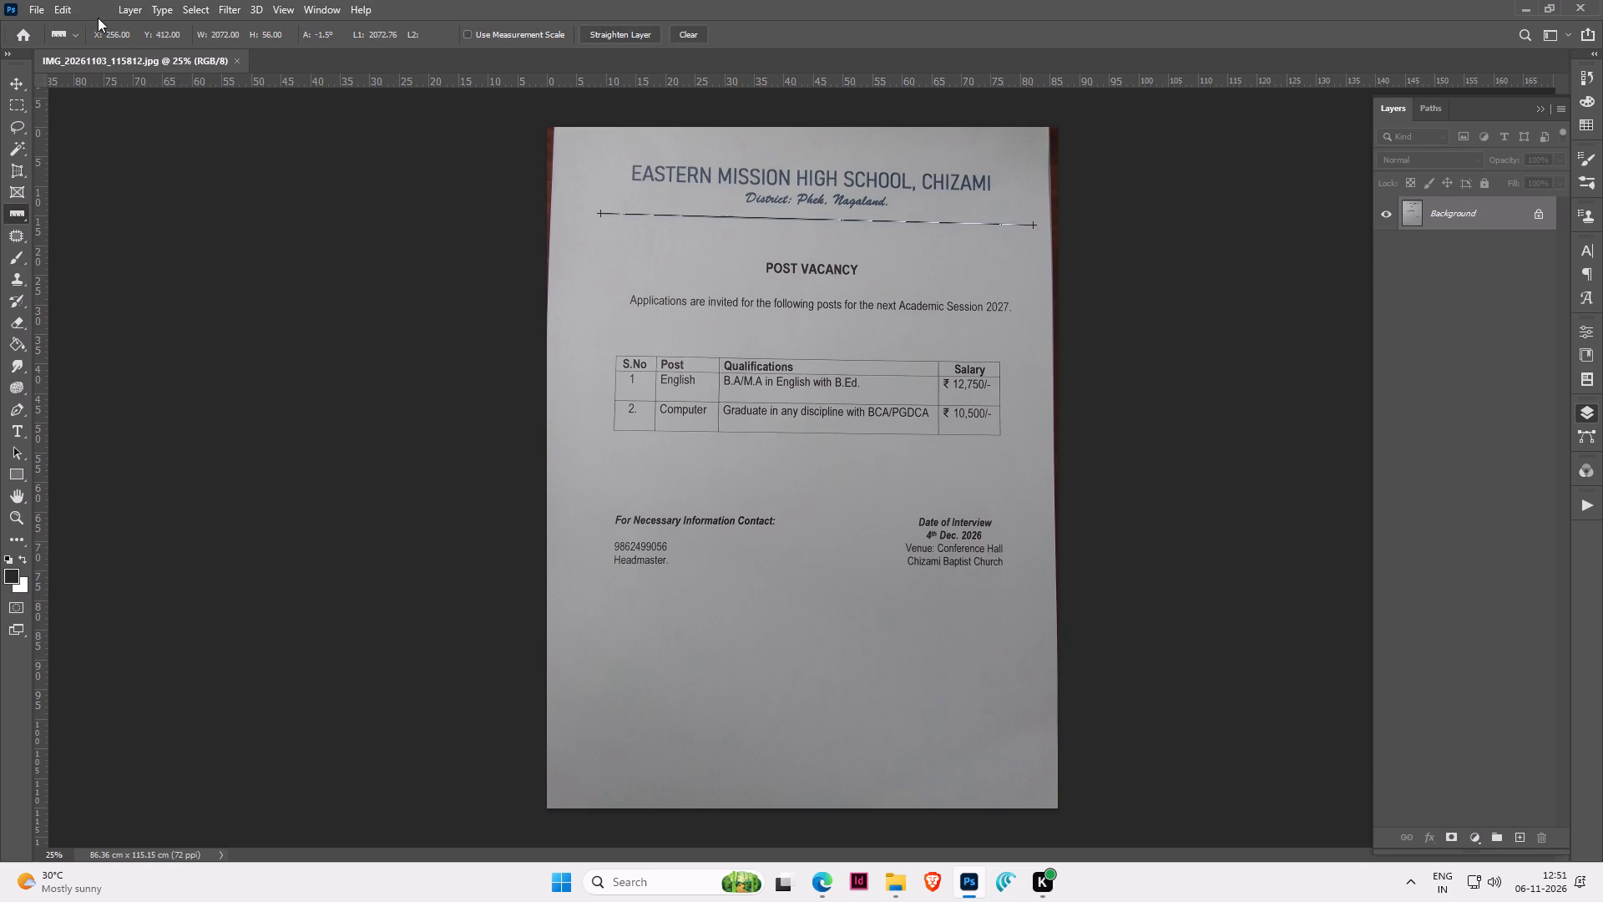
click(98, 14)
click(156, 168)
click(336, 217)
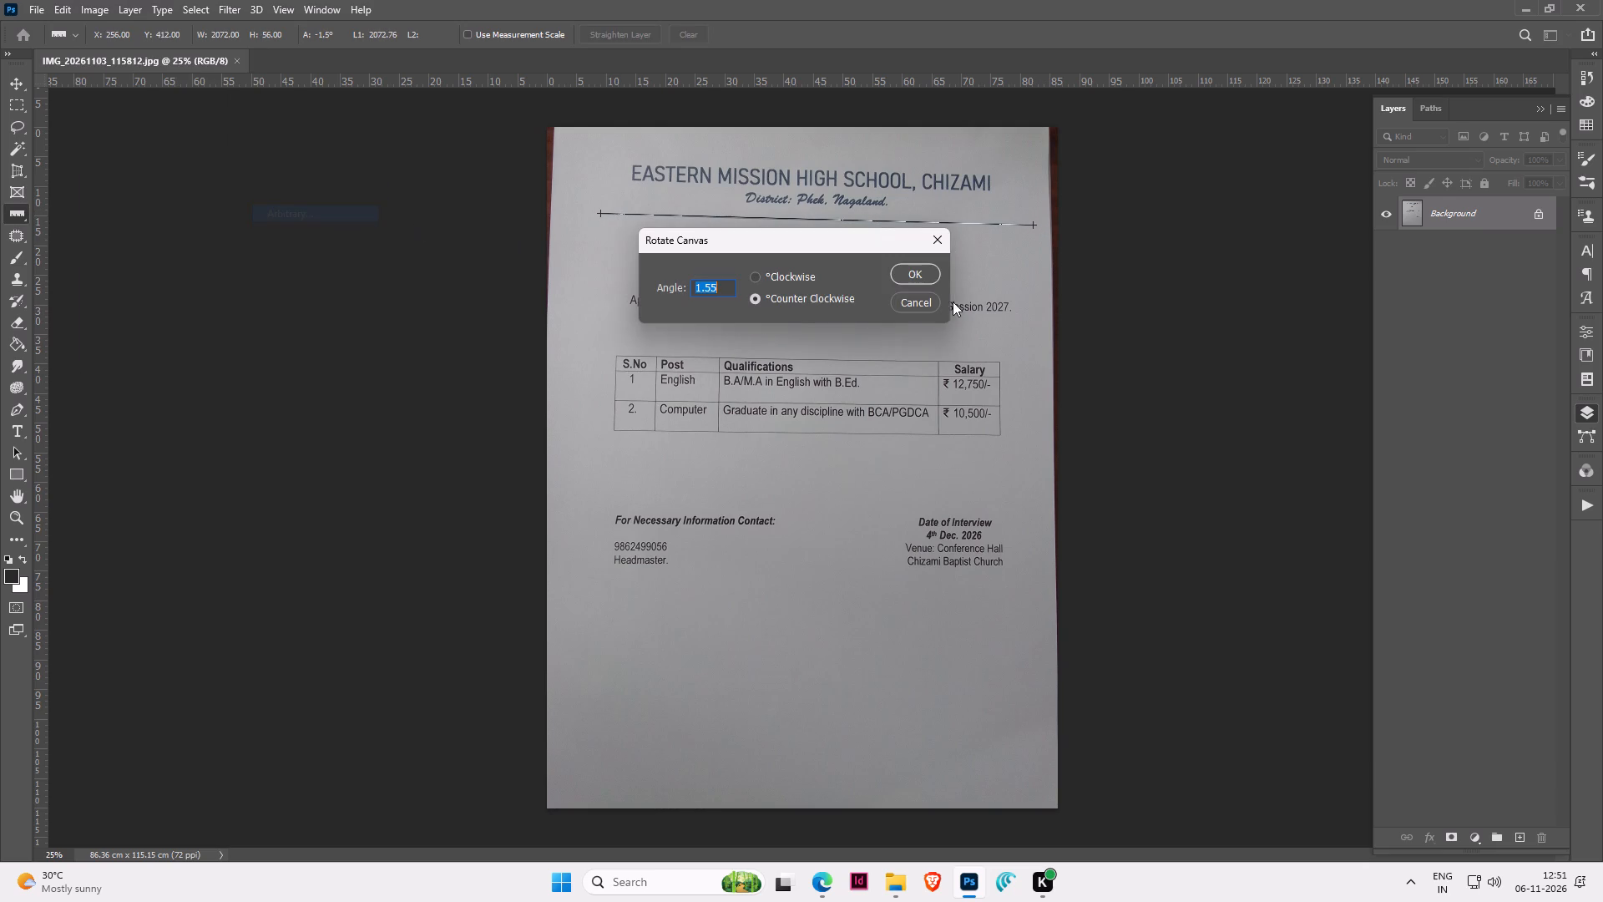
click(913, 273)
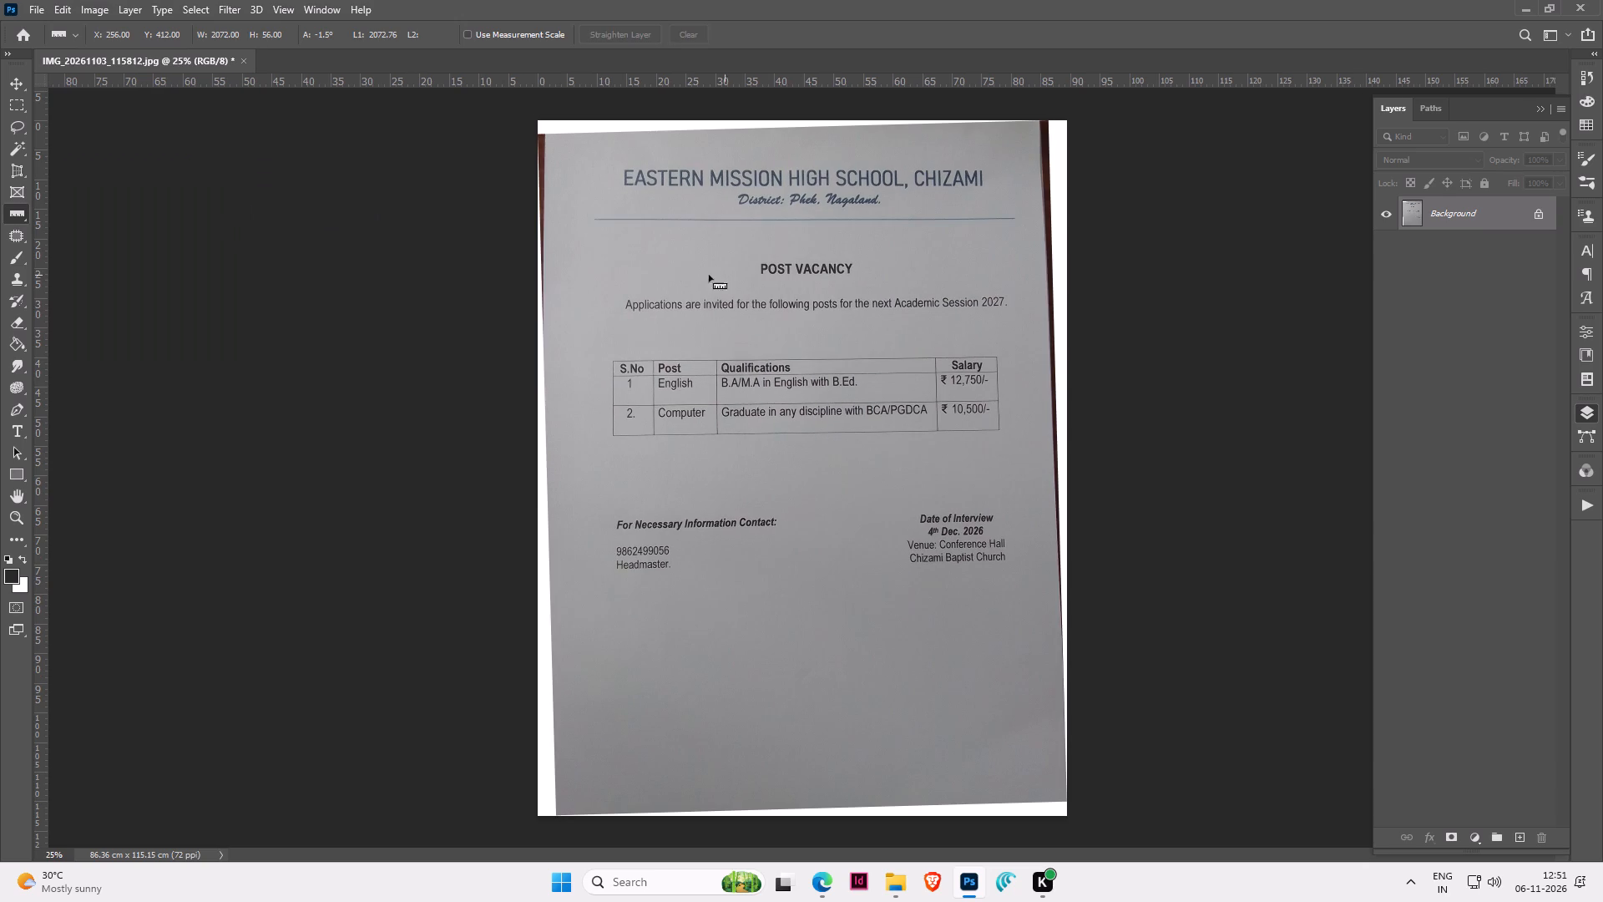
Crop the image to a rectangle around the notice text, from the school name down to the contact and venue lines.
click(16, 106)
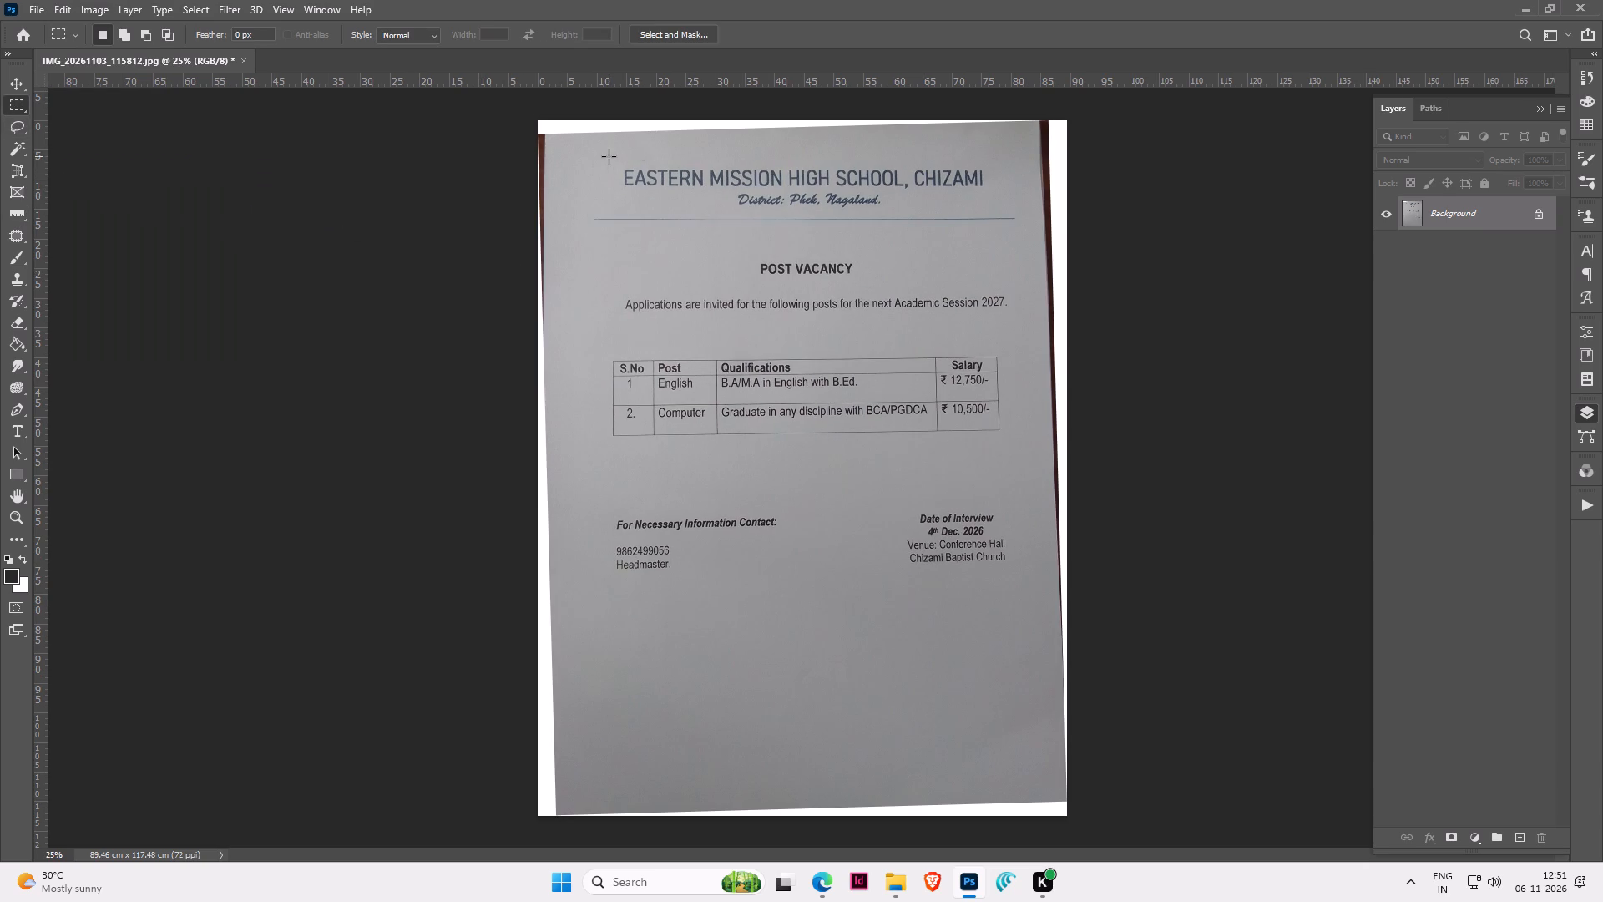
drag(605, 158, 1019, 597)
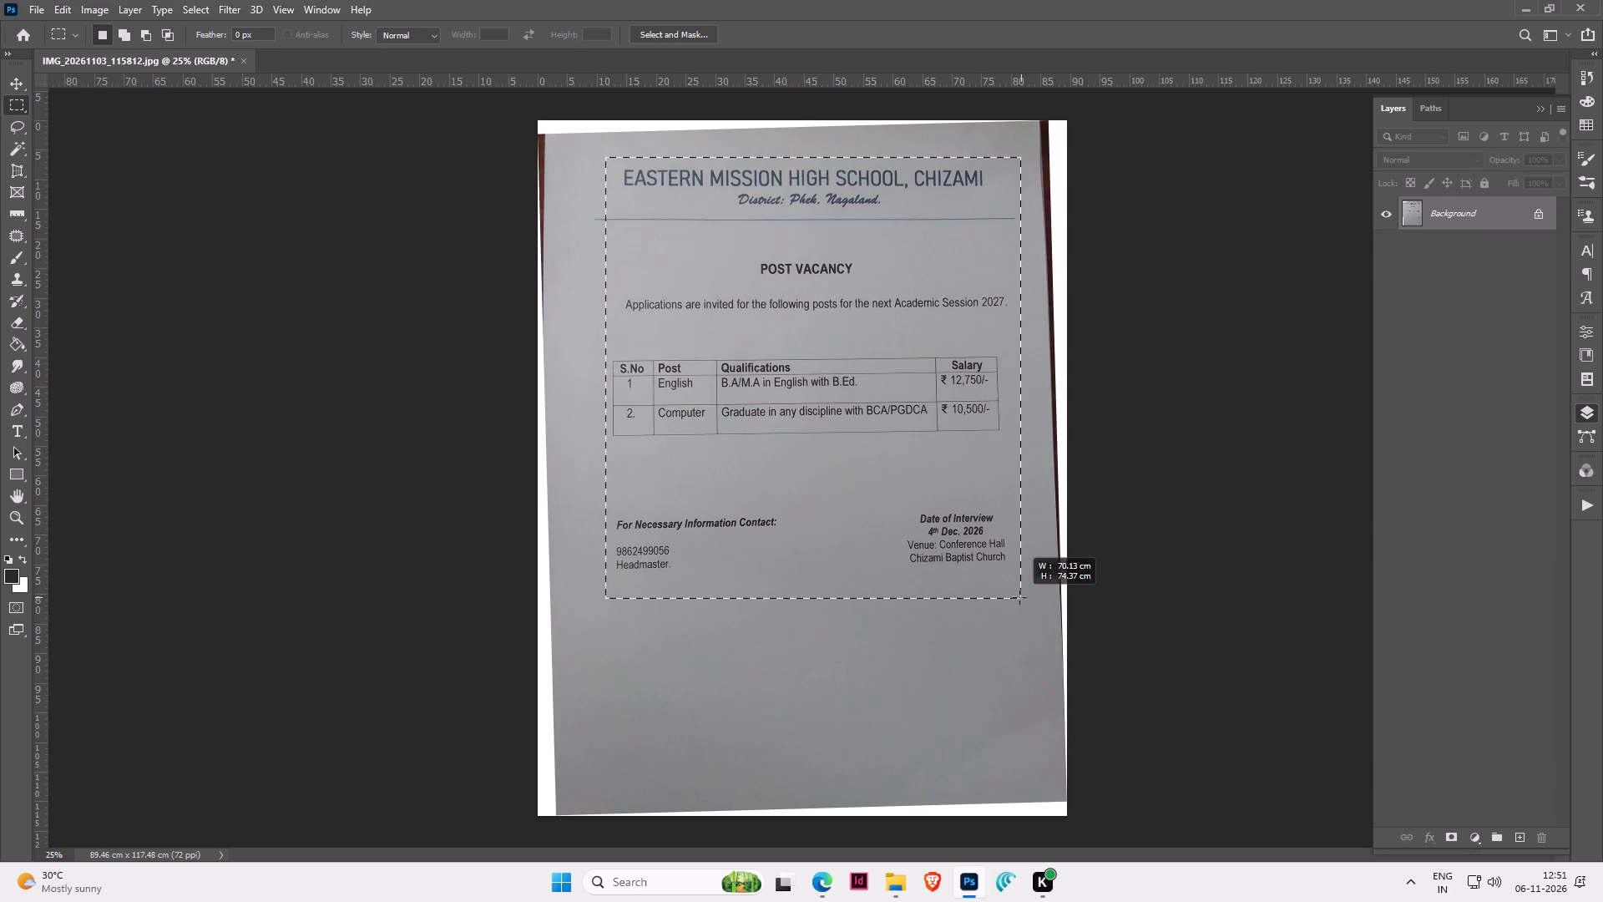
drag(1019, 597, 1018, 577)
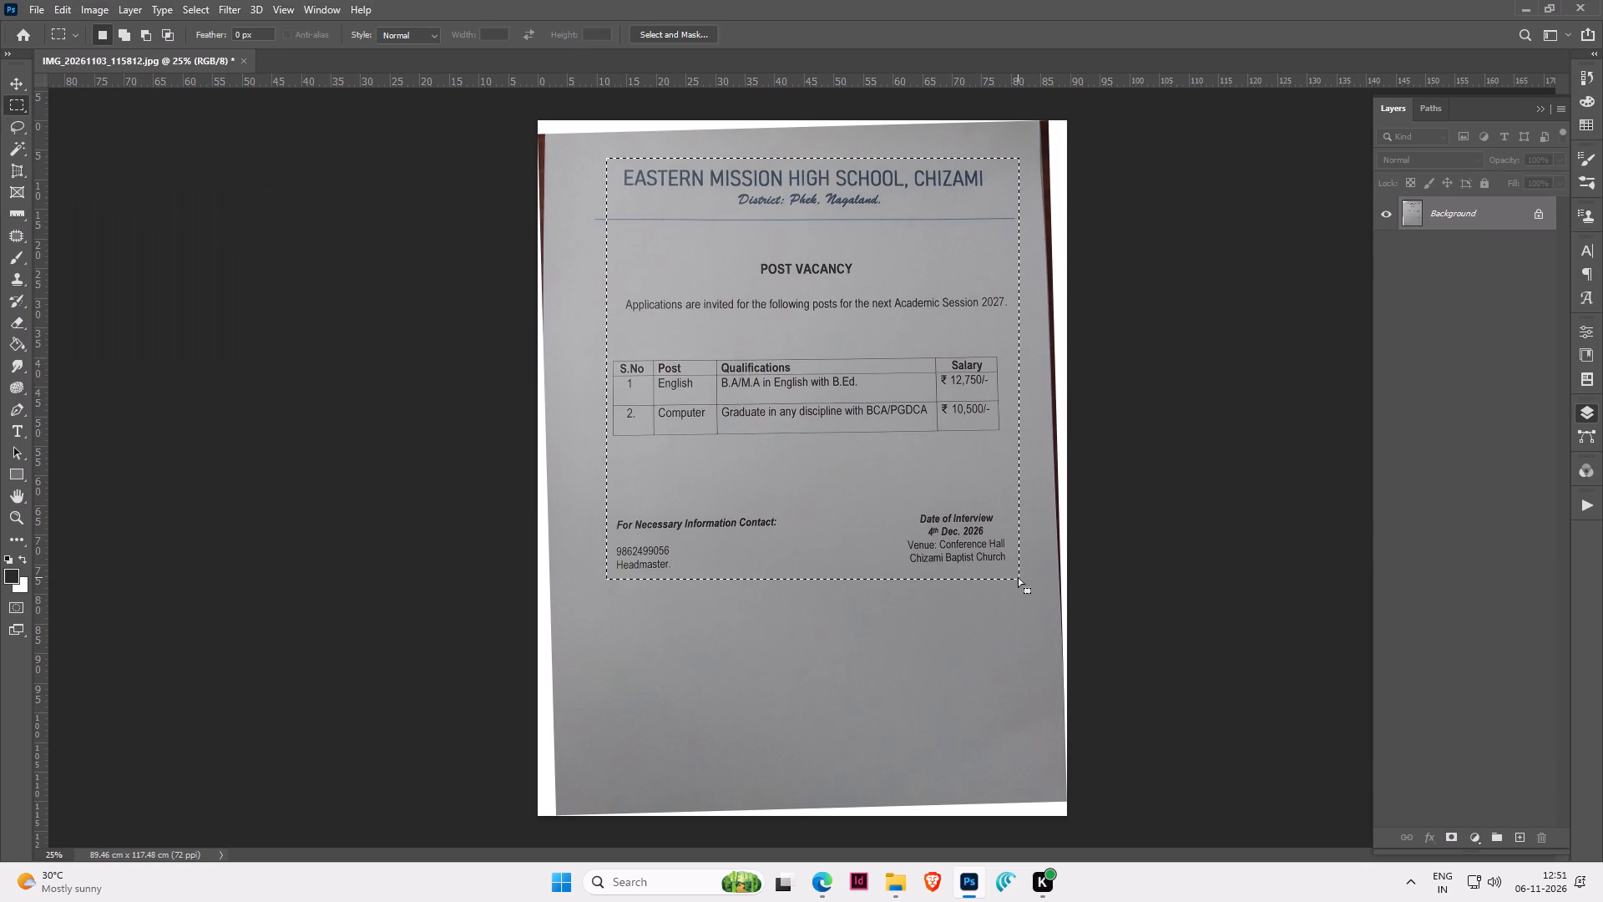
key(alt+i)
key(alt+p)
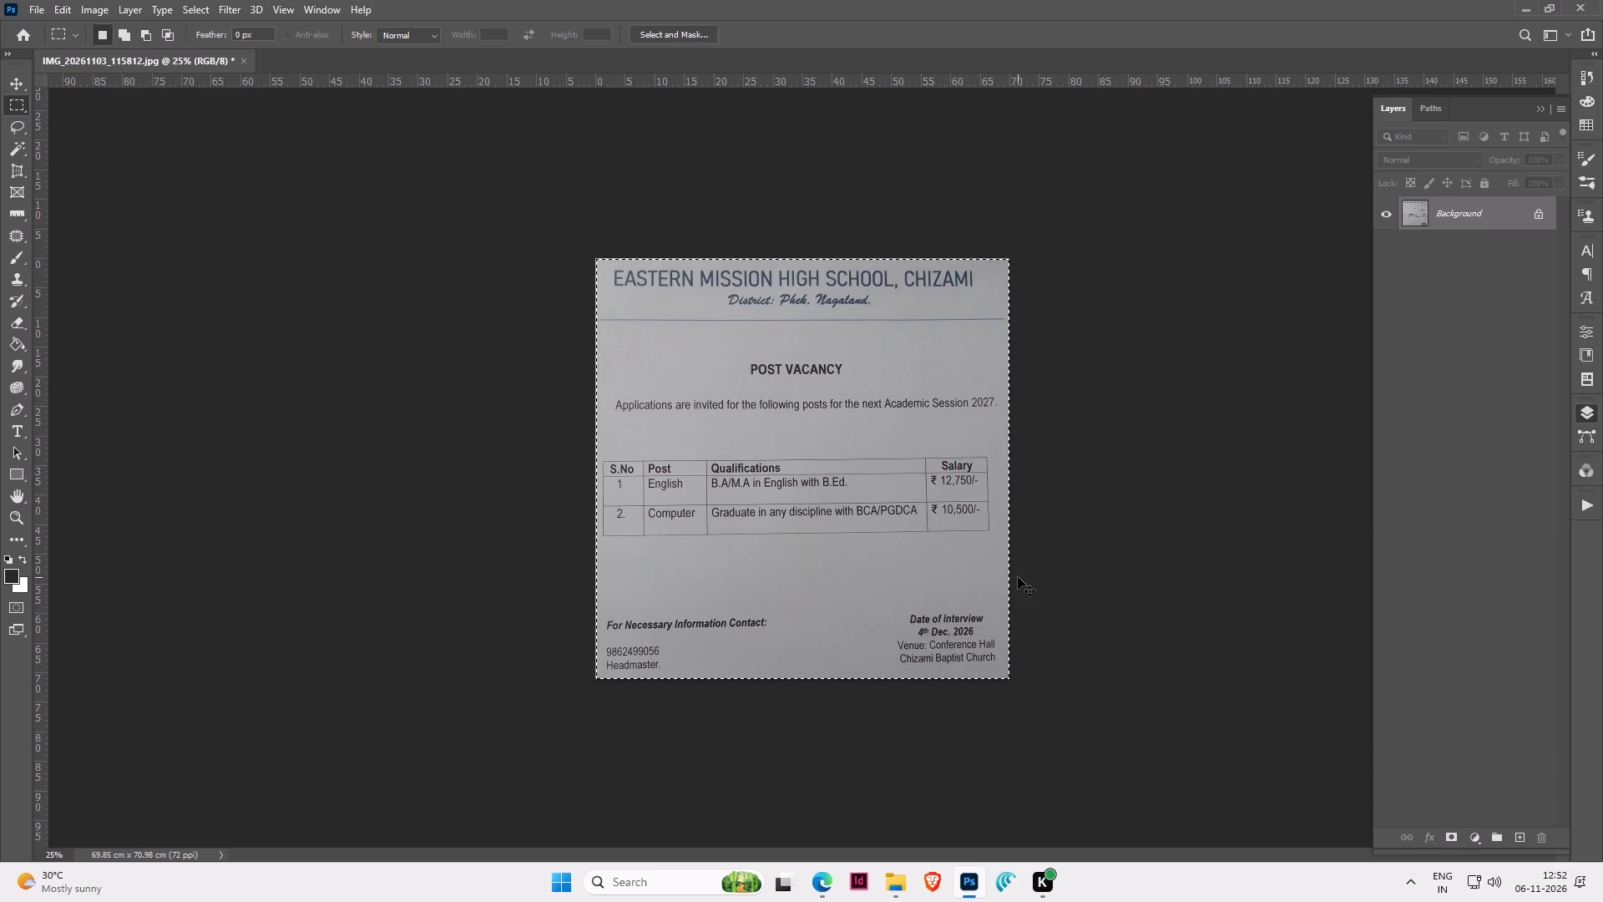
Brighten the notice with Auto Color and a Levels adjustment lowering the white input level to about 225.
key(ctrl+shift+b)
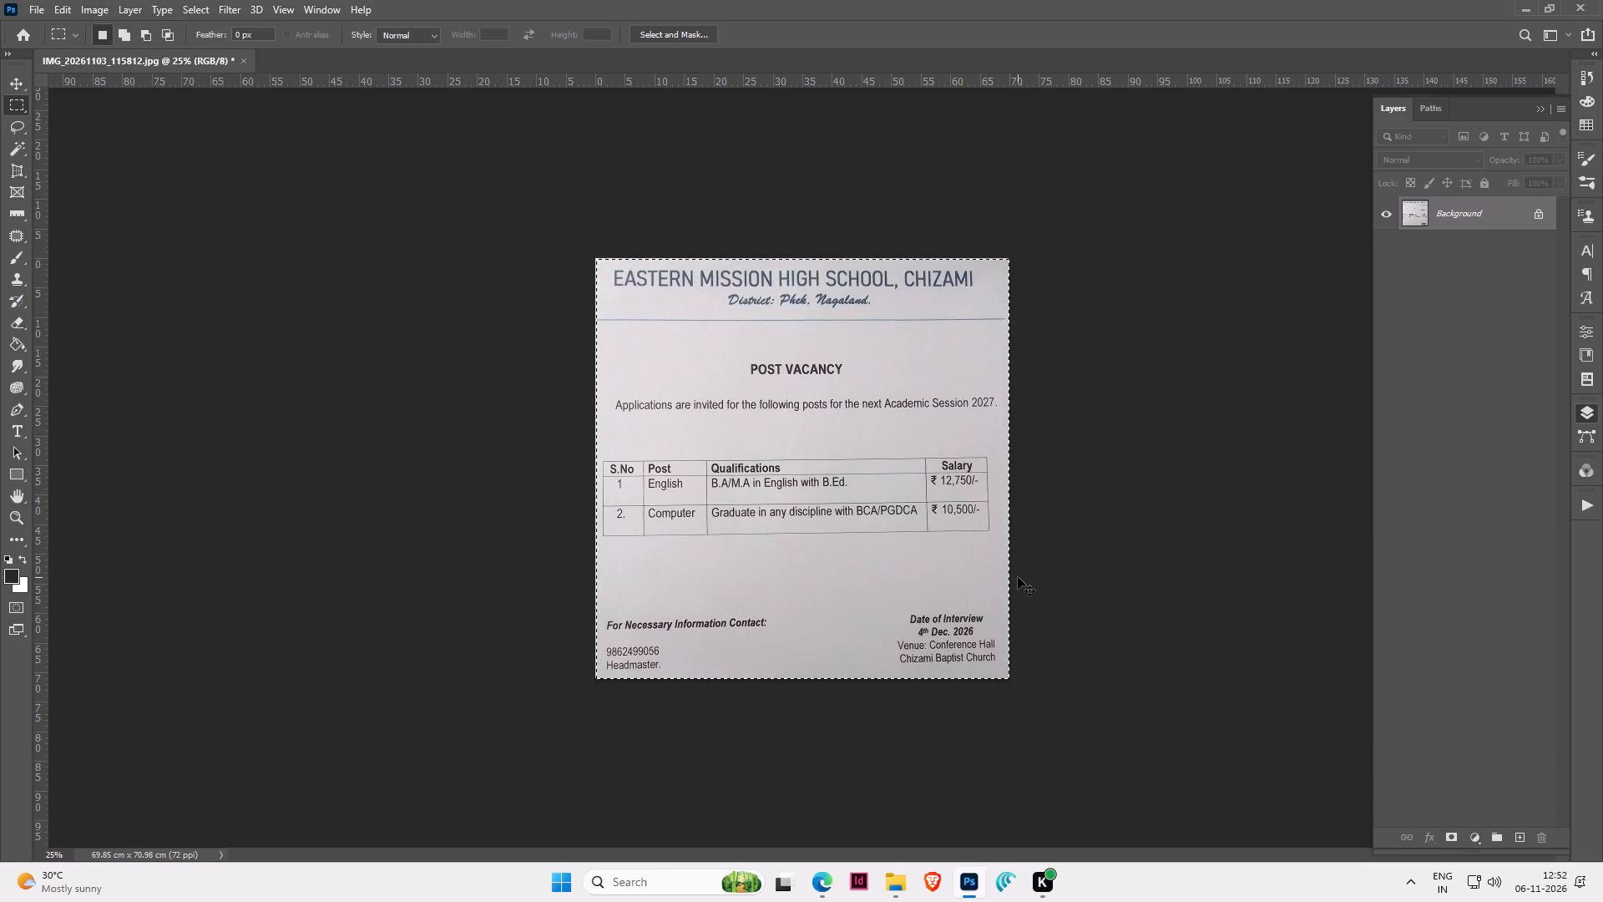
key(ctrl+l)
drag(1451, 554, 1426, 550)
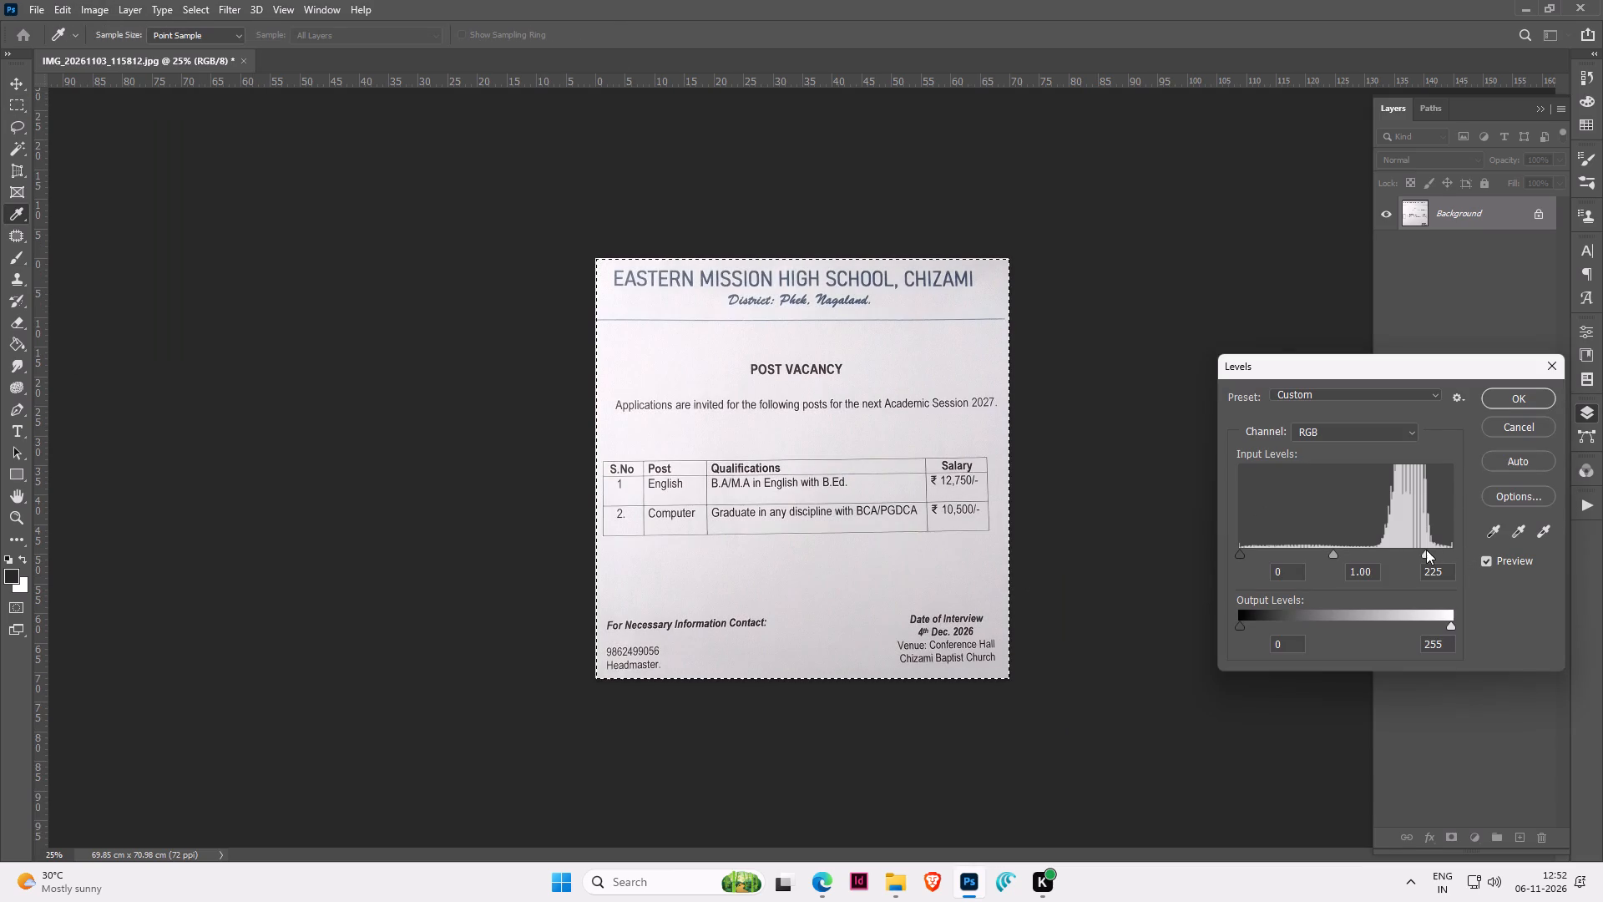
drag(1426, 550, 1425, 548)
click(1504, 393)
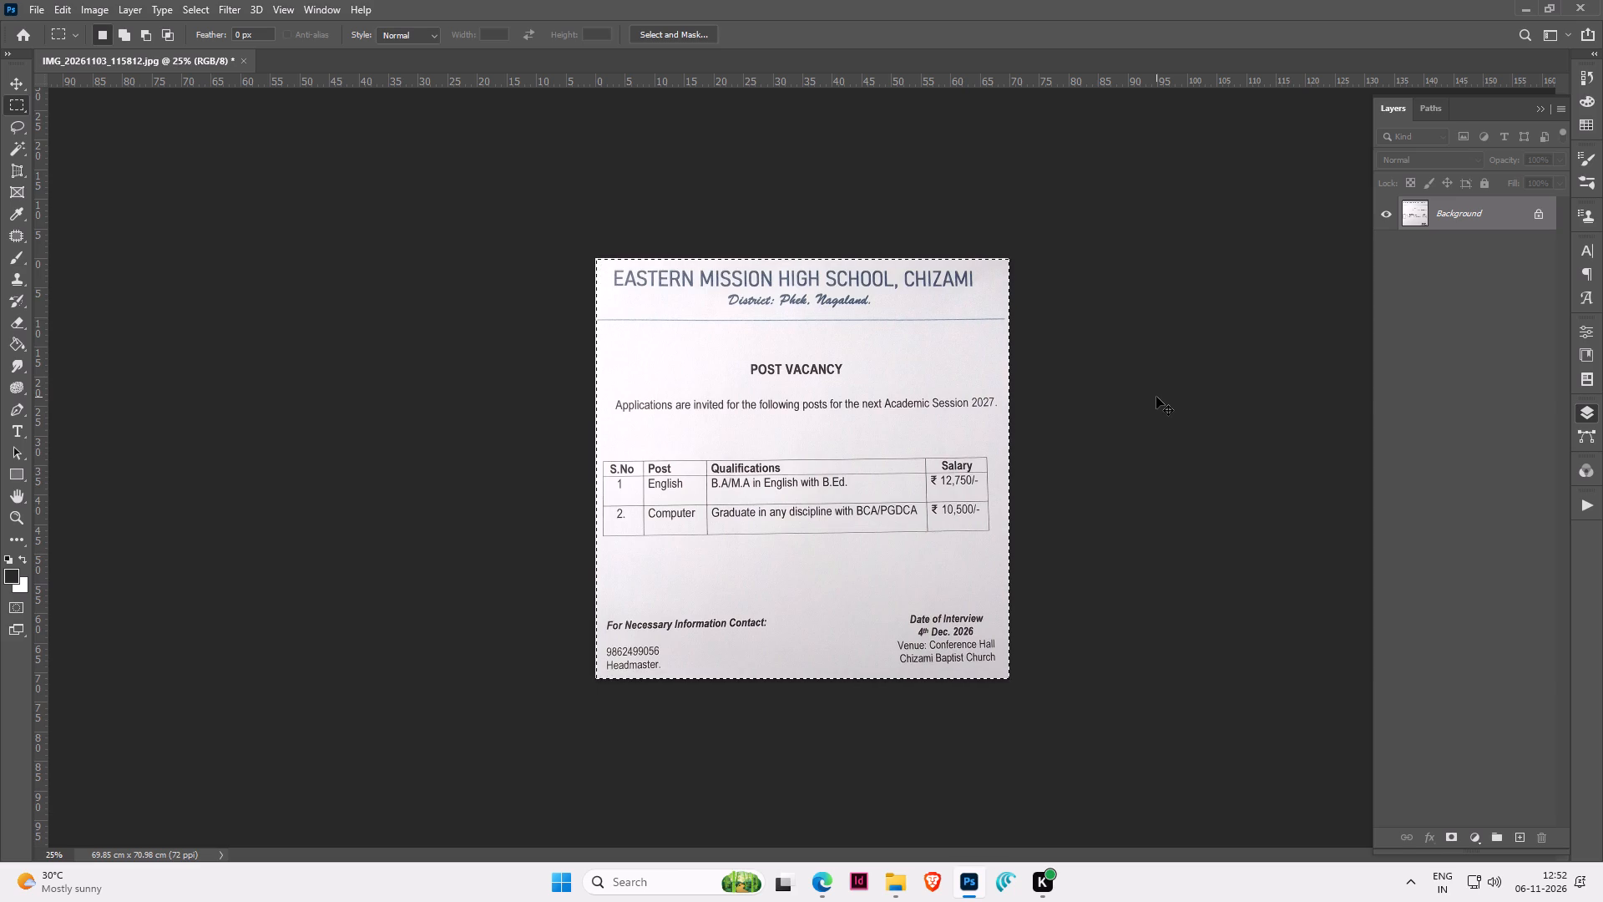
Save the edited JPEG at the highest quality setting.
key(ctrl+s)
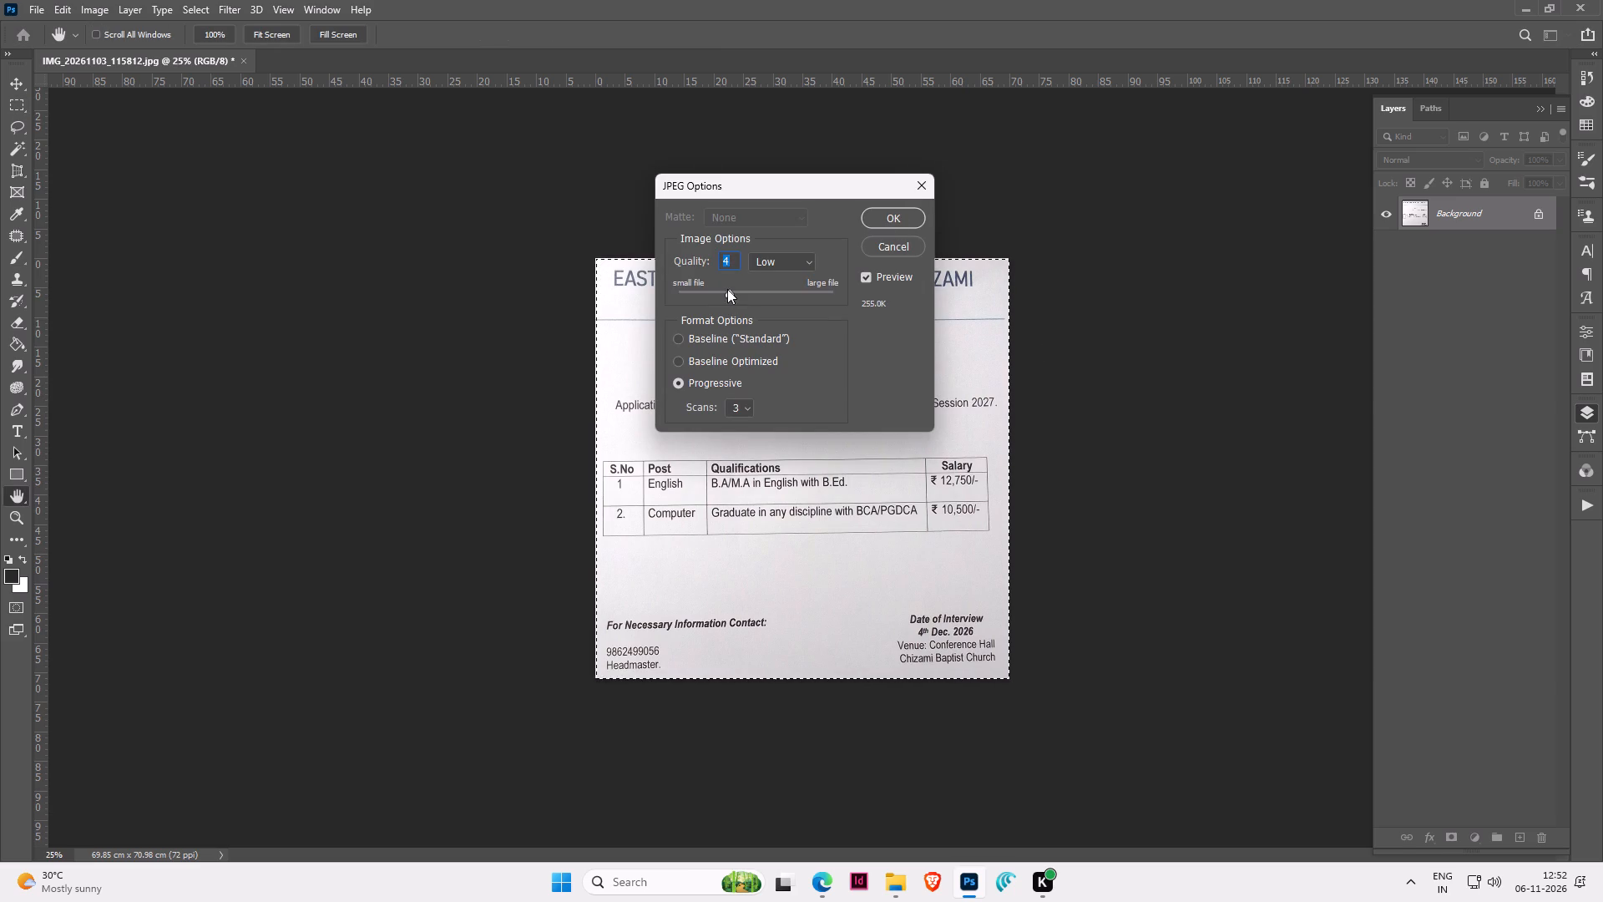
drag(730, 291, 989, 314)
click(911, 214)
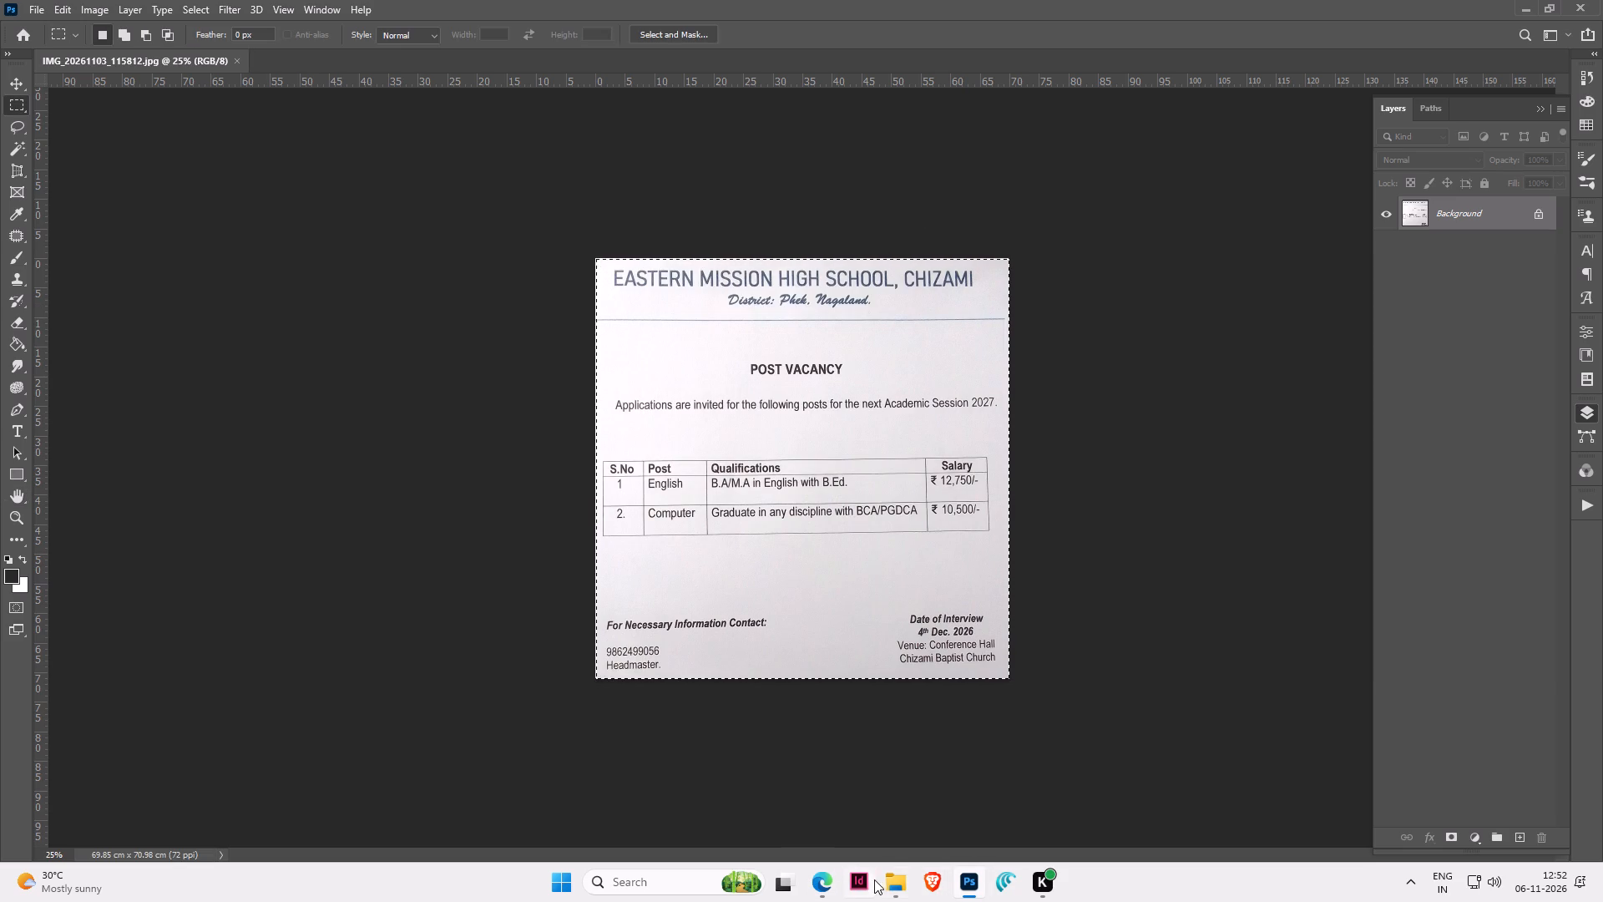
Open Google Chrome from the full app list with the Person 1 profile.
click(553, 883)
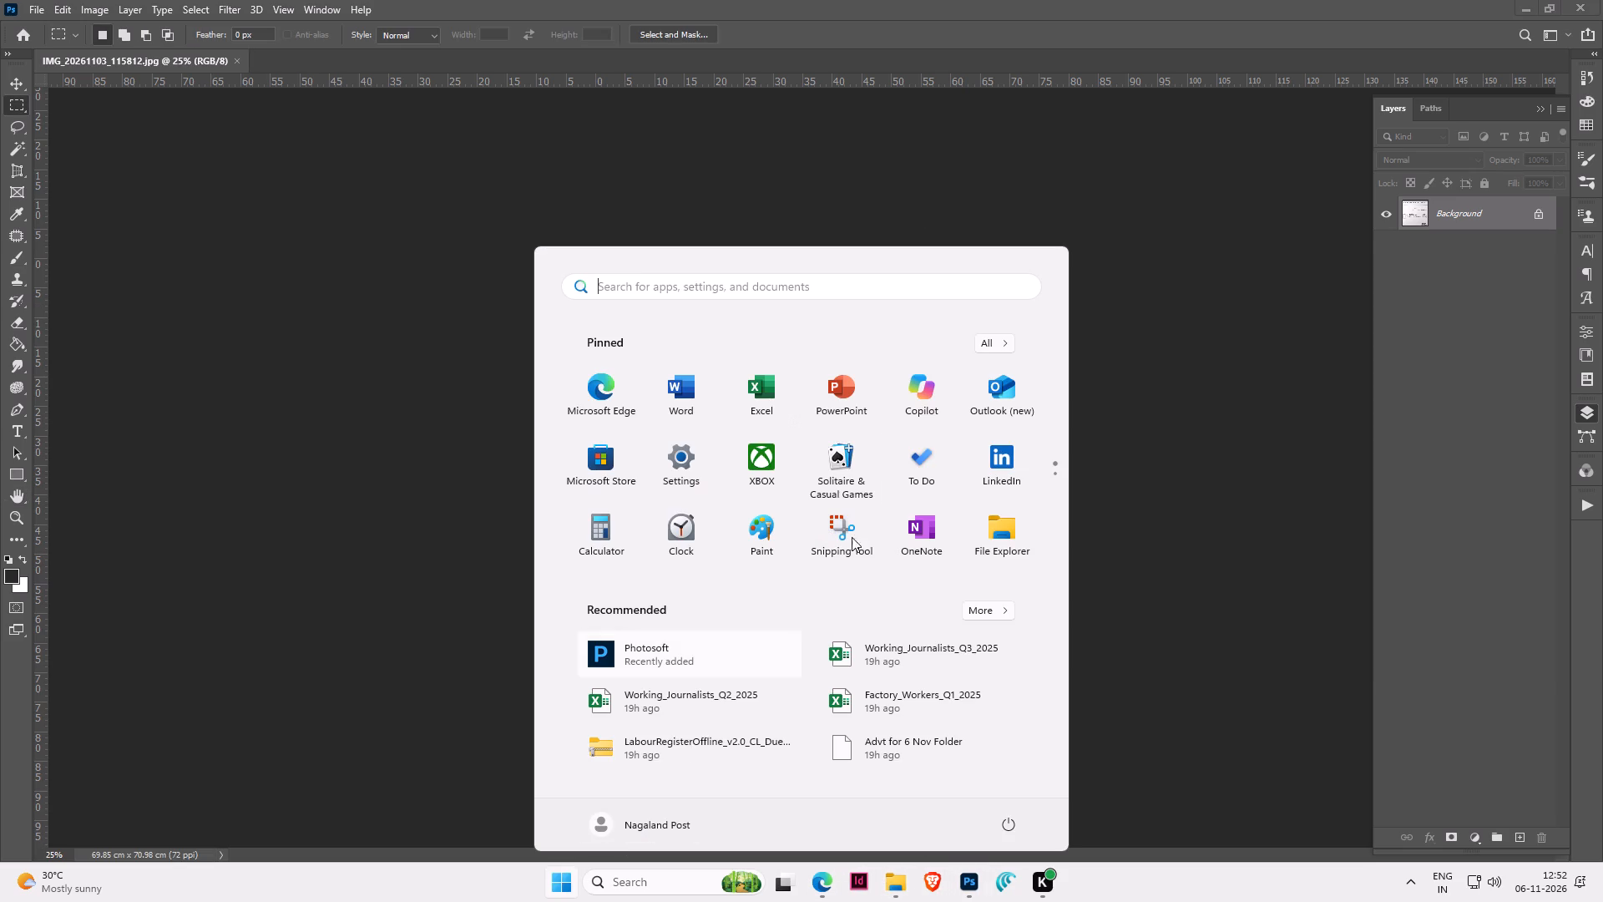
click(989, 344)
scroll(708, 600, down, 7)
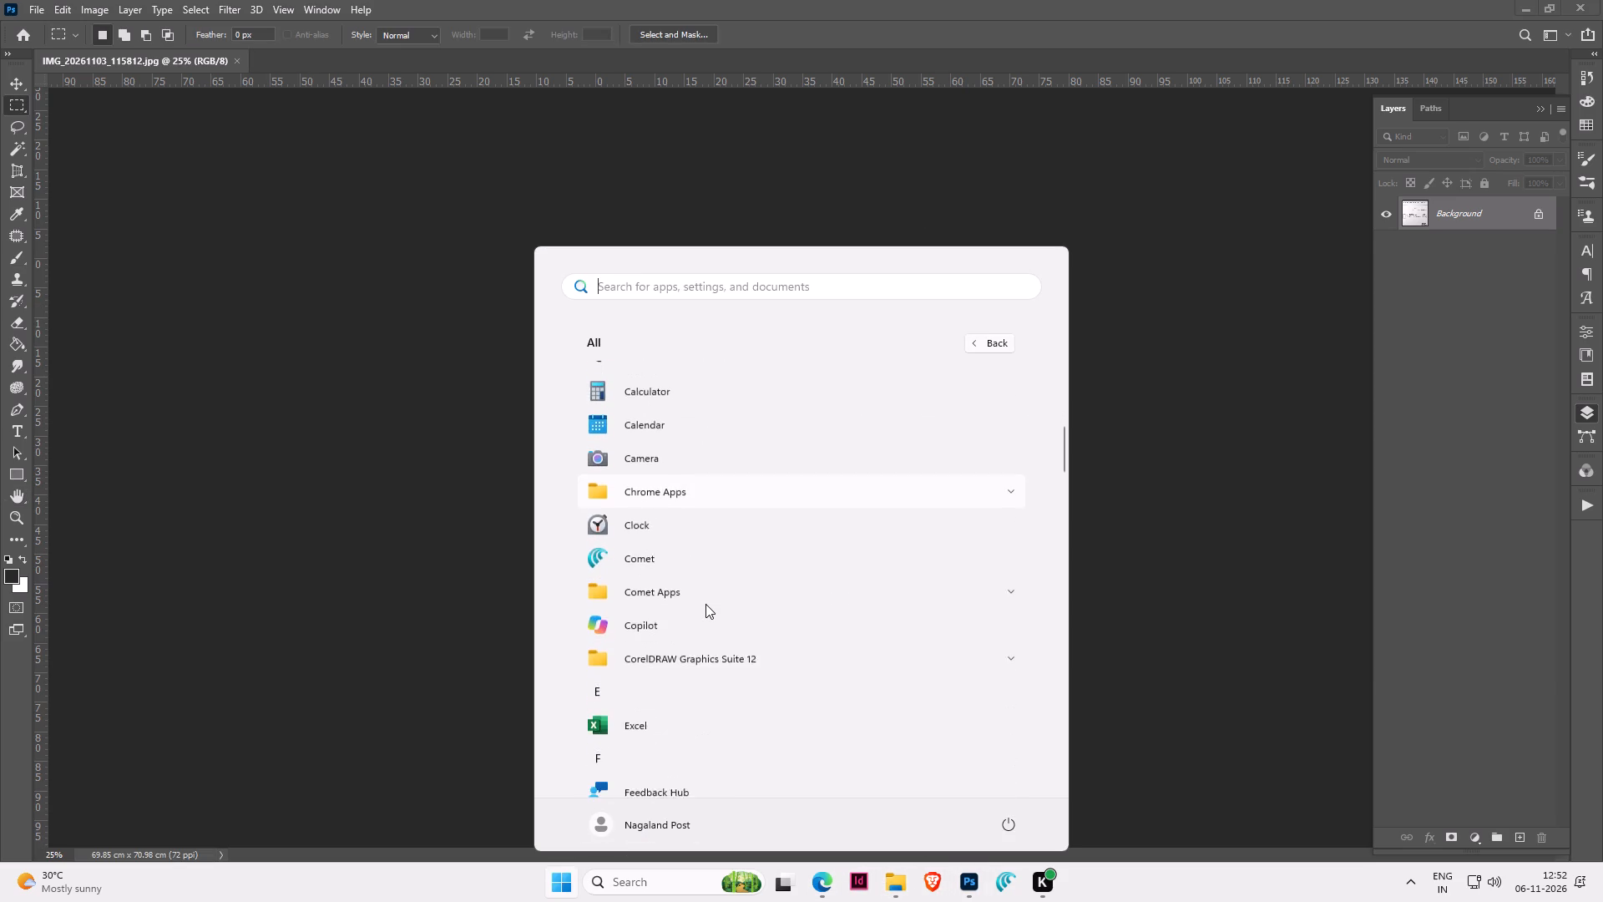
scroll(705, 604, down, 6)
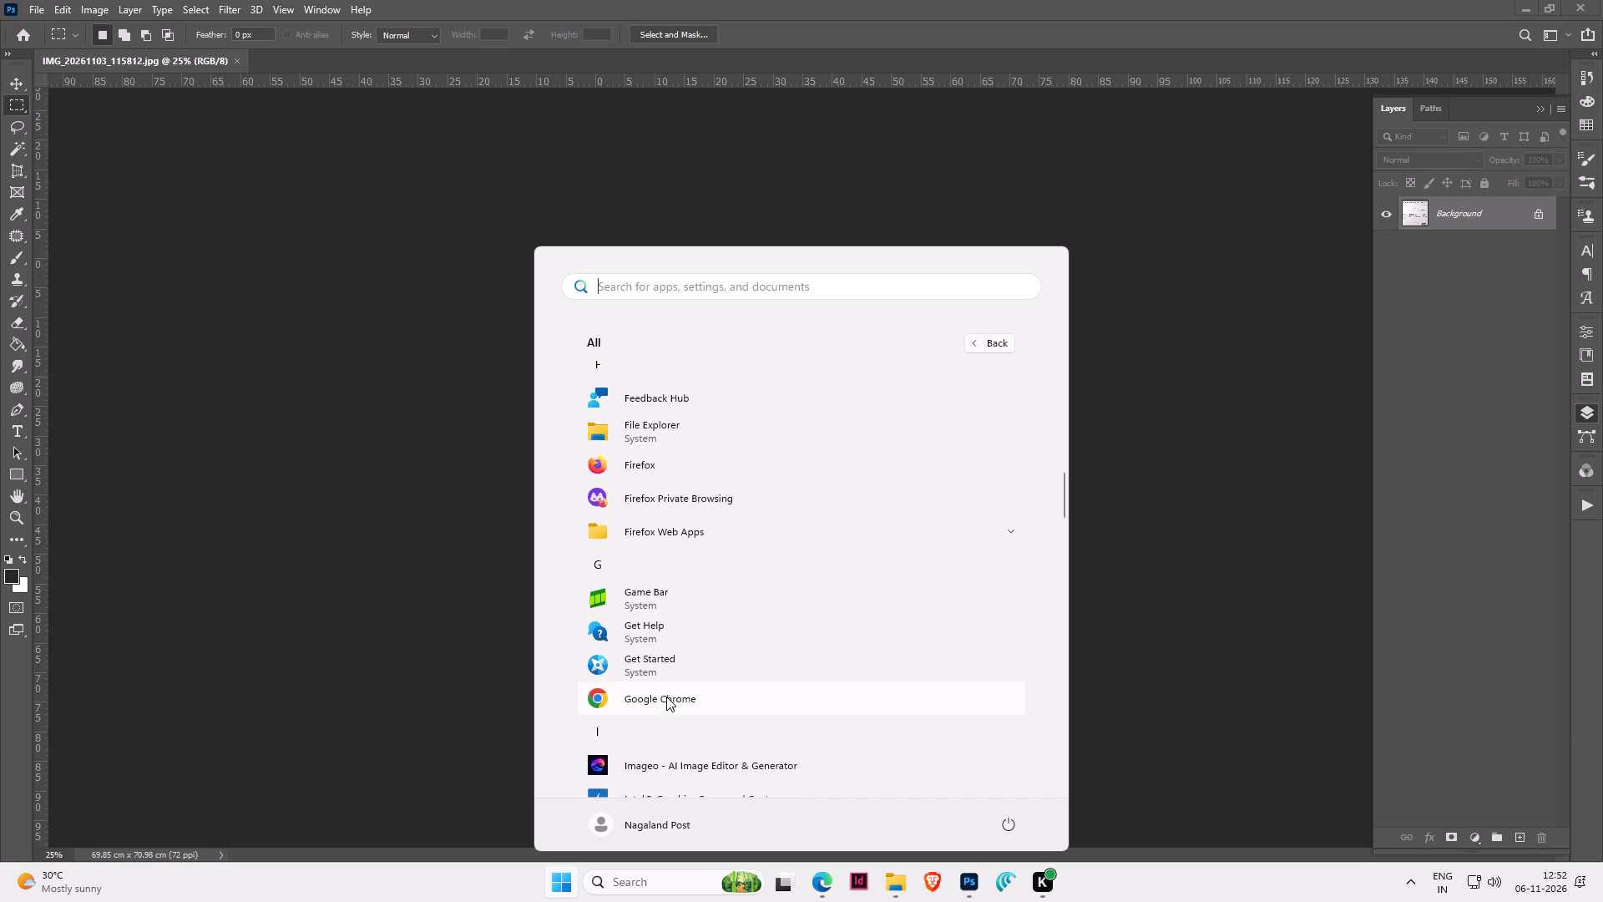
click(664, 702)
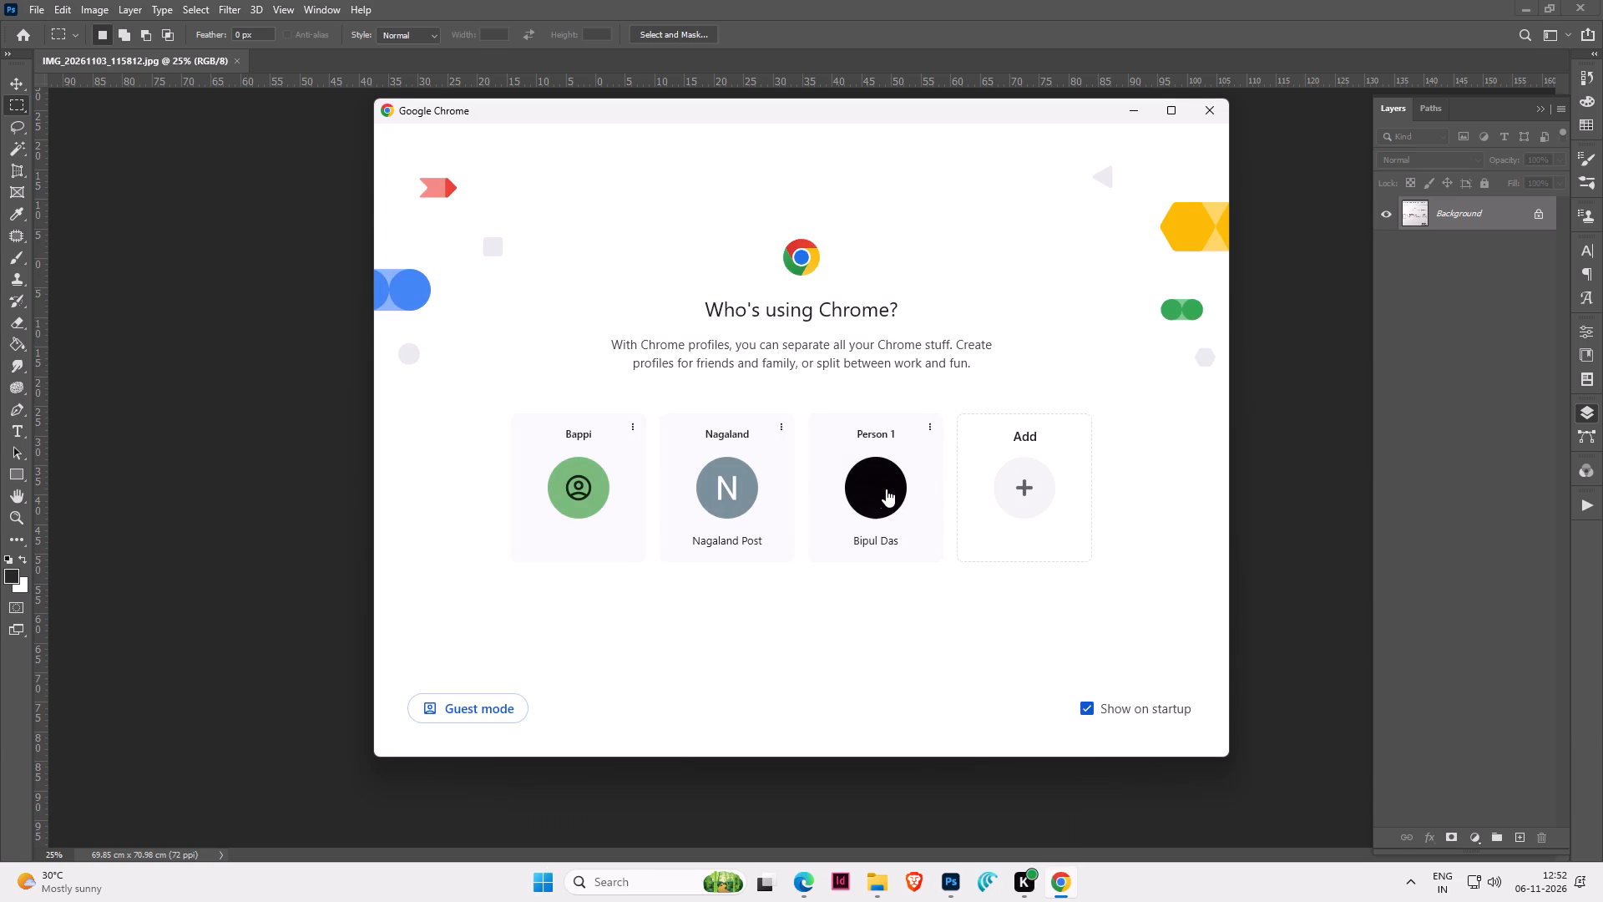
click(874, 491)
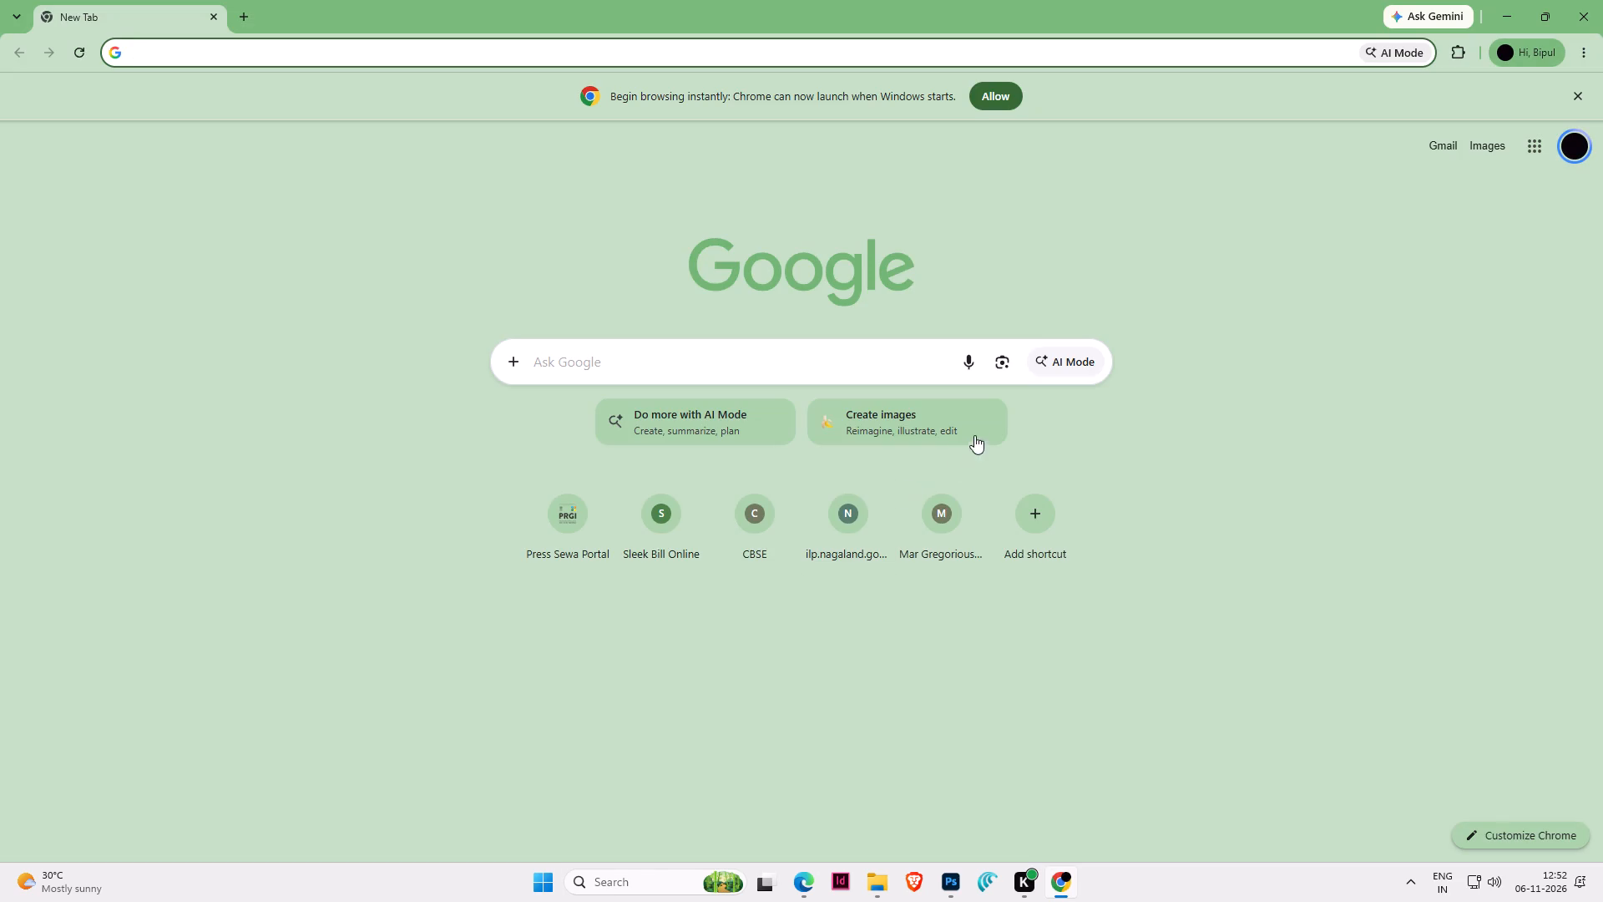
Run a Google Lens image search on IMG_20261103_115812 from the 7 Nov folder.
click(999, 353)
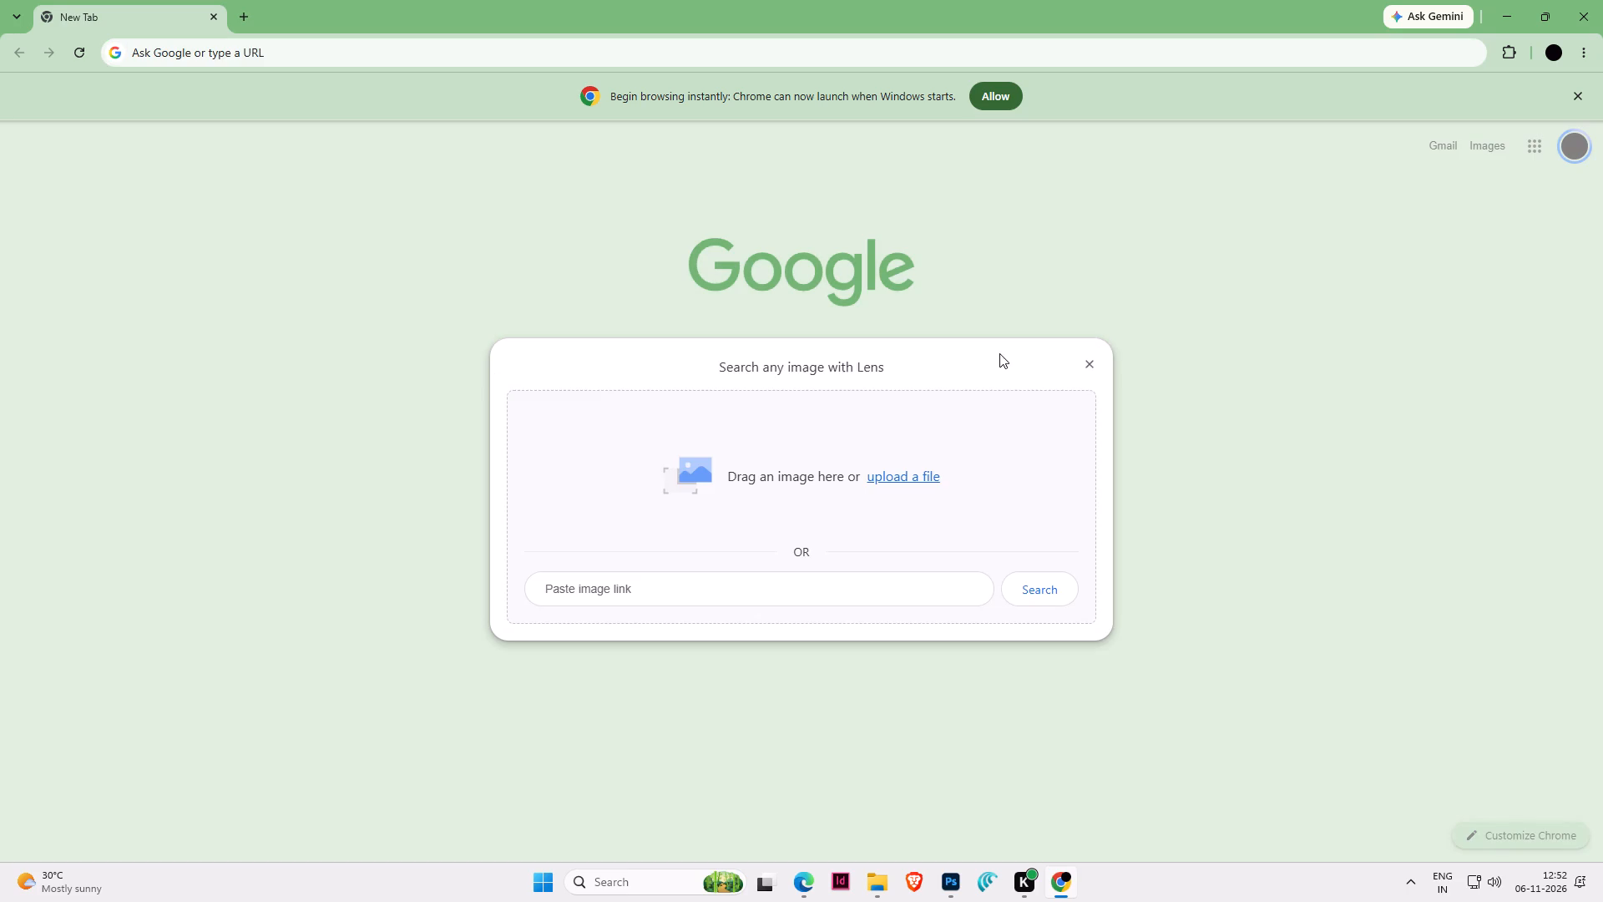
click(872, 892)
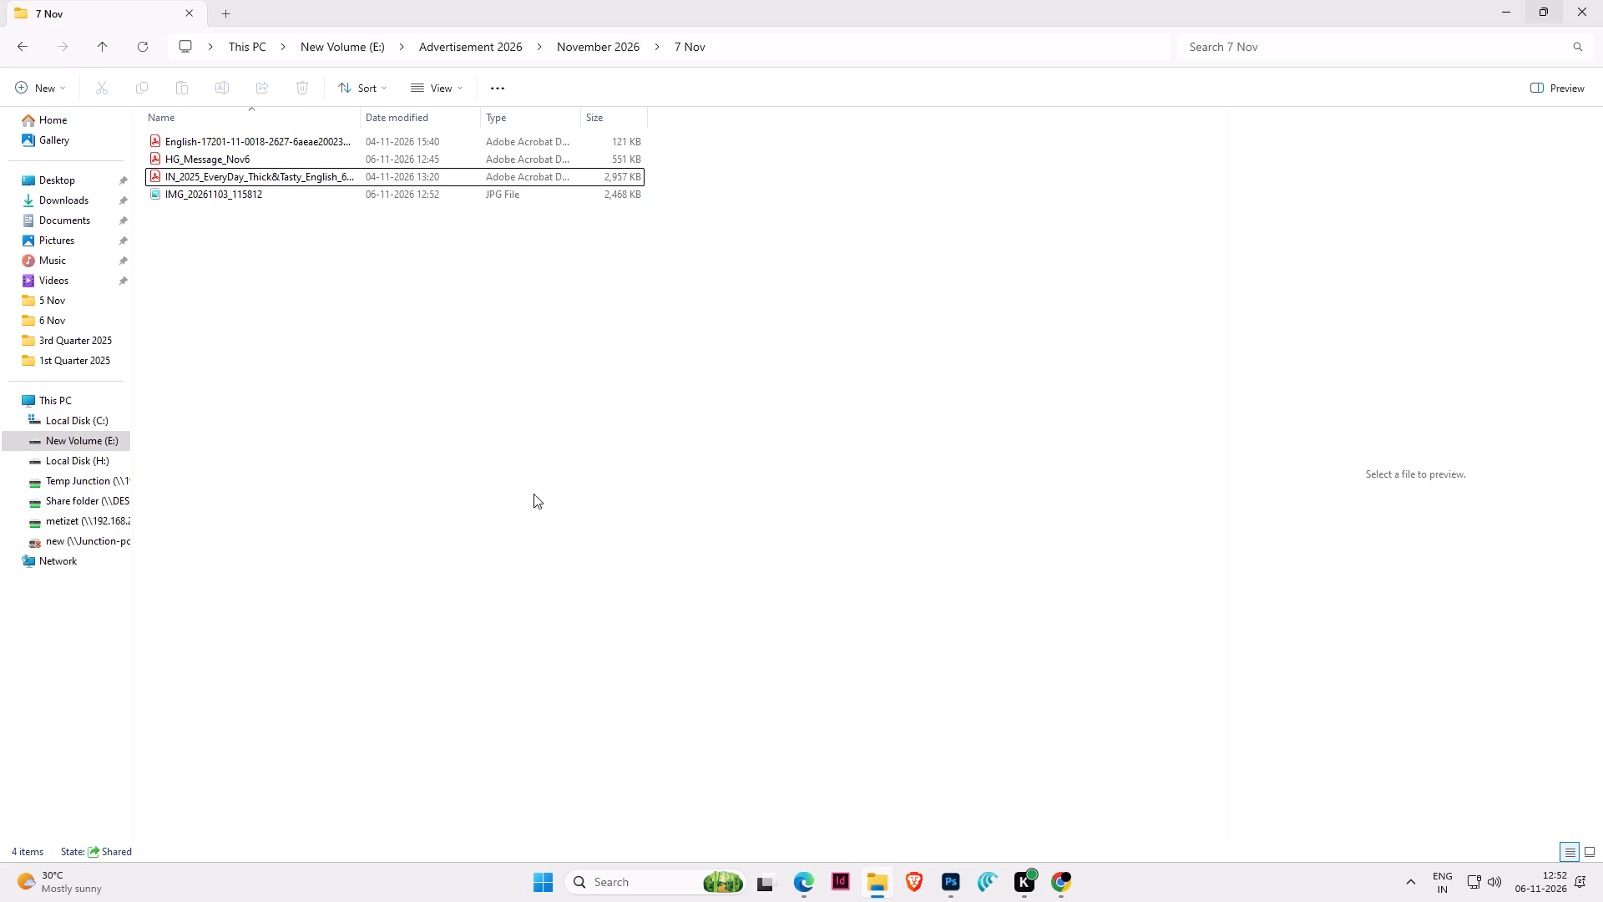
click(238, 192)
drag(219, 198, 756, 387)
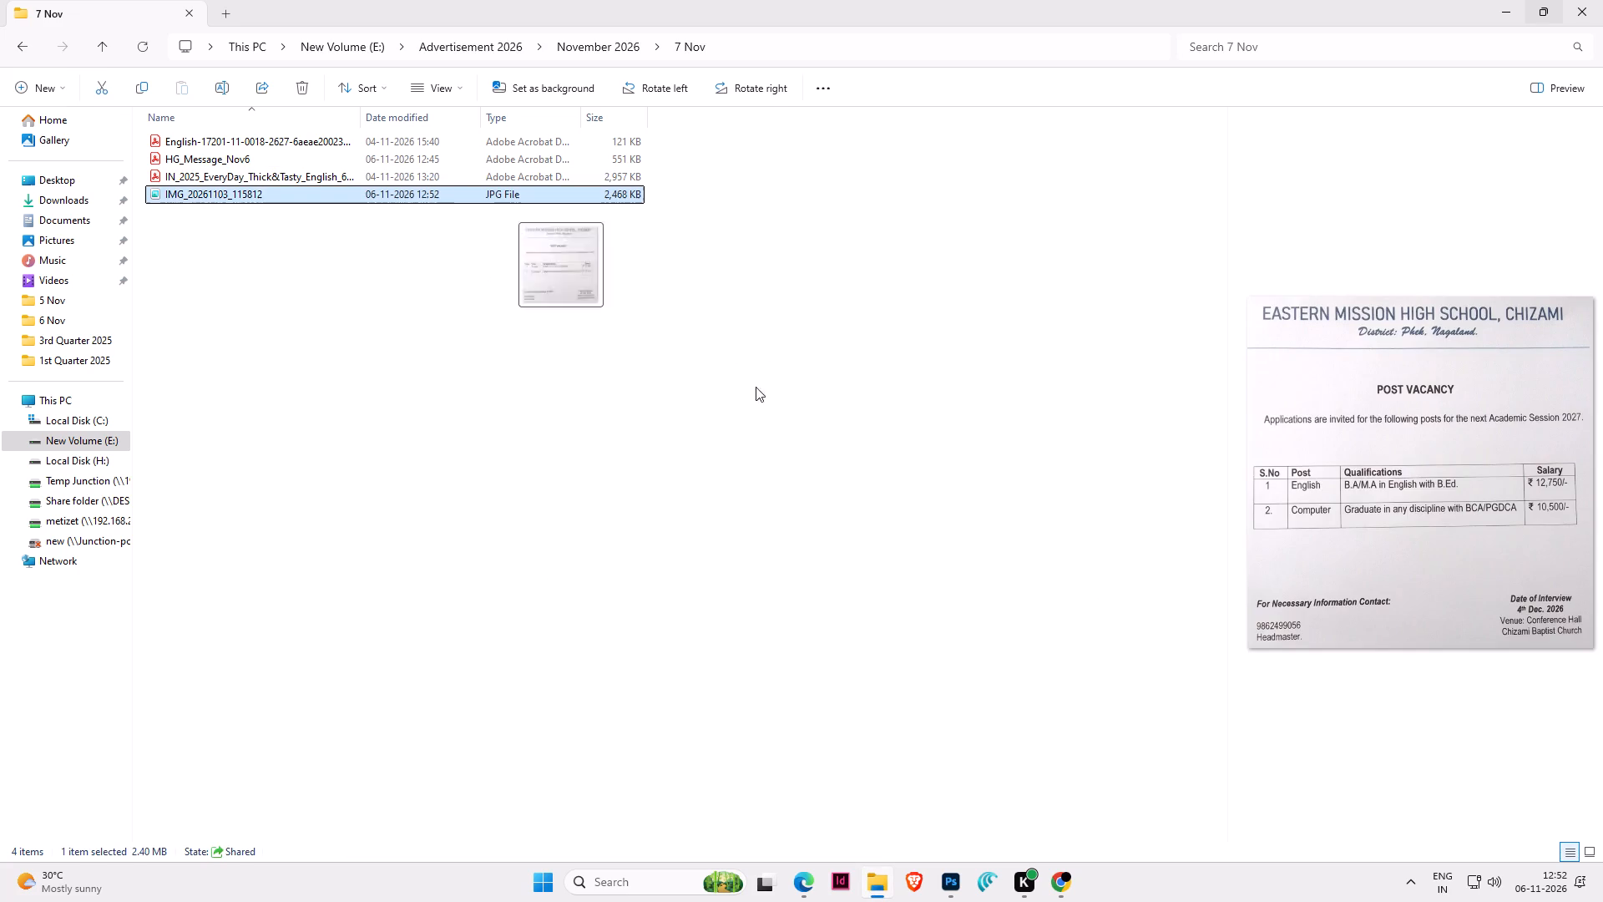
drag(756, 387, 871, 525)
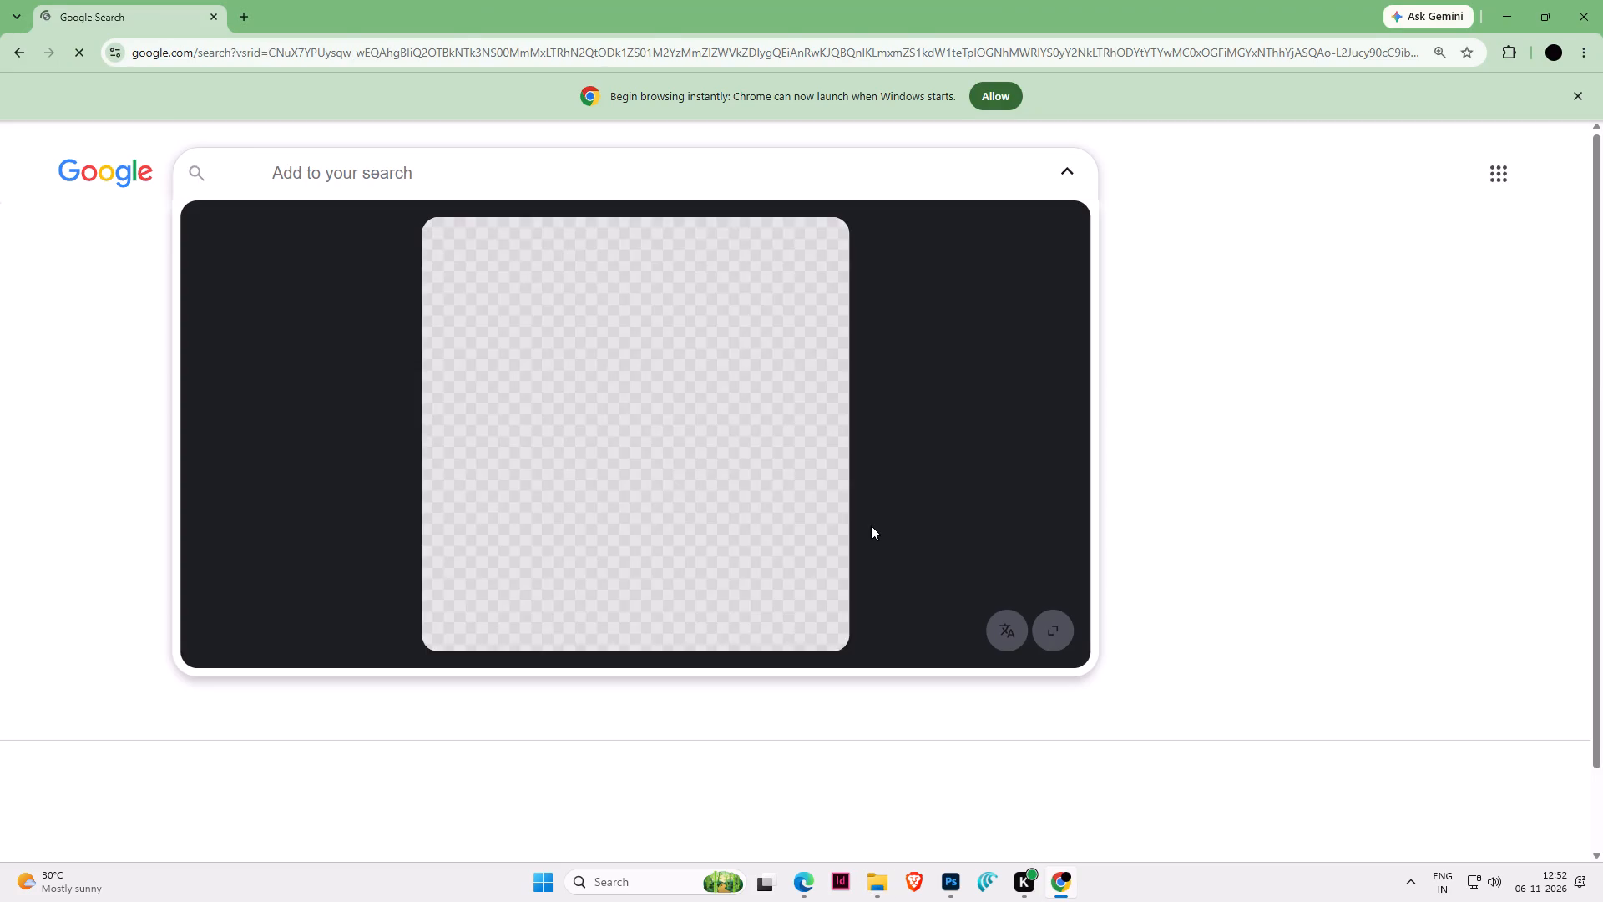
Expand the notice image in the Lens results, select all its recognised text and copy it.
click(1041, 630)
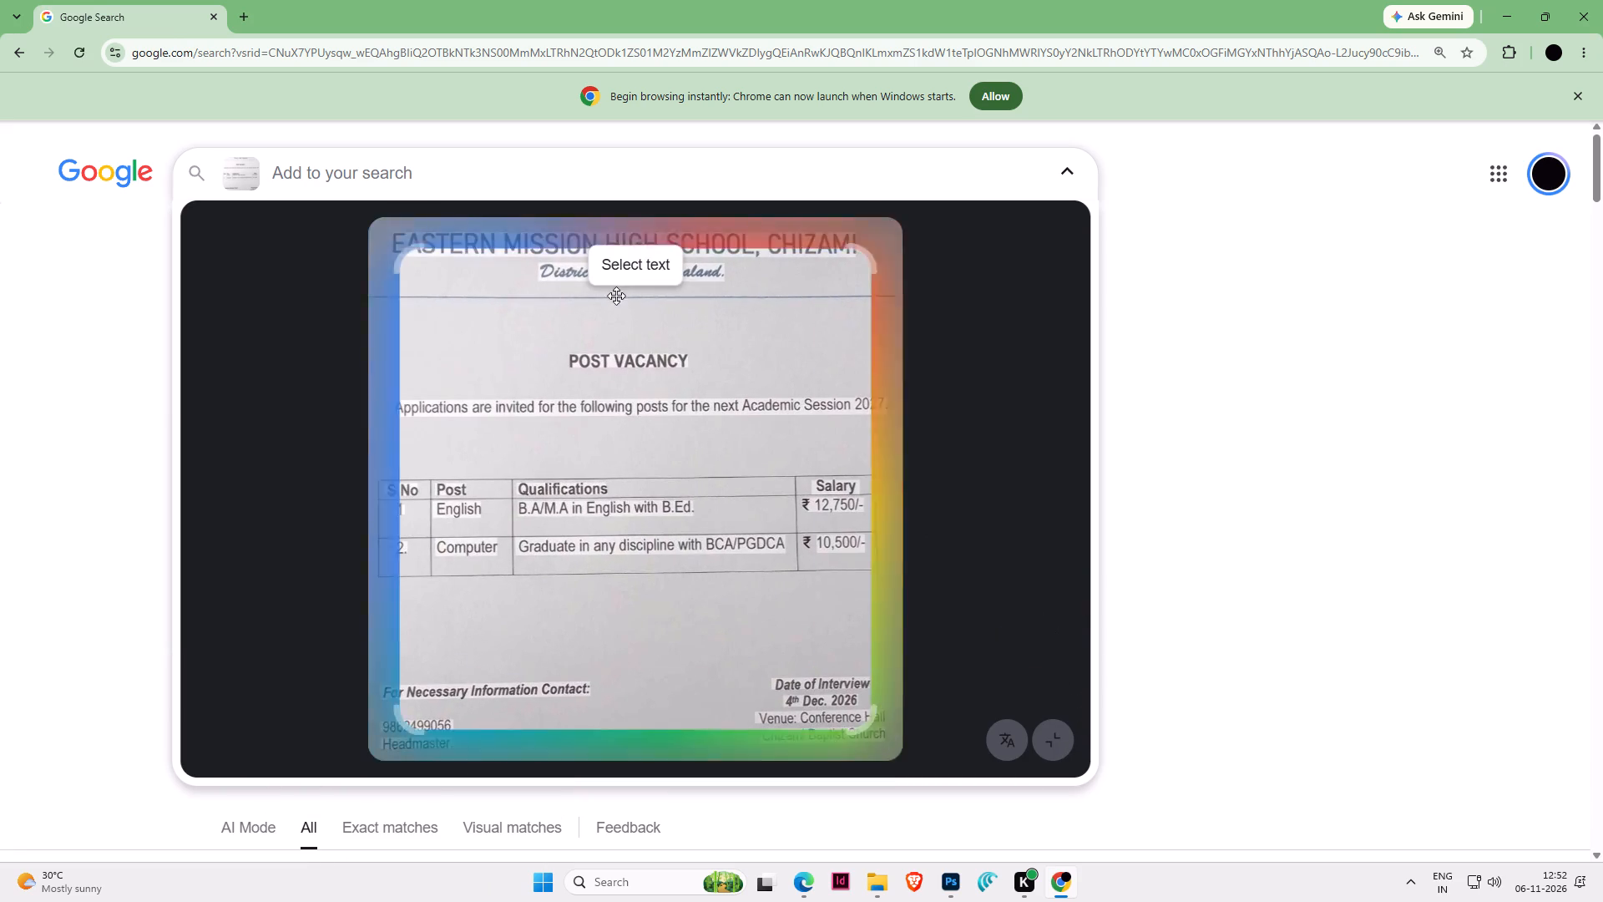
click(611, 268)
click(551, 267)
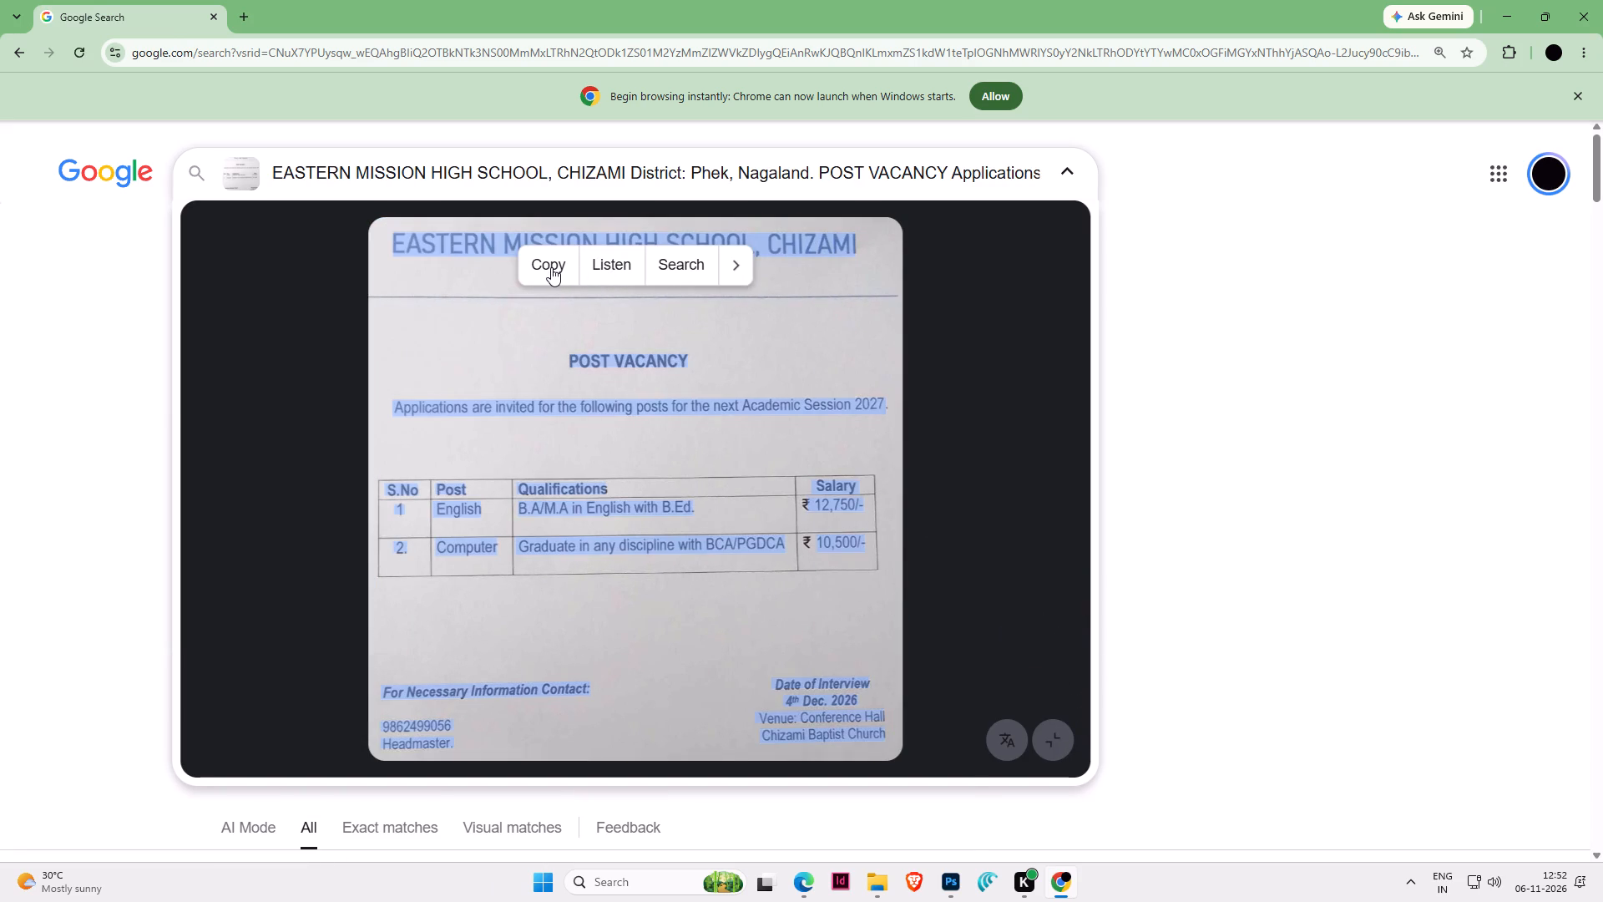
Switch to Adobe InDesign and open the recent document Advt for 6 Nov.indd, dismissing the missing-links alert.
click(839, 884)
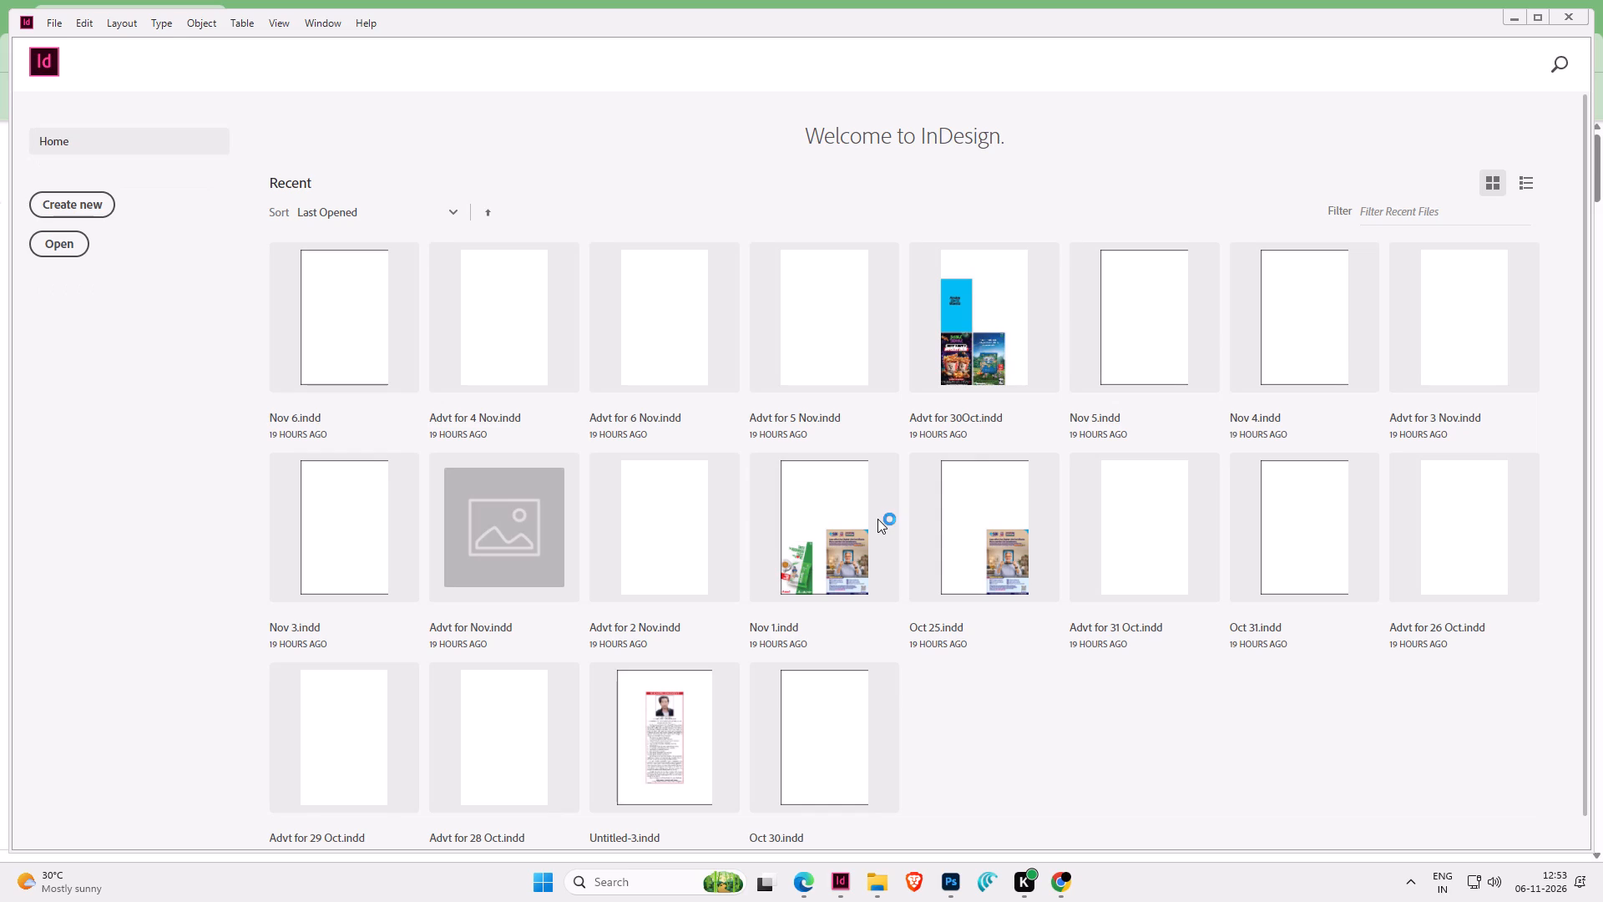
click(640, 330)
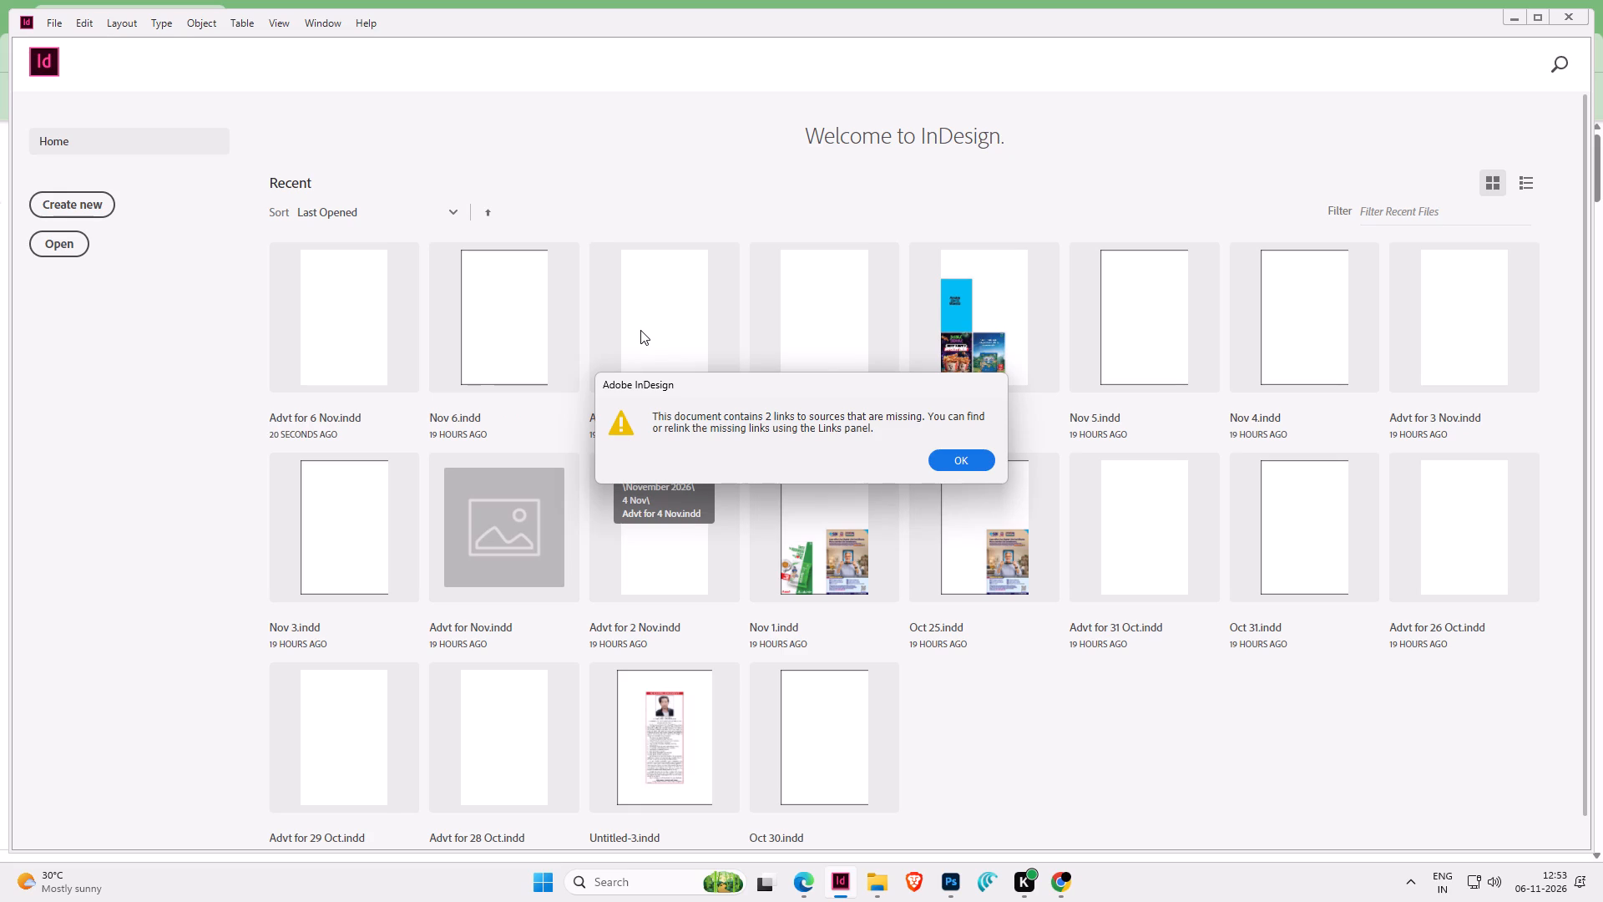
click(956, 456)
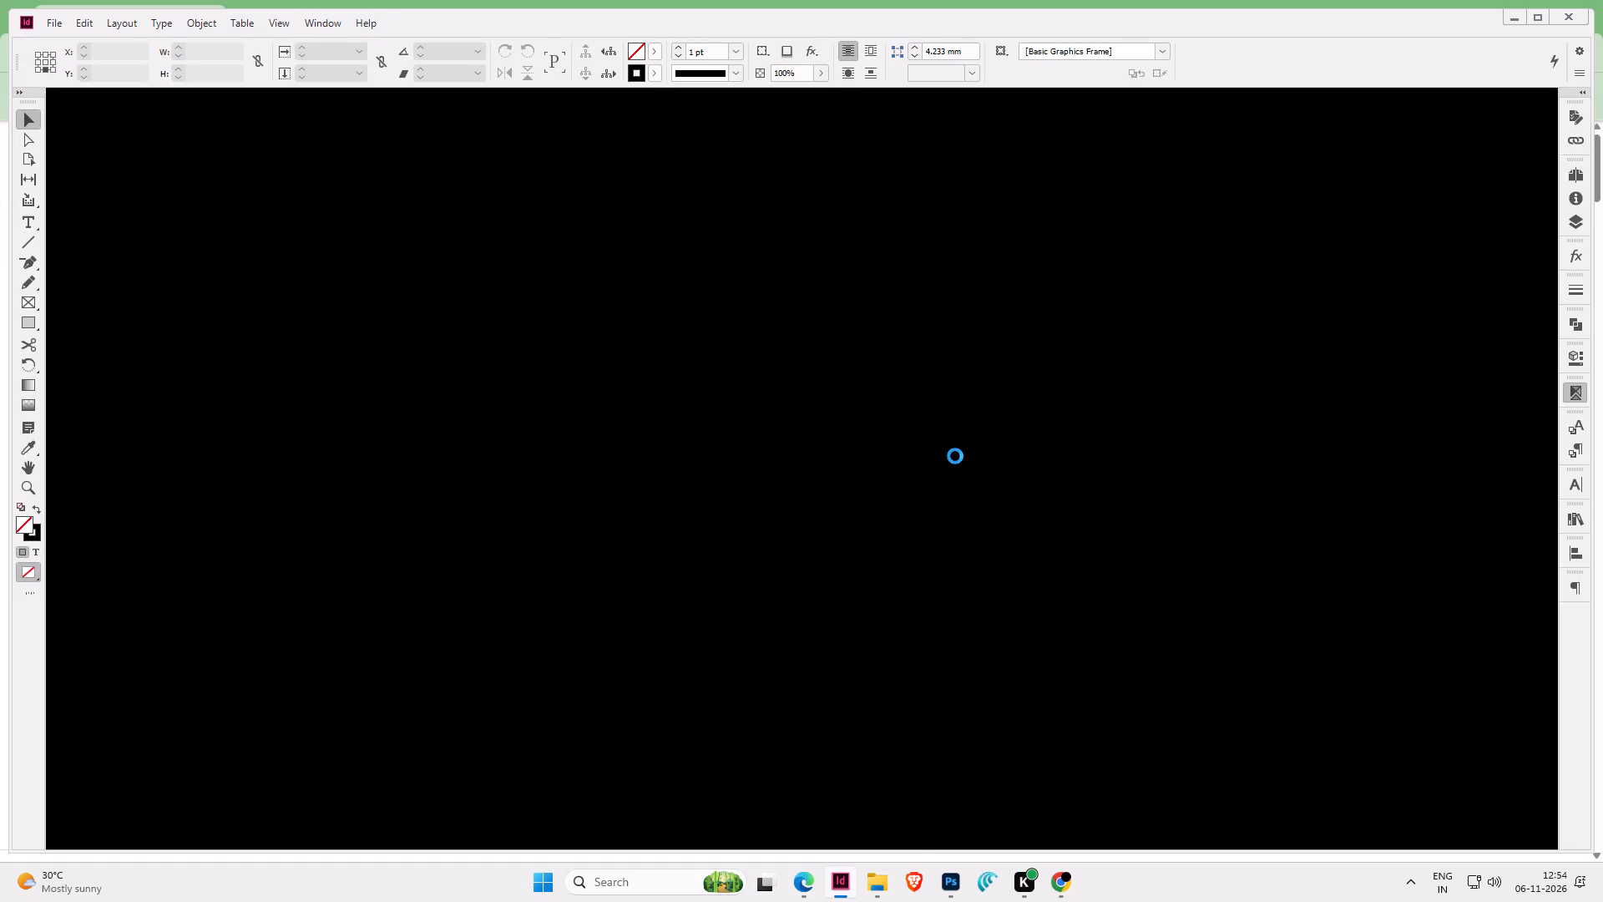
Delete the Prestige and Nexa advertisements on page 12 and the two columns of text on the page above.
drag(998, 456, 713, 702)
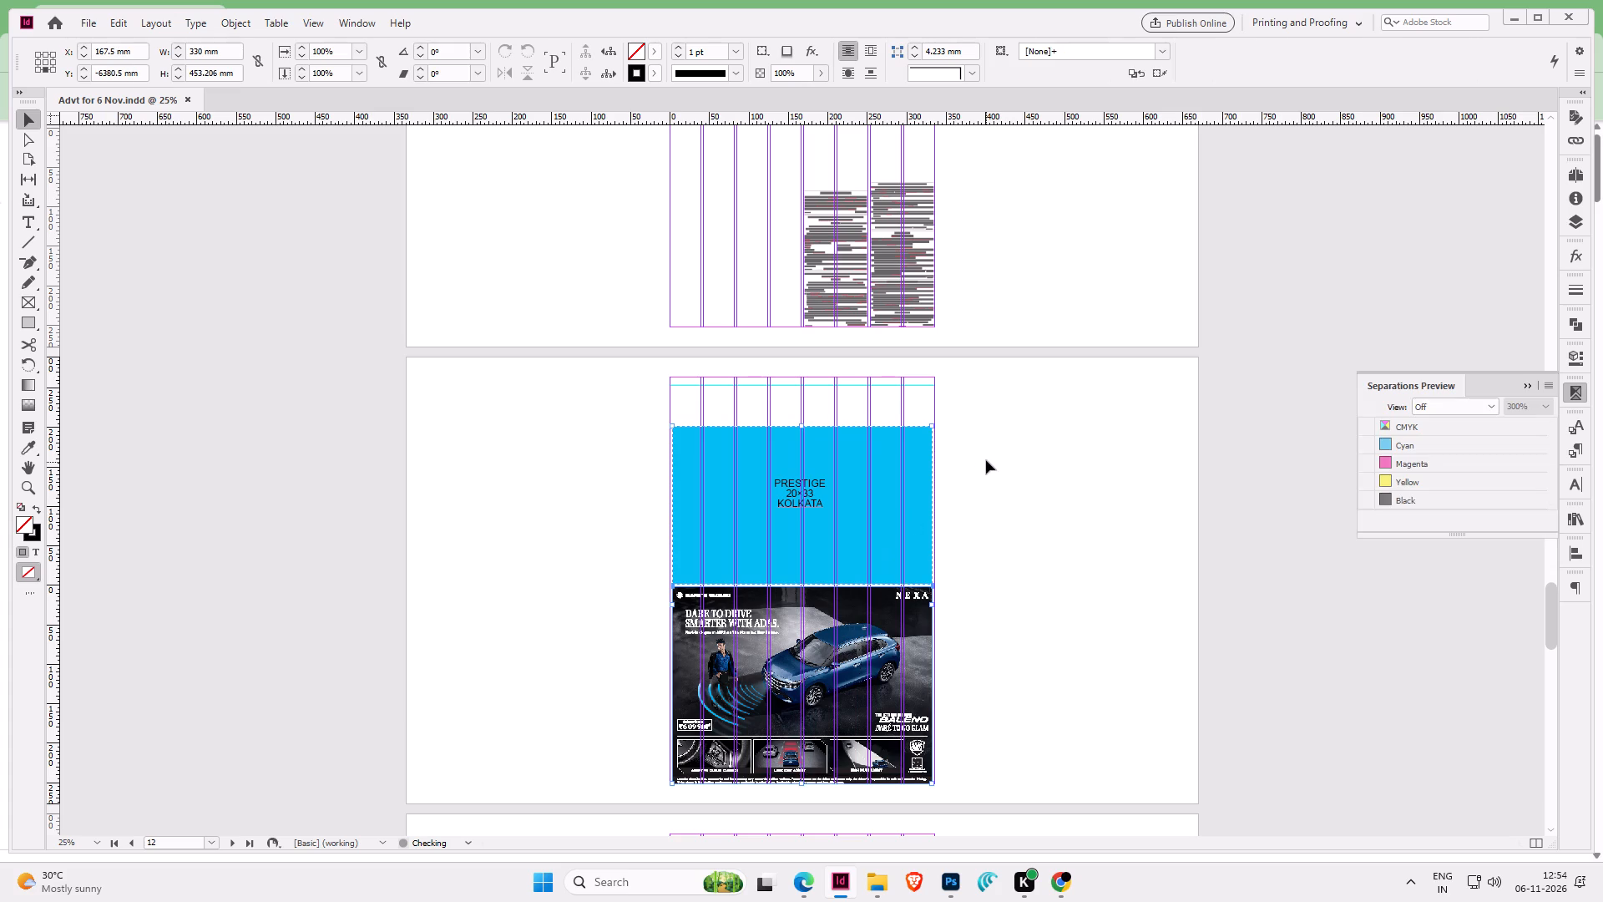
drag(989, 450, 735, 675)
key(Delete)
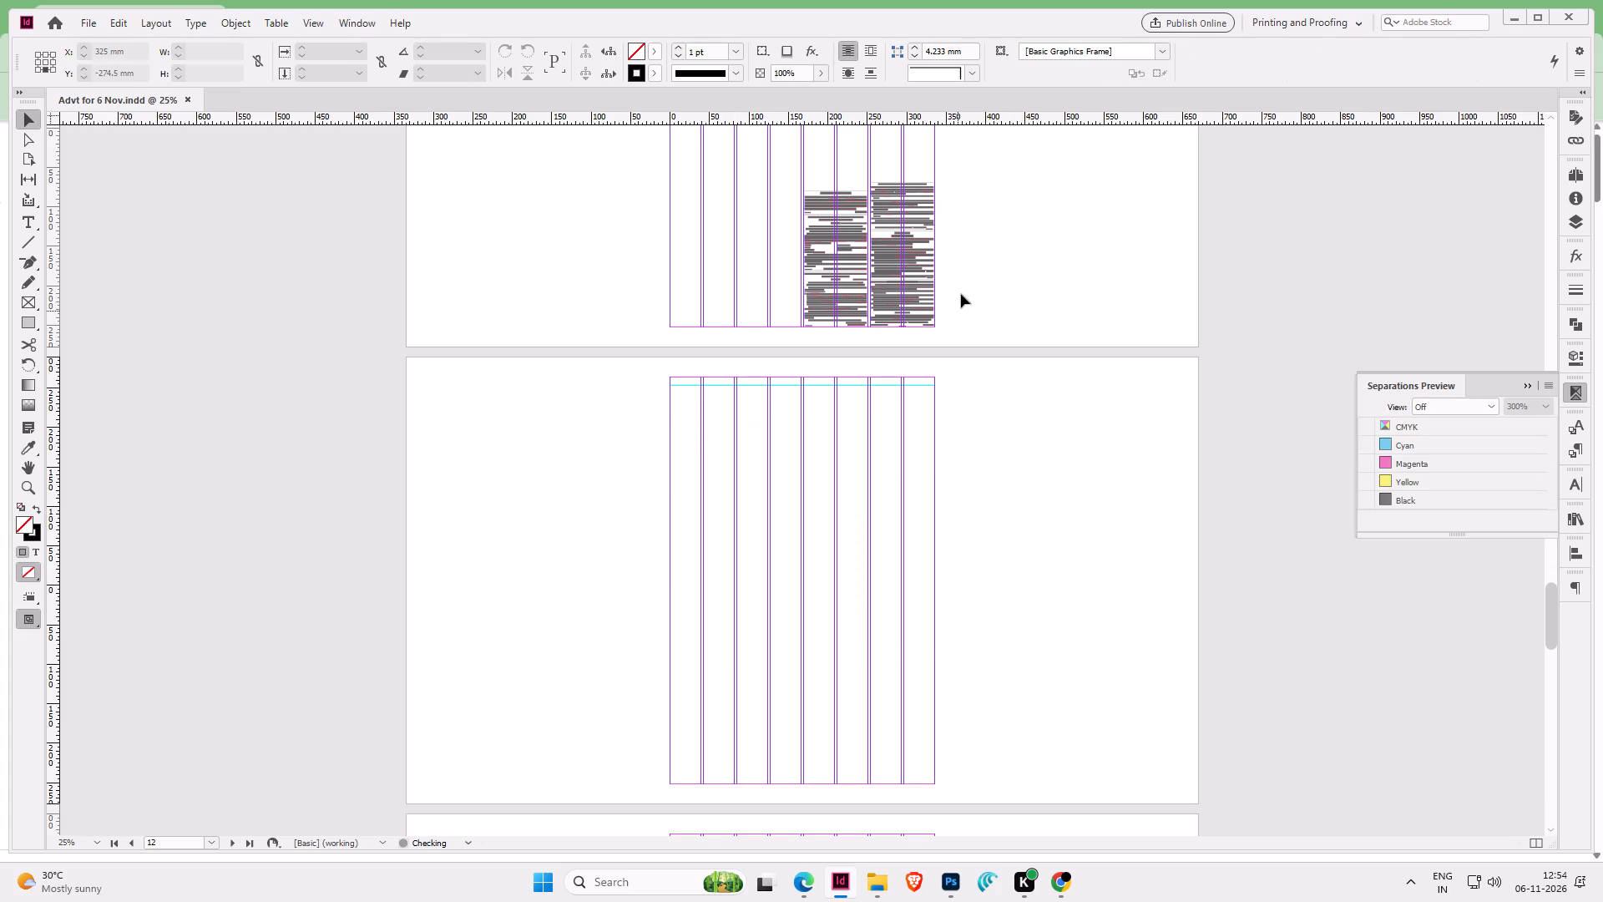
drag(999, 200, 822, 357)
key(Delete)
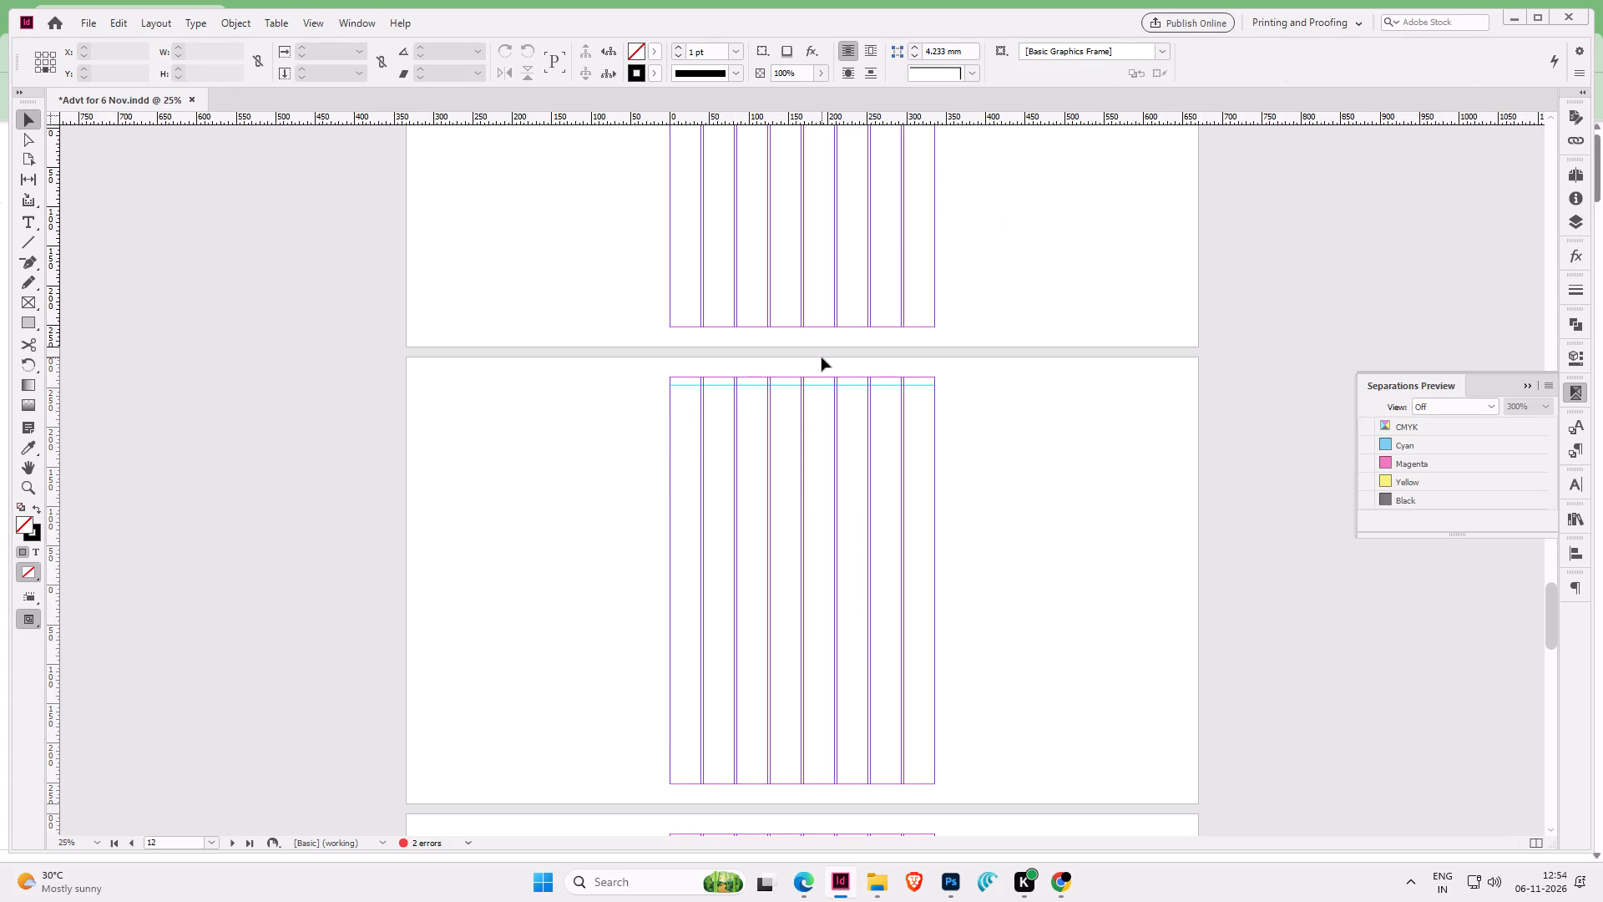
Save the document as Advt for 7 Nov in the November 2026 > 7 Nov folder.
key(ctrl+shift+s)
click(1012, 180)
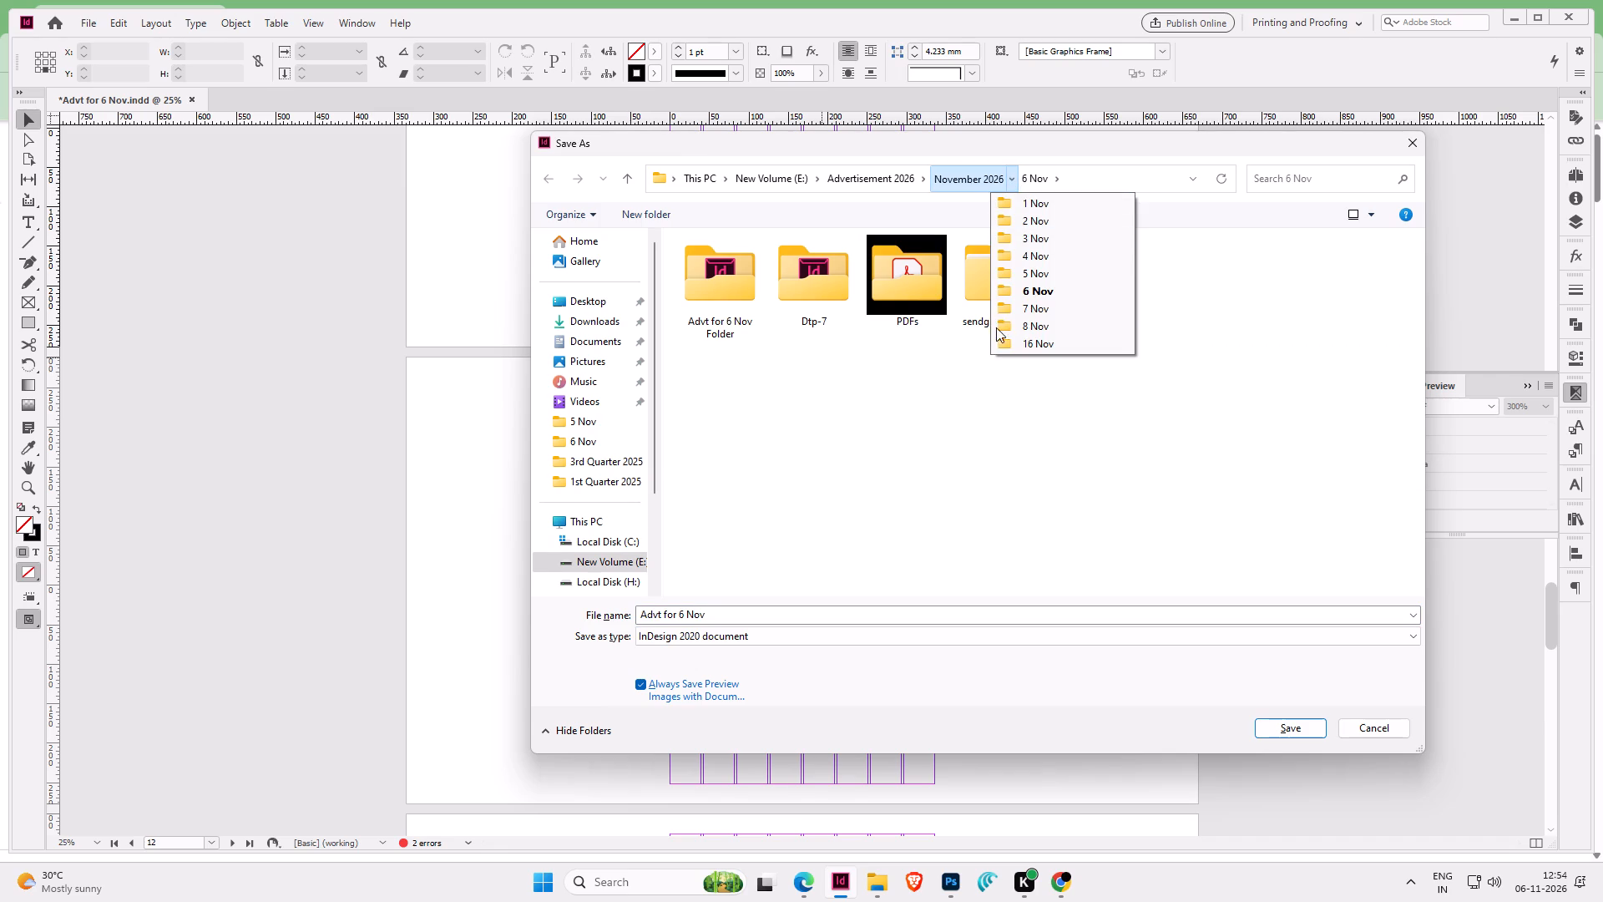
click(1015, 313)
double_click(683, 612)
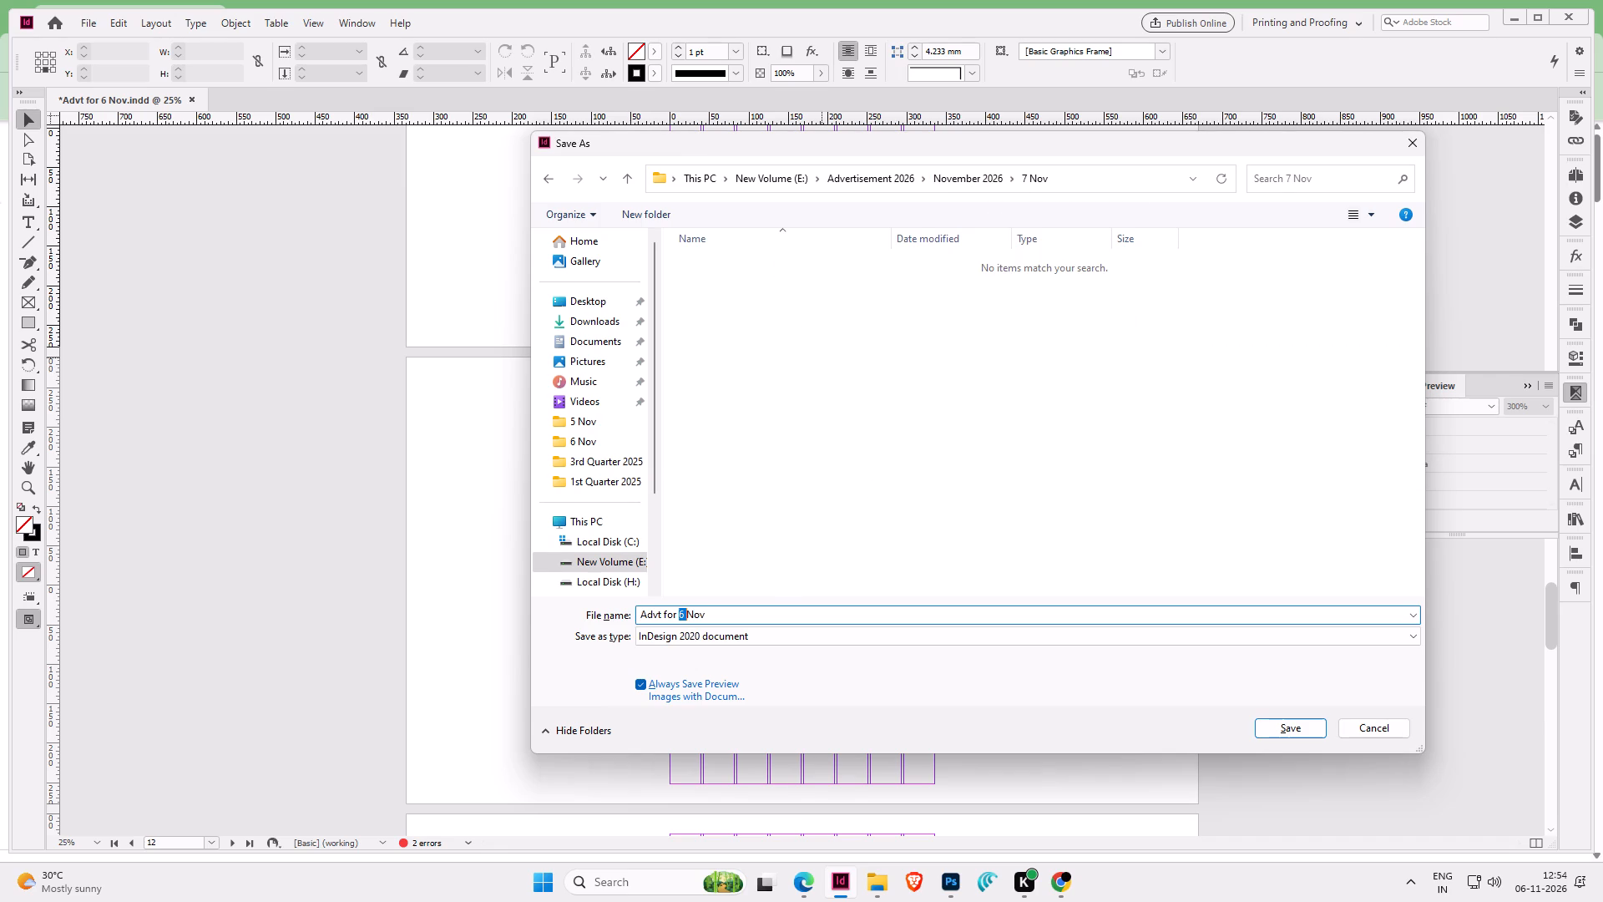
text(7)
key(space)
key(Return)
Delete the school and Sunset advertisements with the portrait notice on page 10, and the portrait notices on the page above.
scroll(844, 511, up, 10)
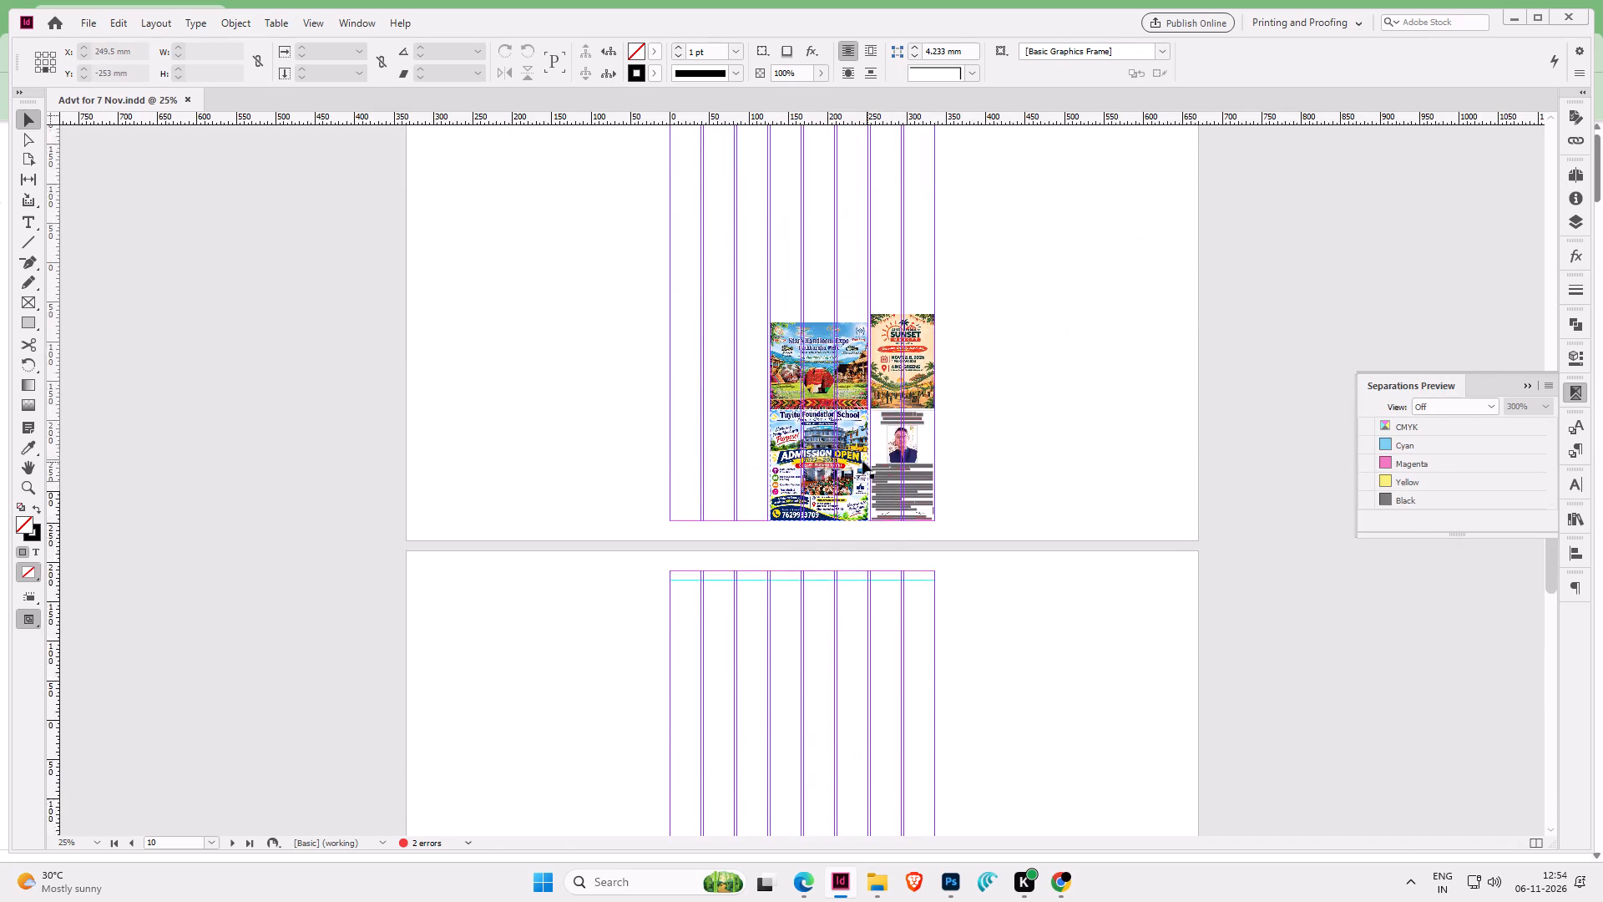
scroll(862, 461, up, 1)
drag(973, 294, 789, 583)
key(Delete)
scroll(892, 484, up, 5)
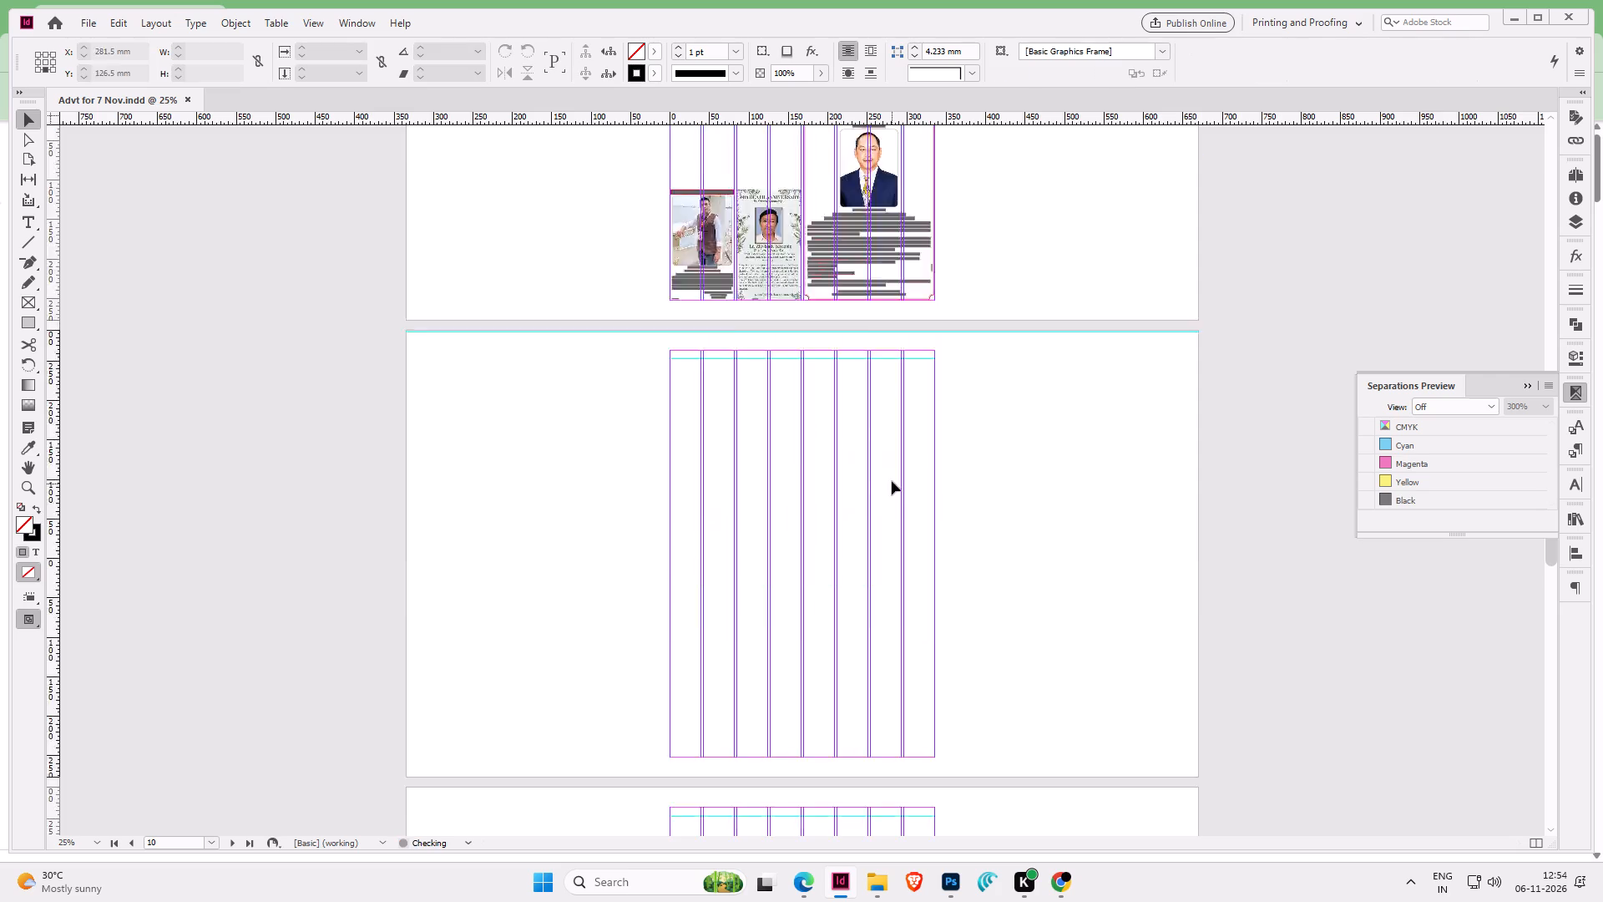
scroll(892, 481, up, 6)
drag(1016, 378, 711, 764)
key(Delete)
Delete the previous day's items on page 8 and all the school and university notices on page 7, including the portrait notice outside the columns.
scroll(852, 644, up, 5)
drag(990, 357, 852, 613)
key(Delete)
scroll(868, 590, up, 8)
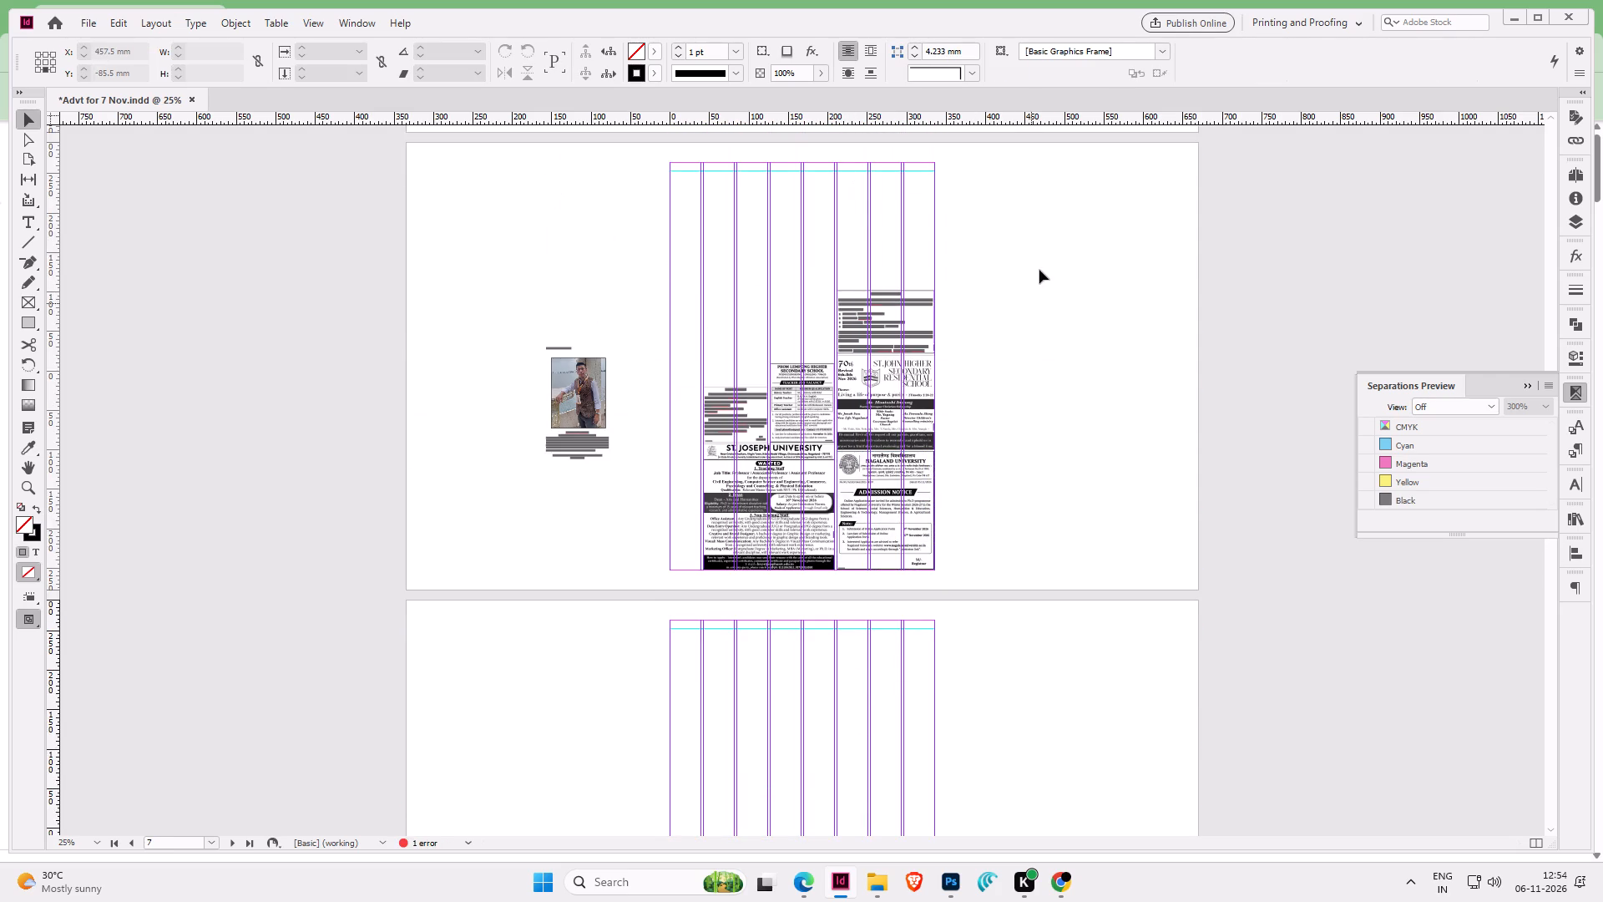
drag(1039, 267, 564, 646)
key(Delete)
Delete the cyan placeholder block and adjoining text column on page 6, and the long list columns on page 5.
scroll(793, 572, up, 9)
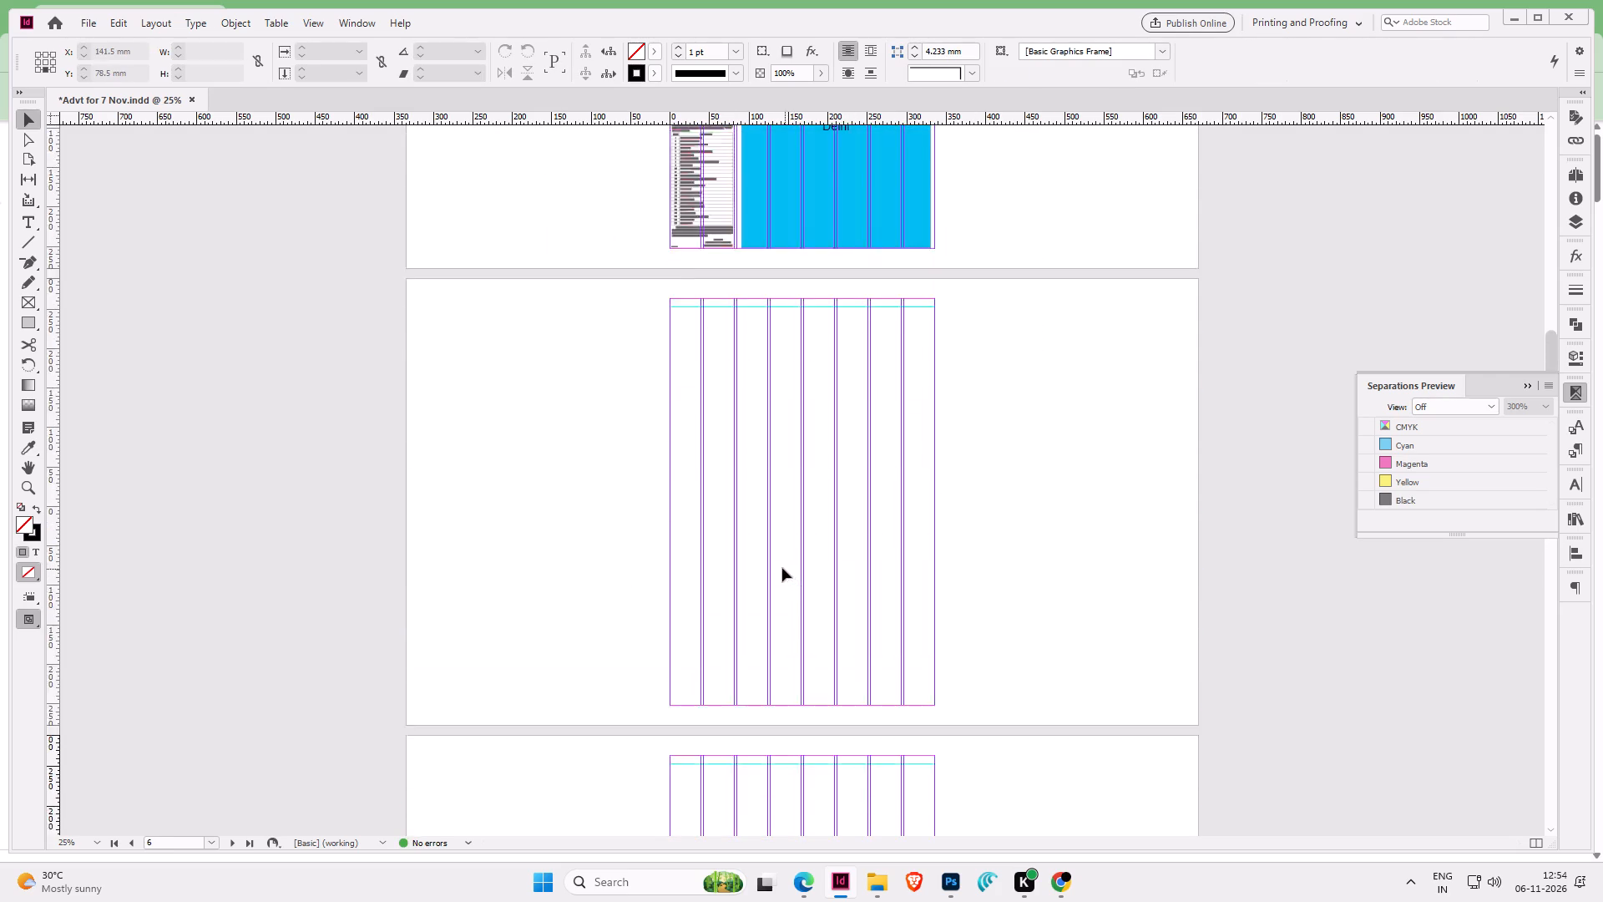
scroll(782, 568, up, 8)
drag(1009, 332, 613, 696)
key(Delete)
scroll(613, 697, up, 2)
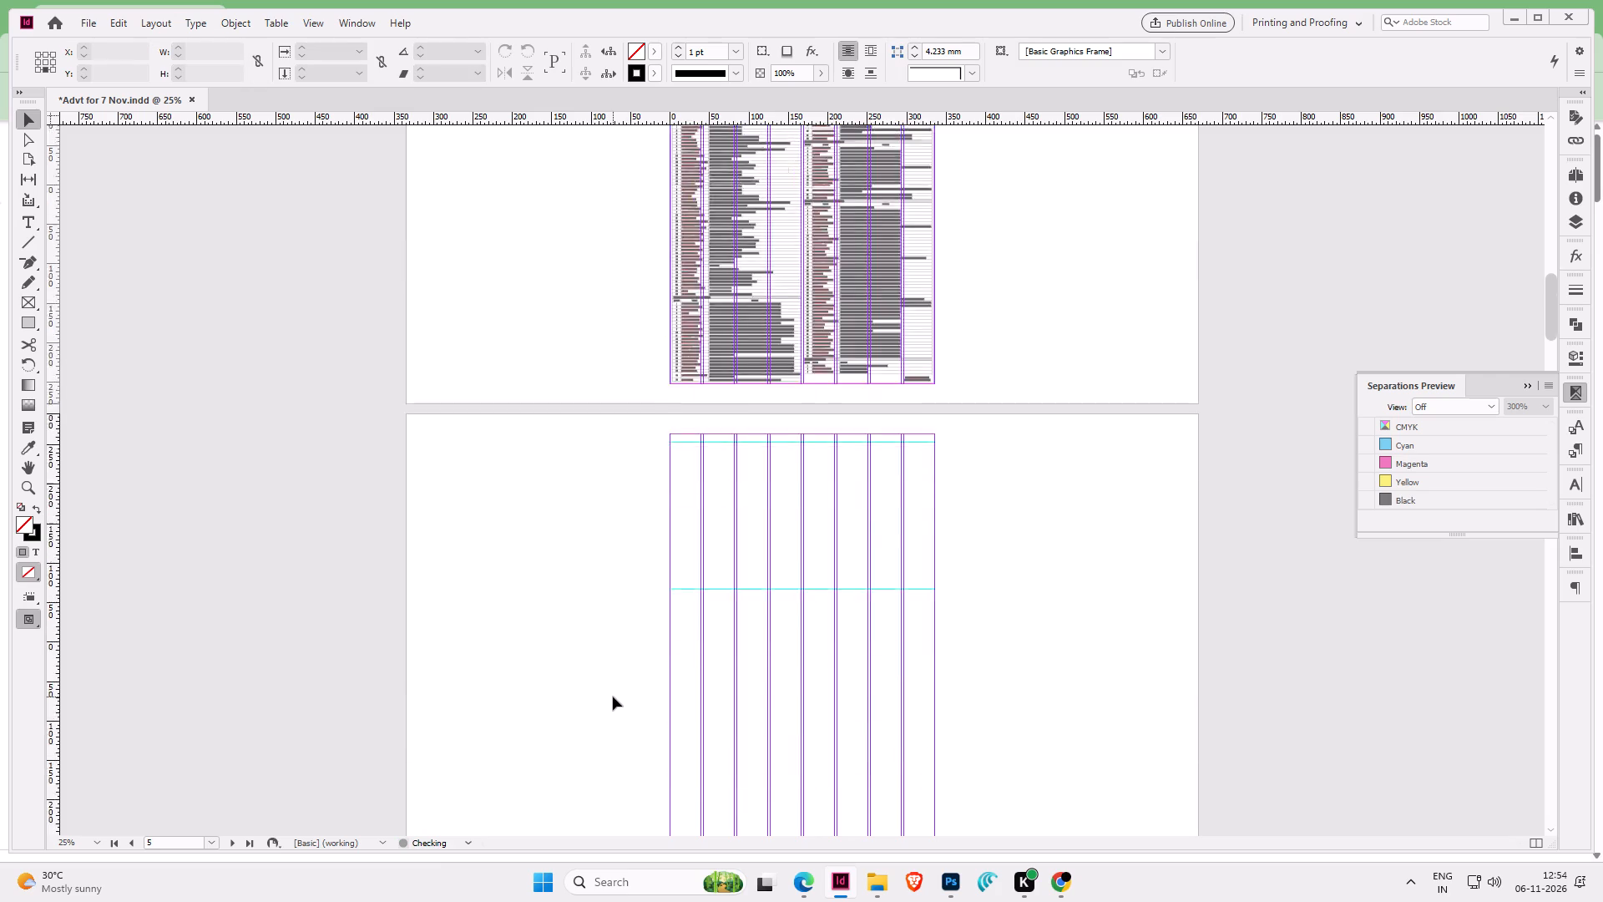
scroll(613, 697, up, 5)
drag(1047, 369, 714, 580)
key(Delete)
Delete the Melorra jewellery, electronics sale and other advertisements on page 3, and the remaining items on the pages before it.
scroll(710, 580, up, 5)
scroll(1007, 290, up, 2)
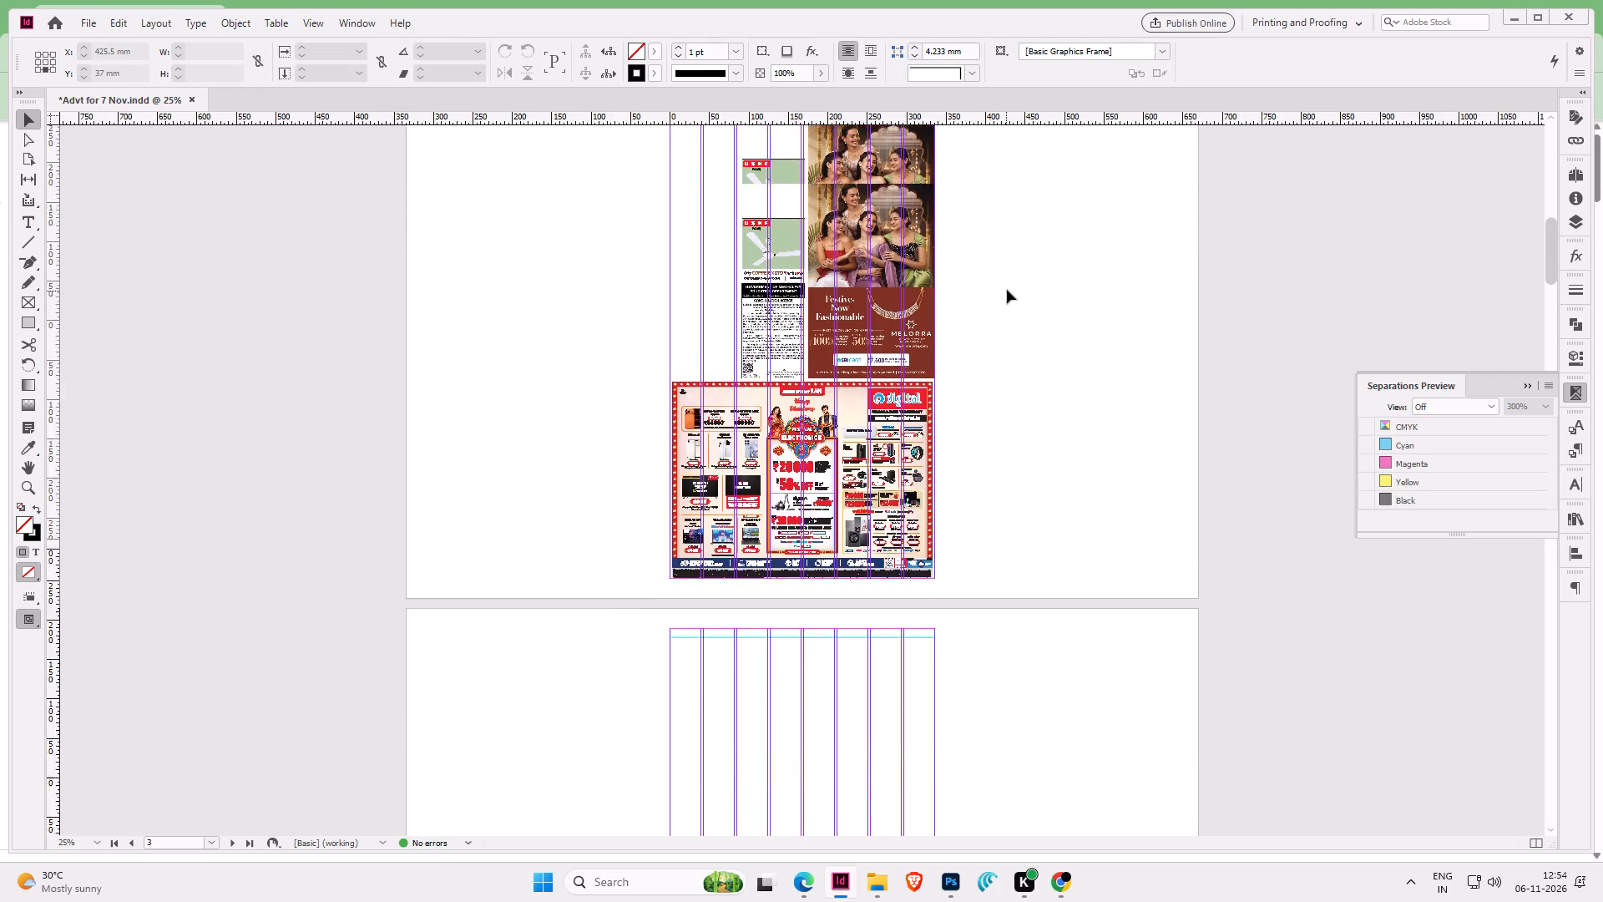
scroll(1007, 290, up, 1)
drag(1014, 253, 637, 624)
key(Delete)
scroll(637, 624, up, 8)
drag(1021, 389, 882, 661)
key(Delete)
scroll(882, 661, up, 20)
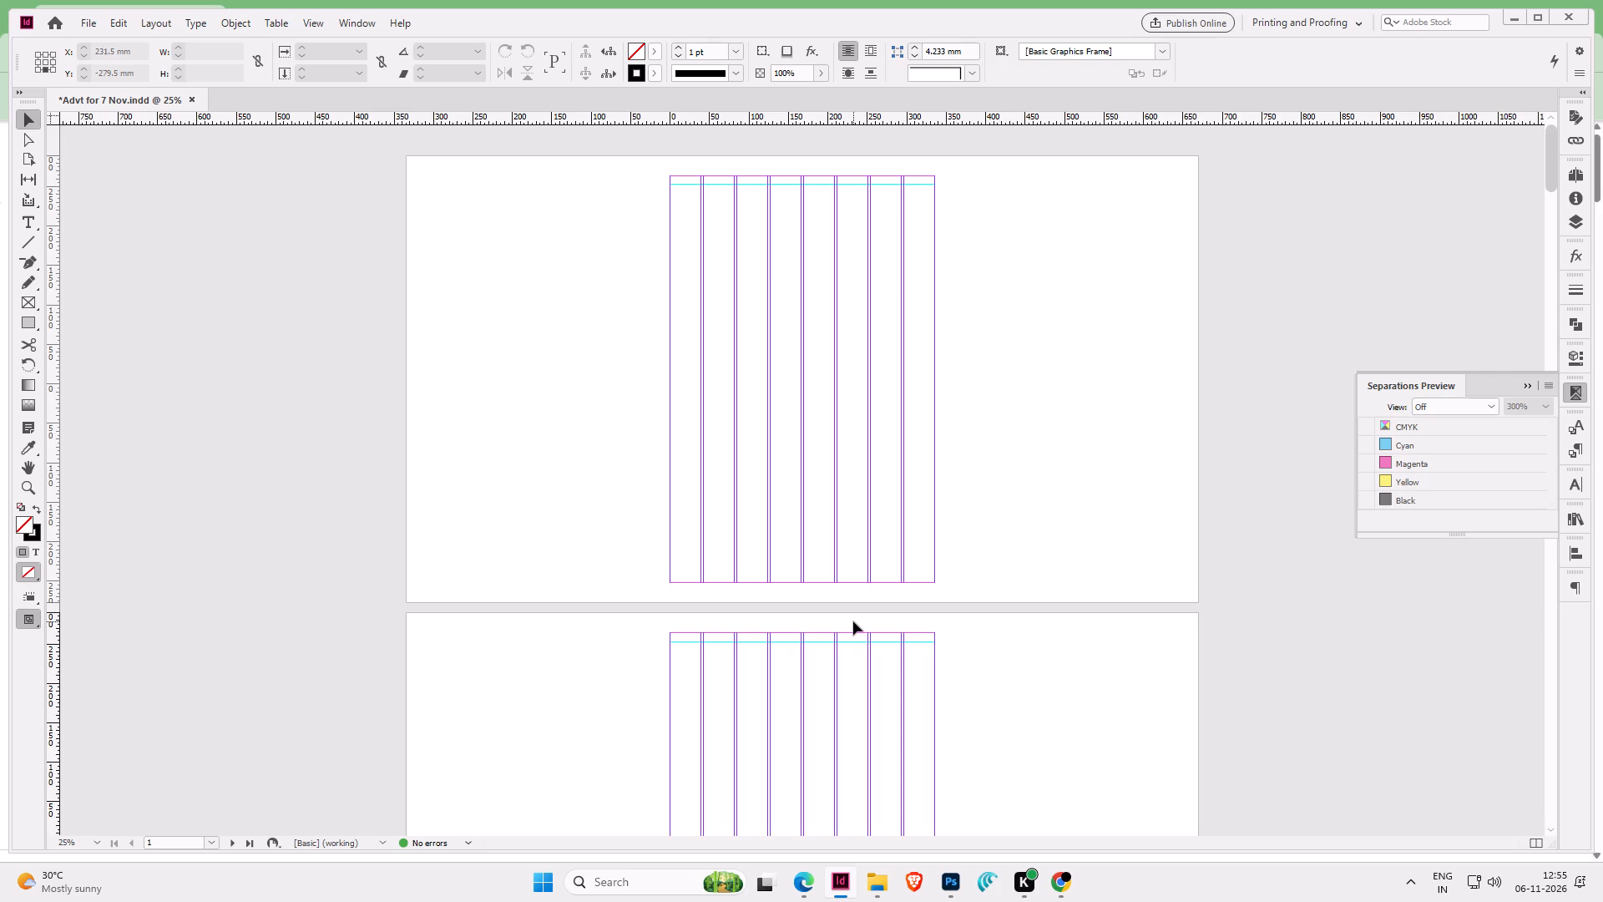
Switch to the Edge browser with the open Gmail message containing the photo attachment.
click(802, 882)
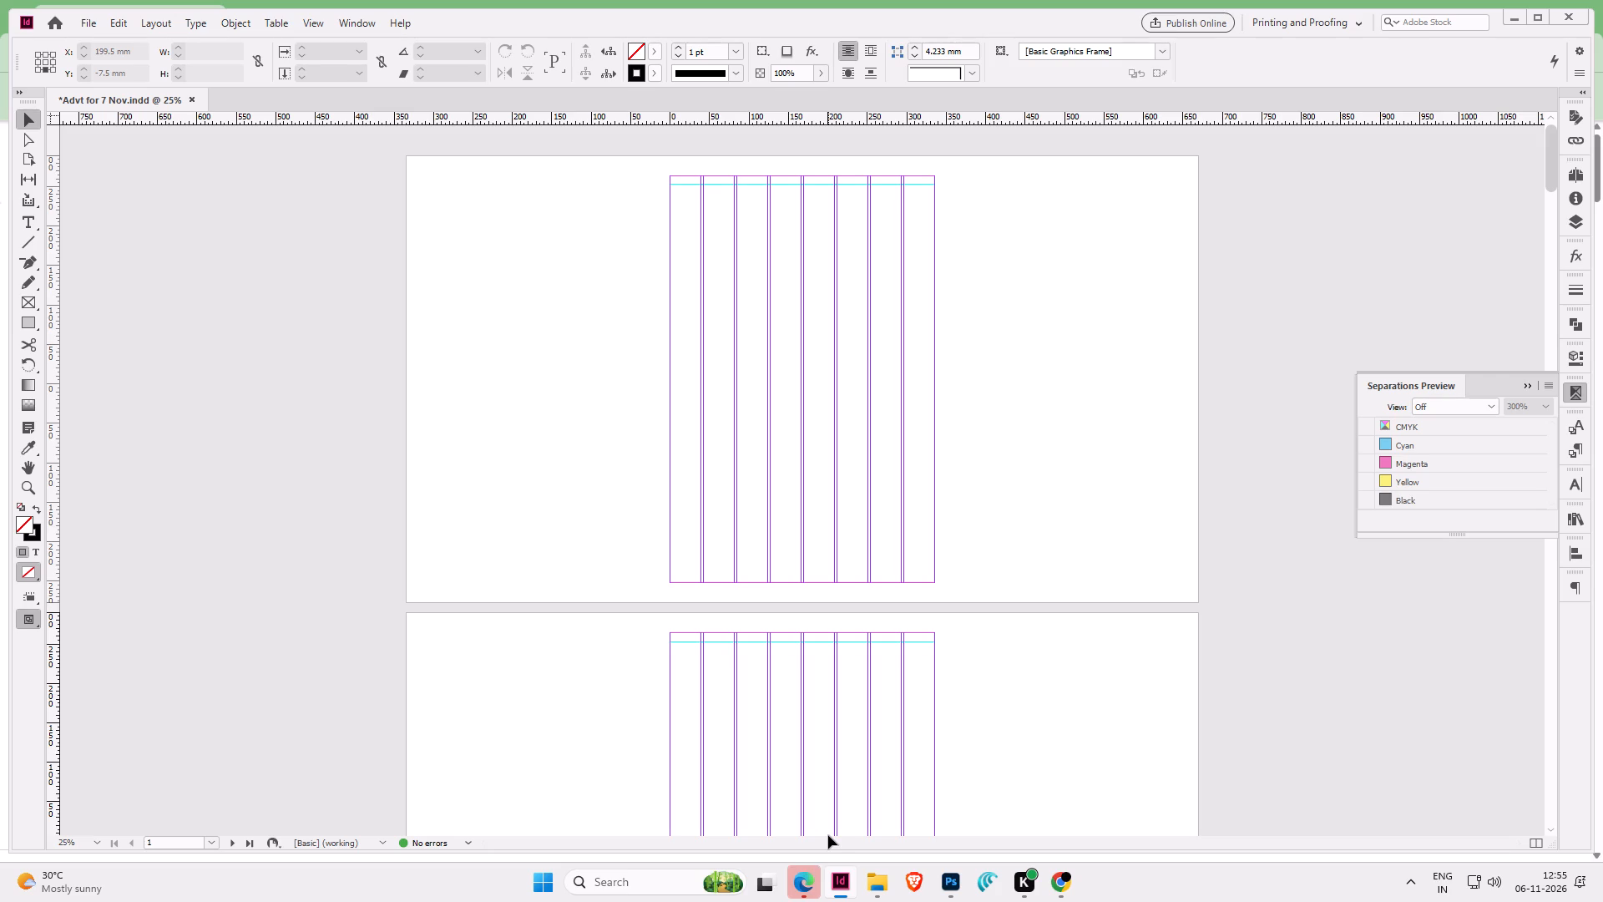
scroll(759, 647, up, 5)
scroll(759, 647, down, 10)
scroll(748, 653, up, 4)
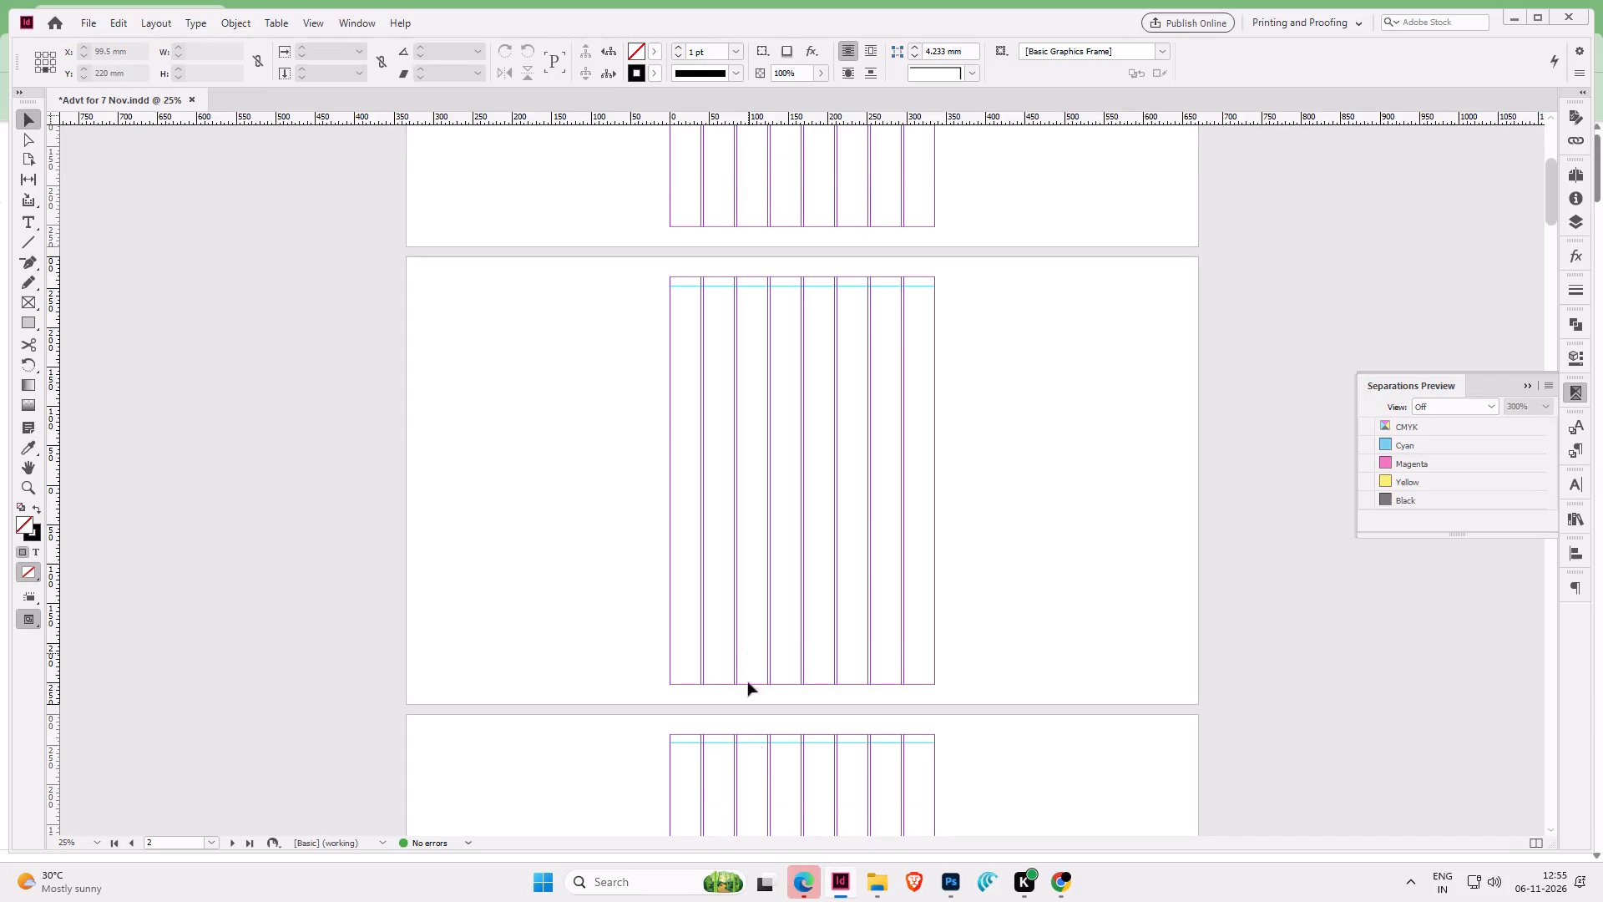
click(812, 879)
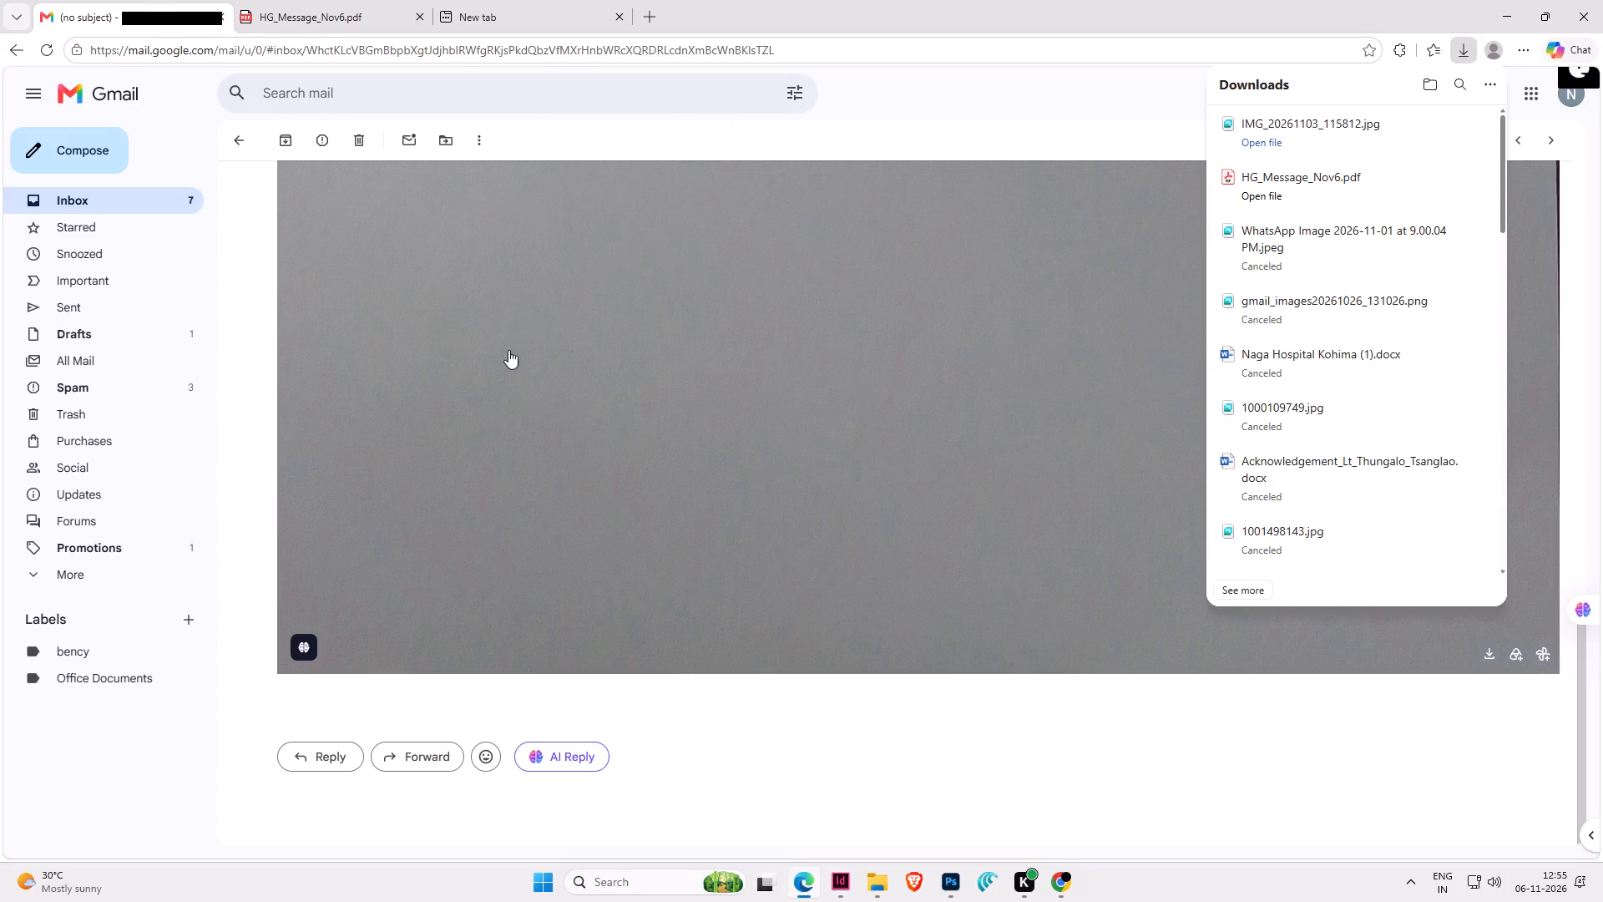
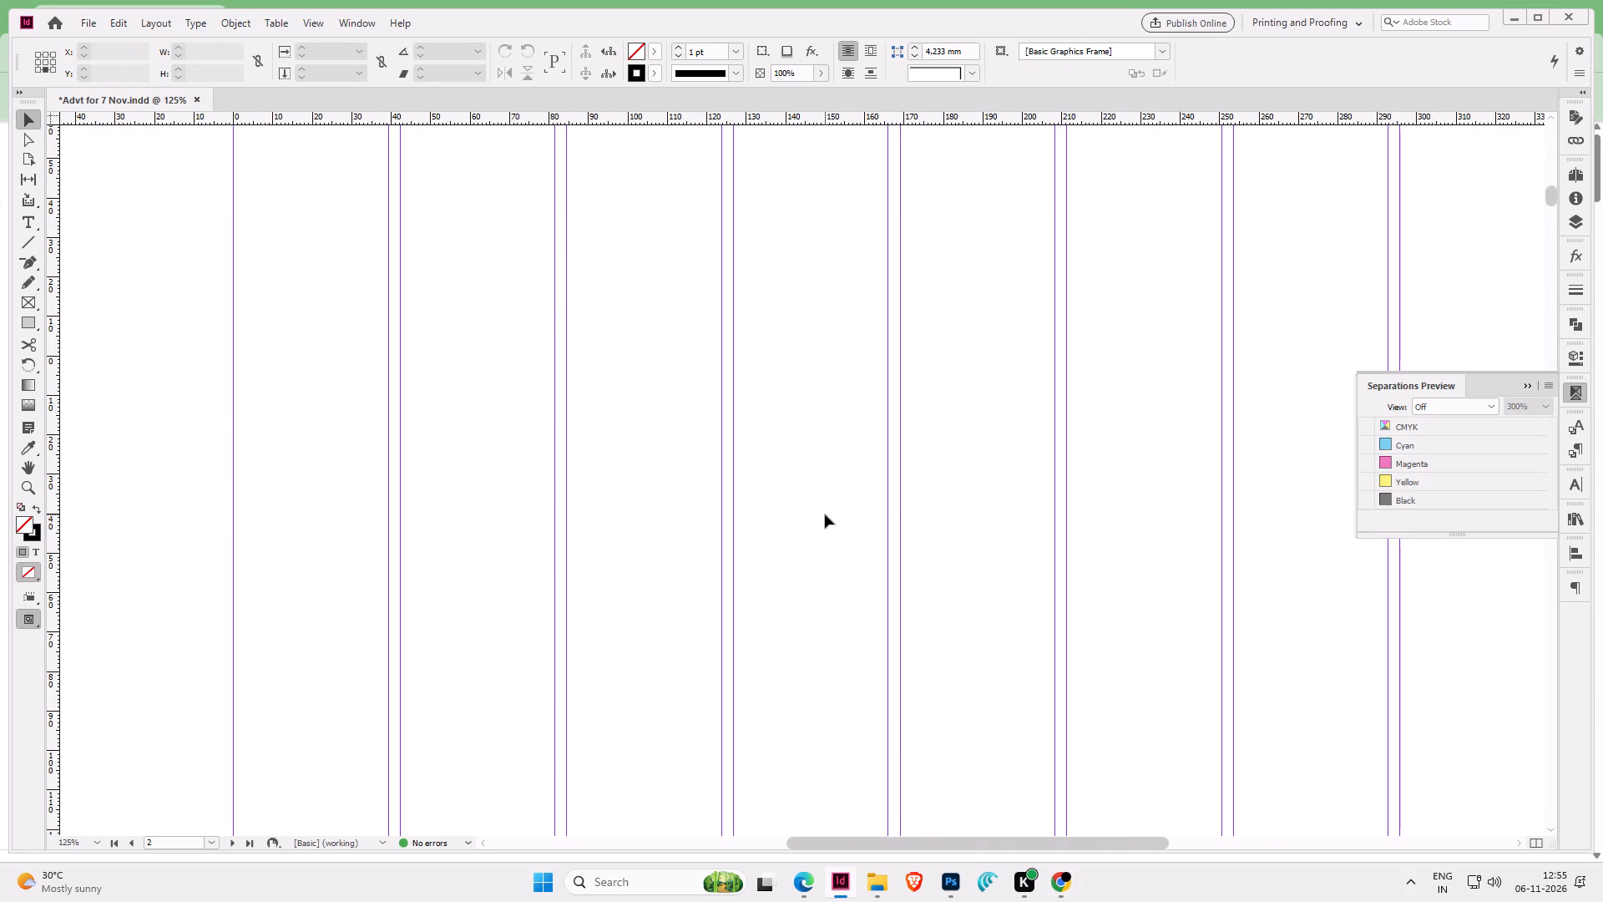
Draw a text frame about 81 mm wide on page 2 and paste the extracted school vacancy notice into it.
key(r)
click(755, 382)
key(t)
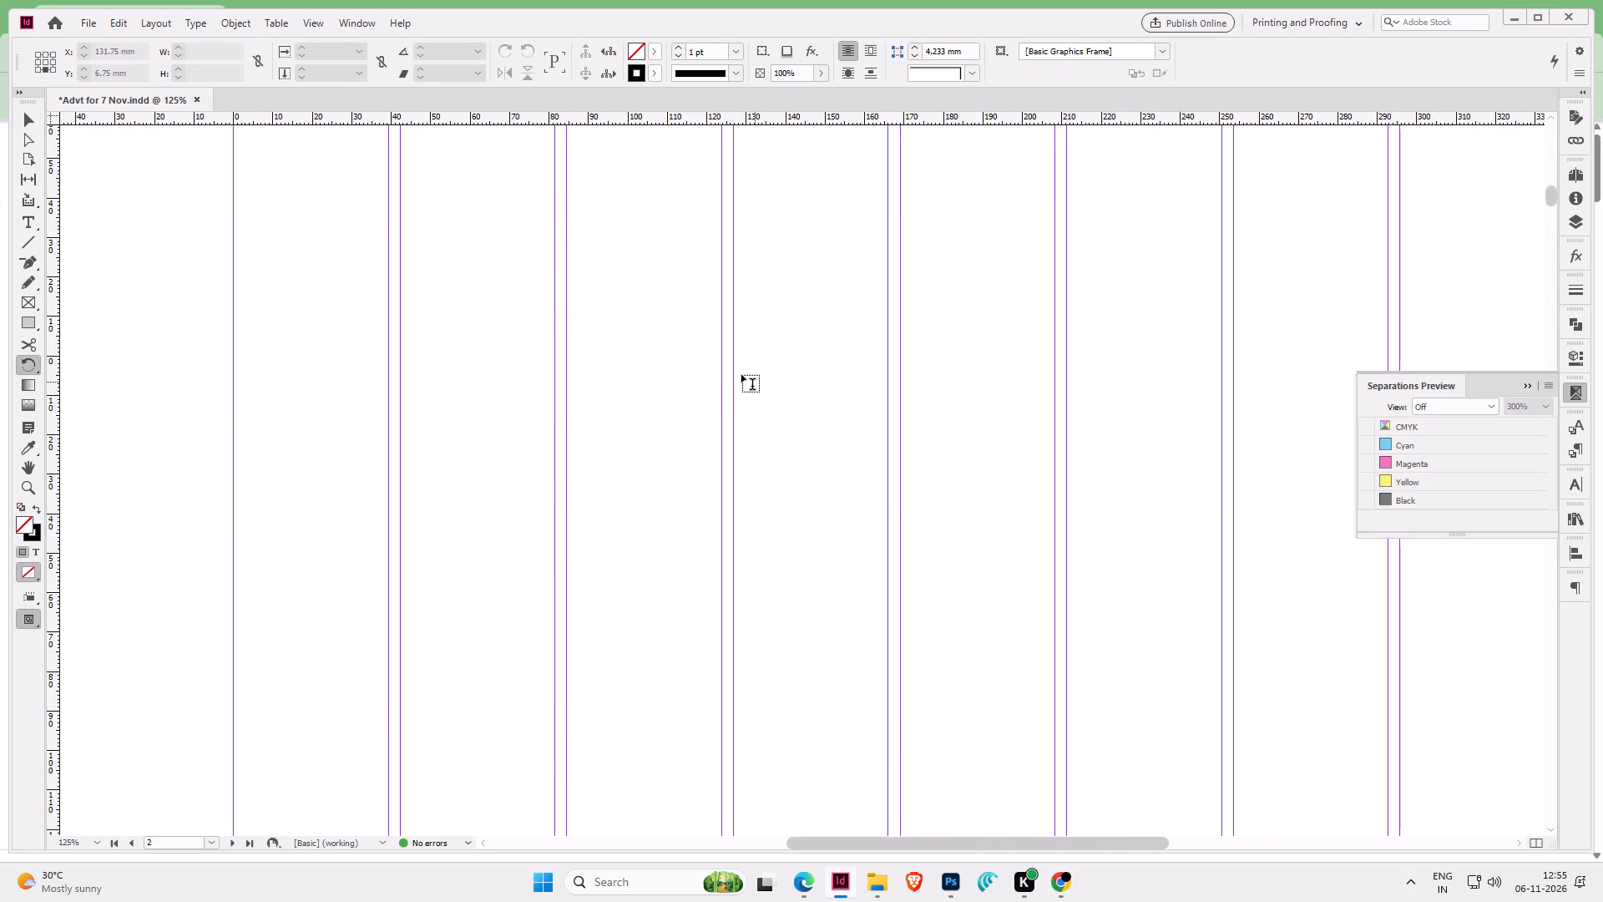
drag(735, 361, 1026, 585)
key(t)
drag(733, 382, 996, 580)
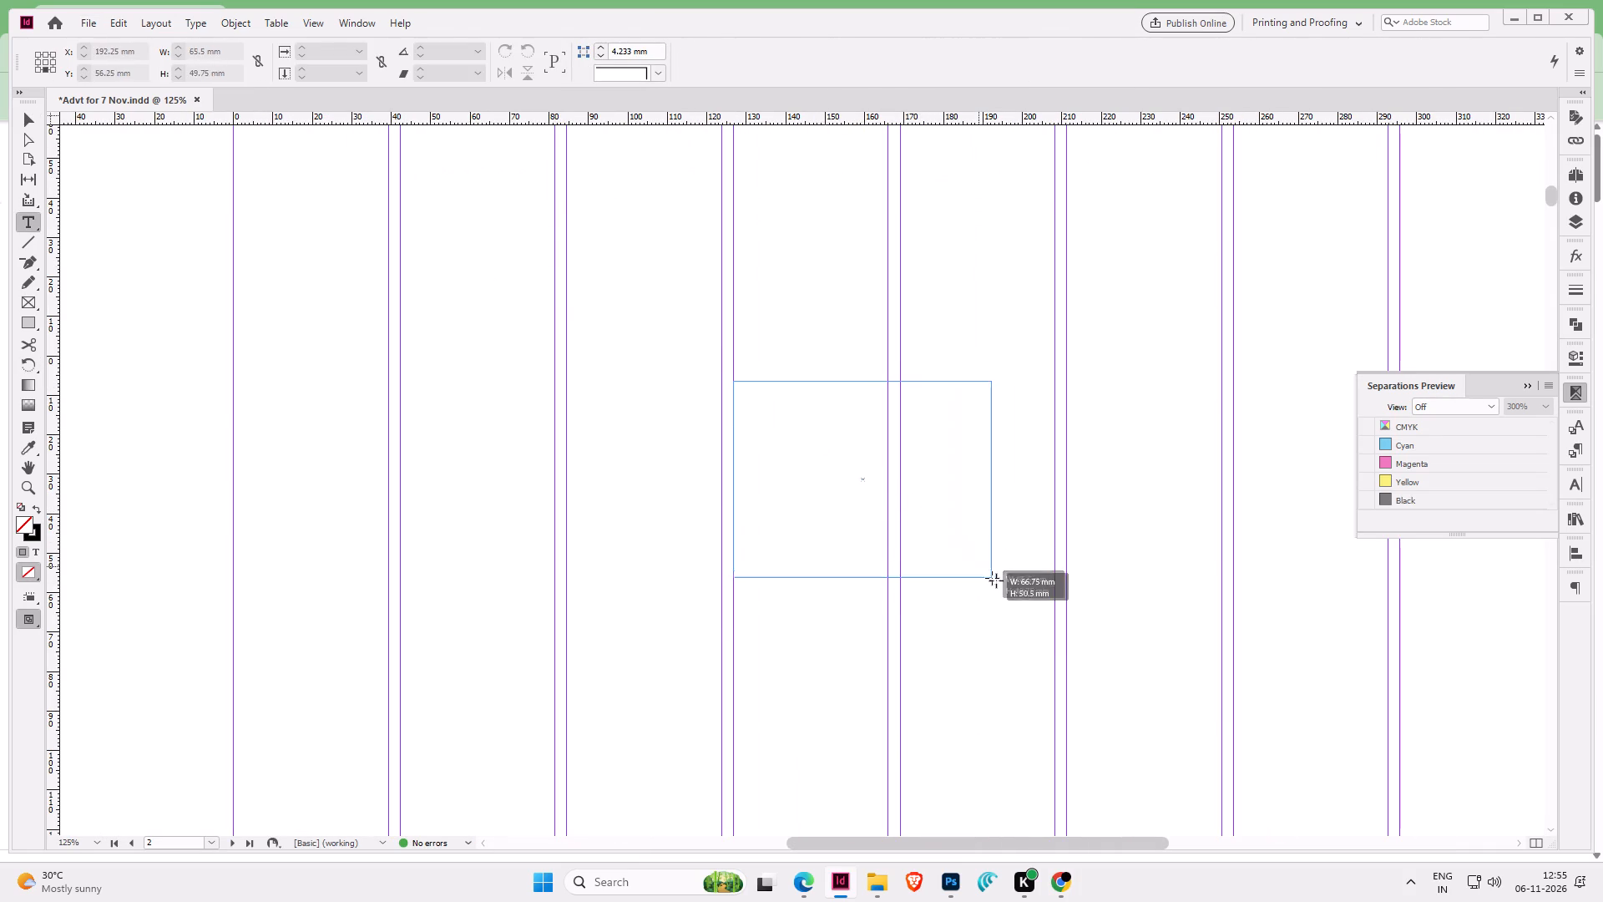
drag(996, 580, 1054, 633)
key(ctrl+v)
alt+scroll(930, 496, up, 1)
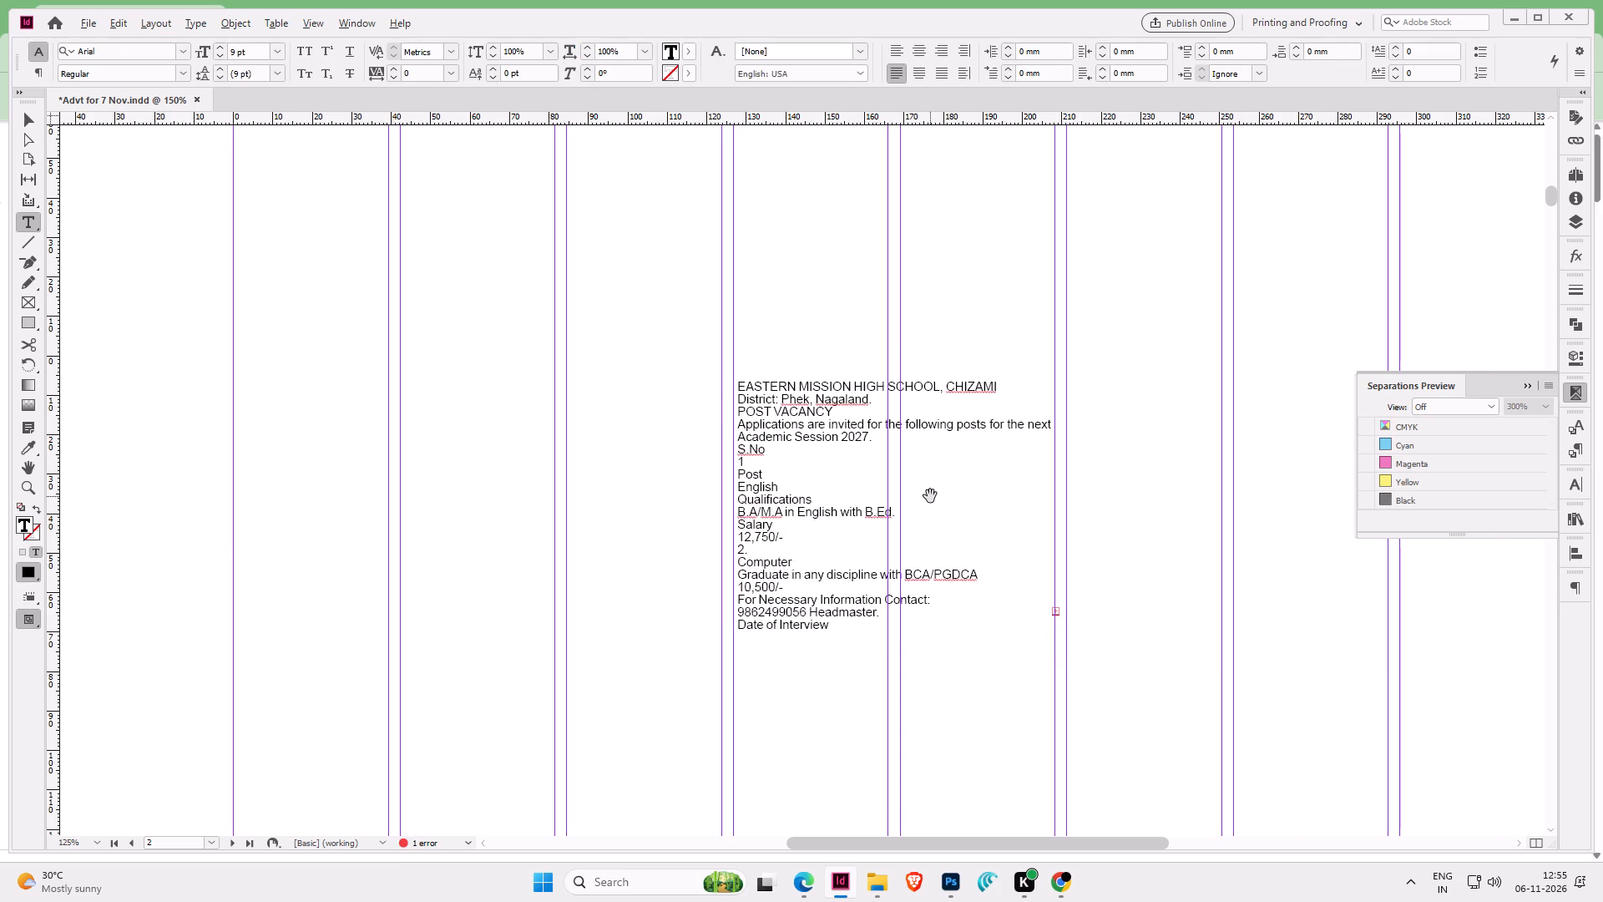
alt+scroll(930, 496, up, 3)
click(930, 496)
click(616, 437)
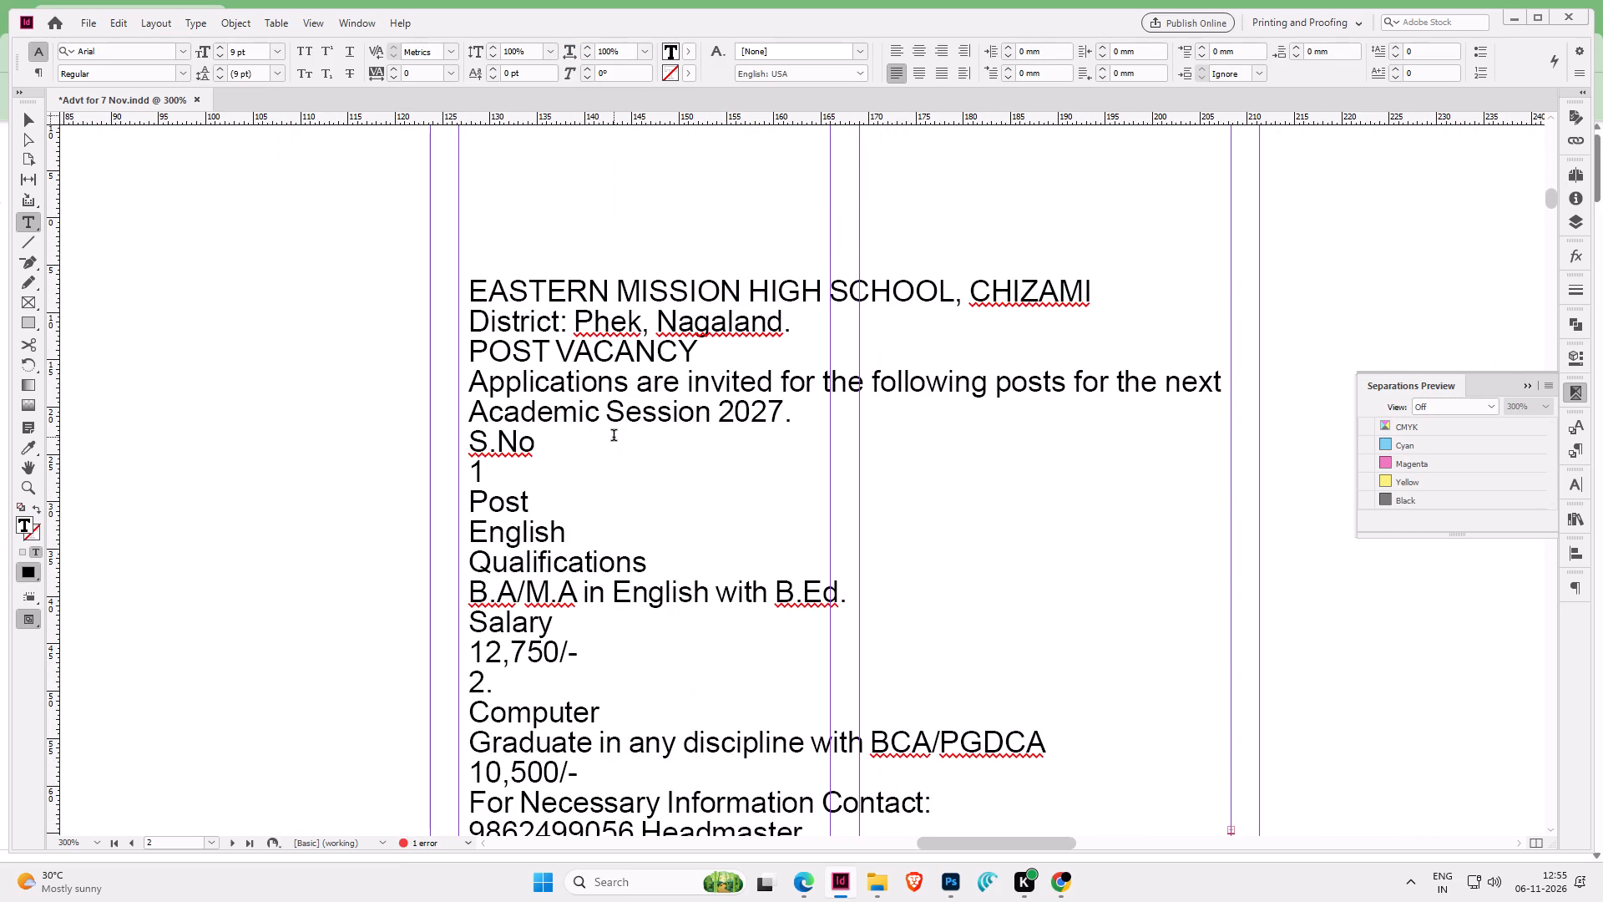
Move the words Post, Qualifications and Salary onto the S.No line, separated by tabs, to form the heading row.
double_click(494, 502)
key(ctrl+x)
click(563, 438)
key(Tab)
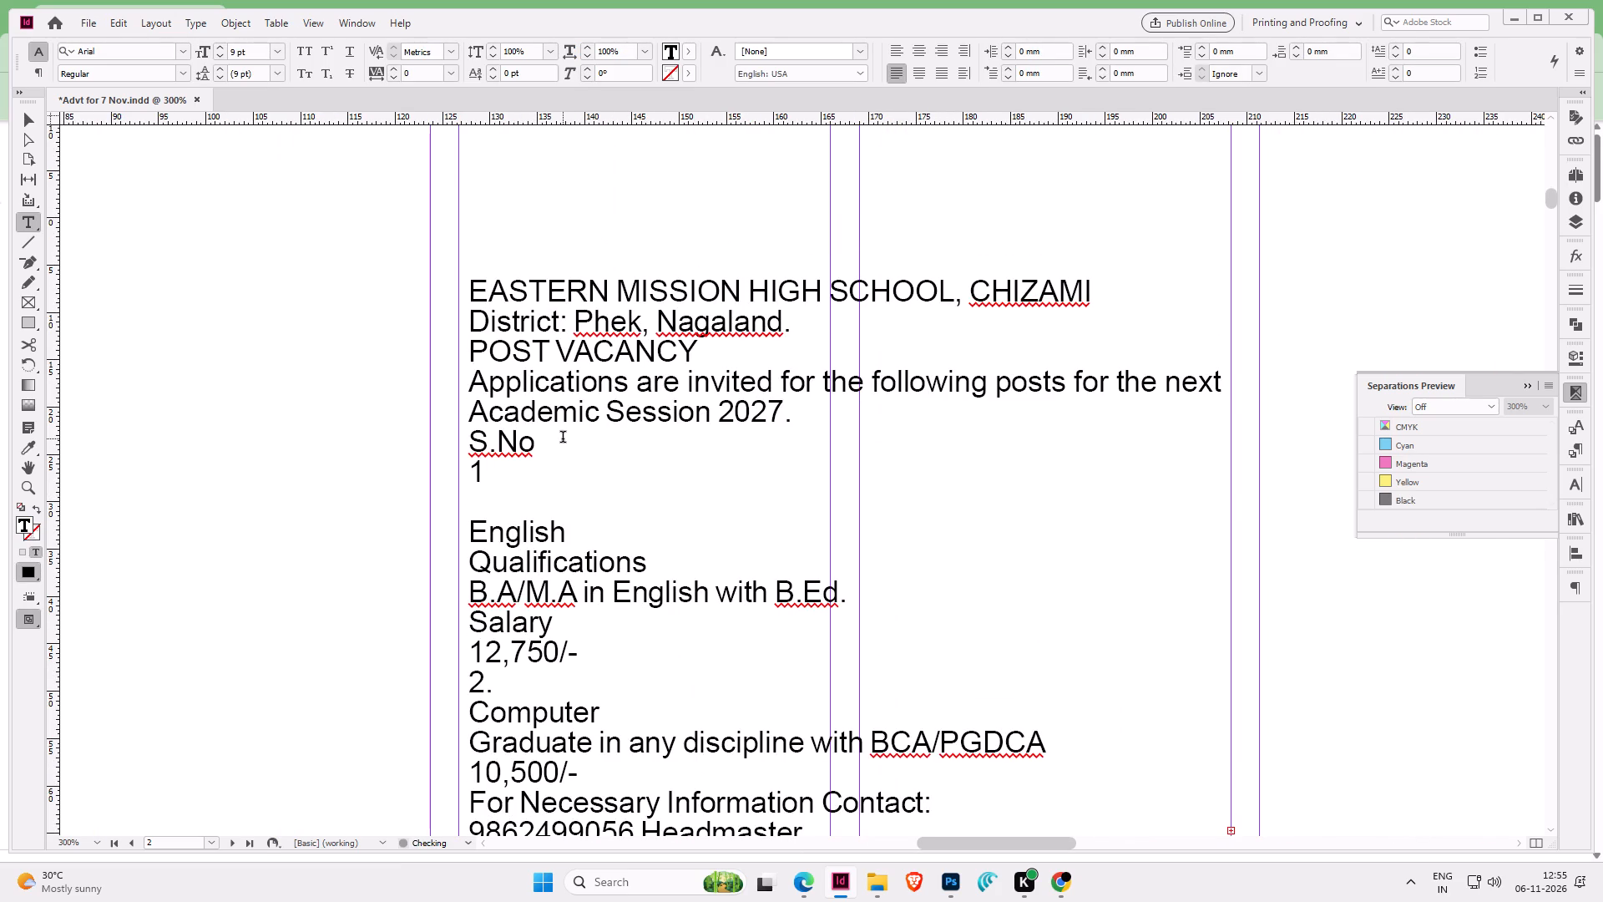
key(ctrl+v)
double_click(528, 565)
key(ctrl+x)
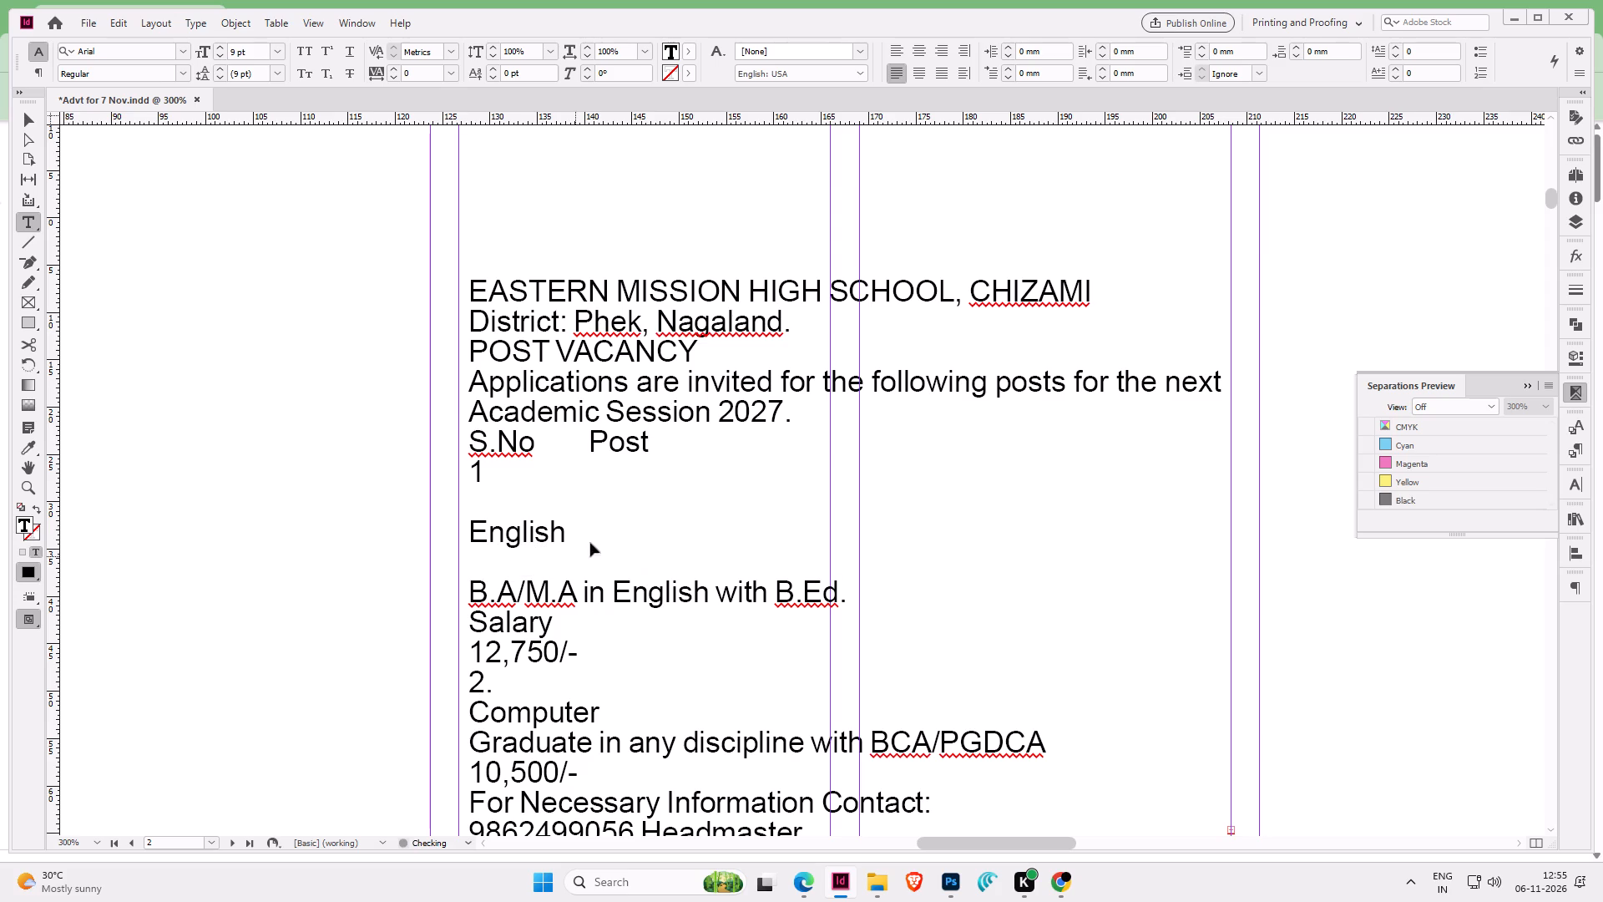
click(656, 446)
key(Tab)
key(ctrl+v)
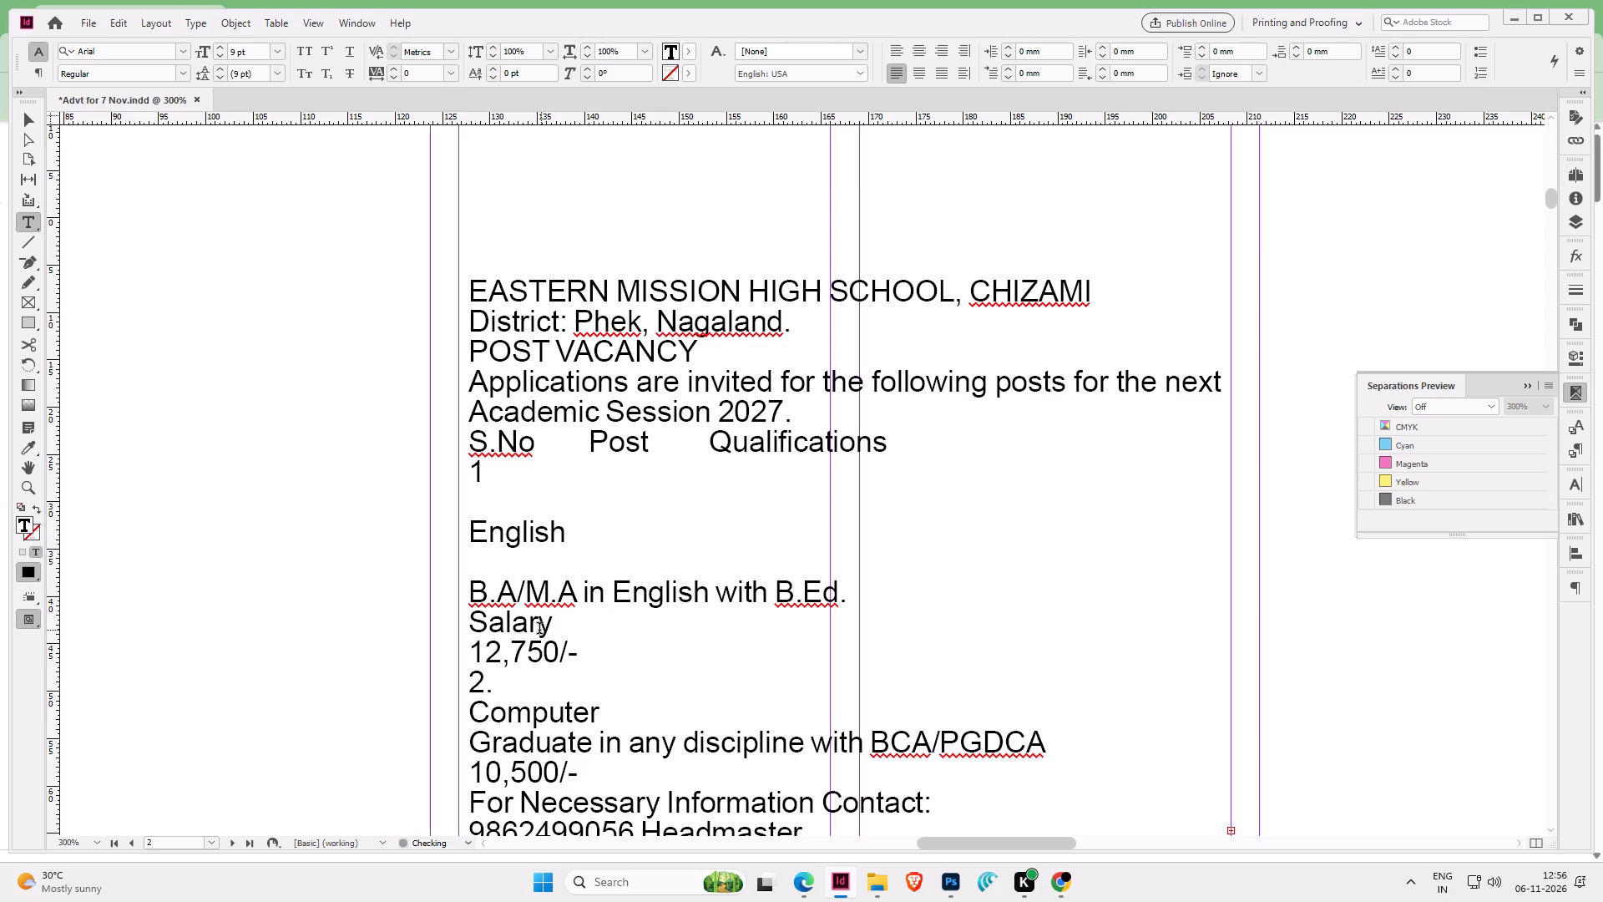
double_click(537, 630)
key(ctrl+x)
click(898, 449)
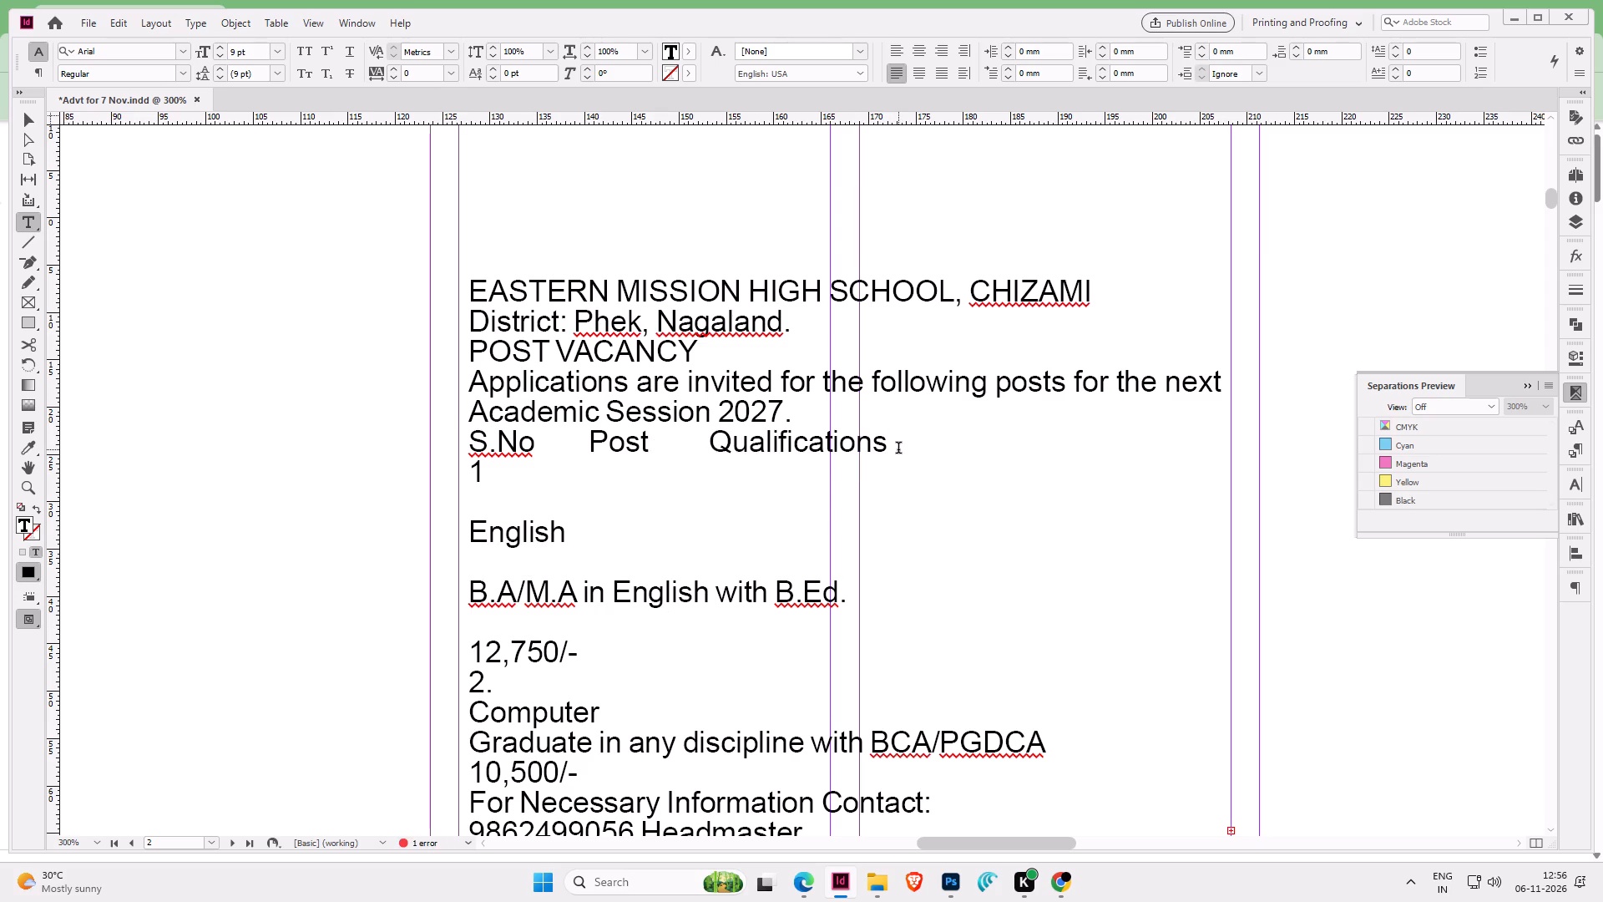
key(Tab)
key(ctrl+v)
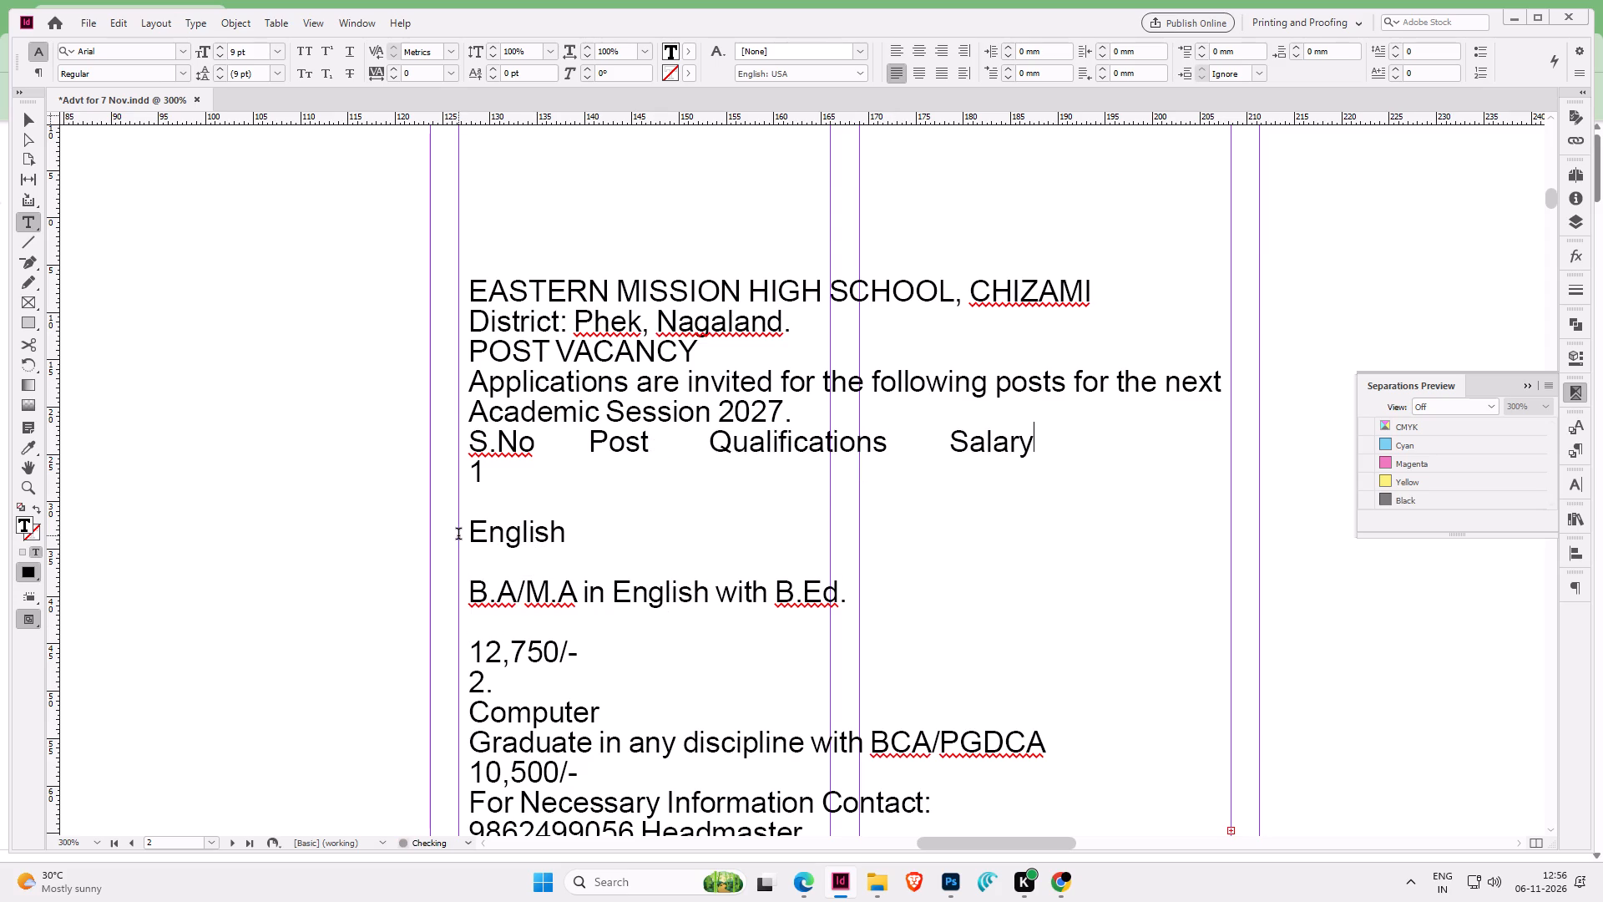
Join the number 1, English, its B.A/M.A qualification and 12,750/- into one tab-separated row, removing the line breaks between them.
drag(472, 527, 498, 476)
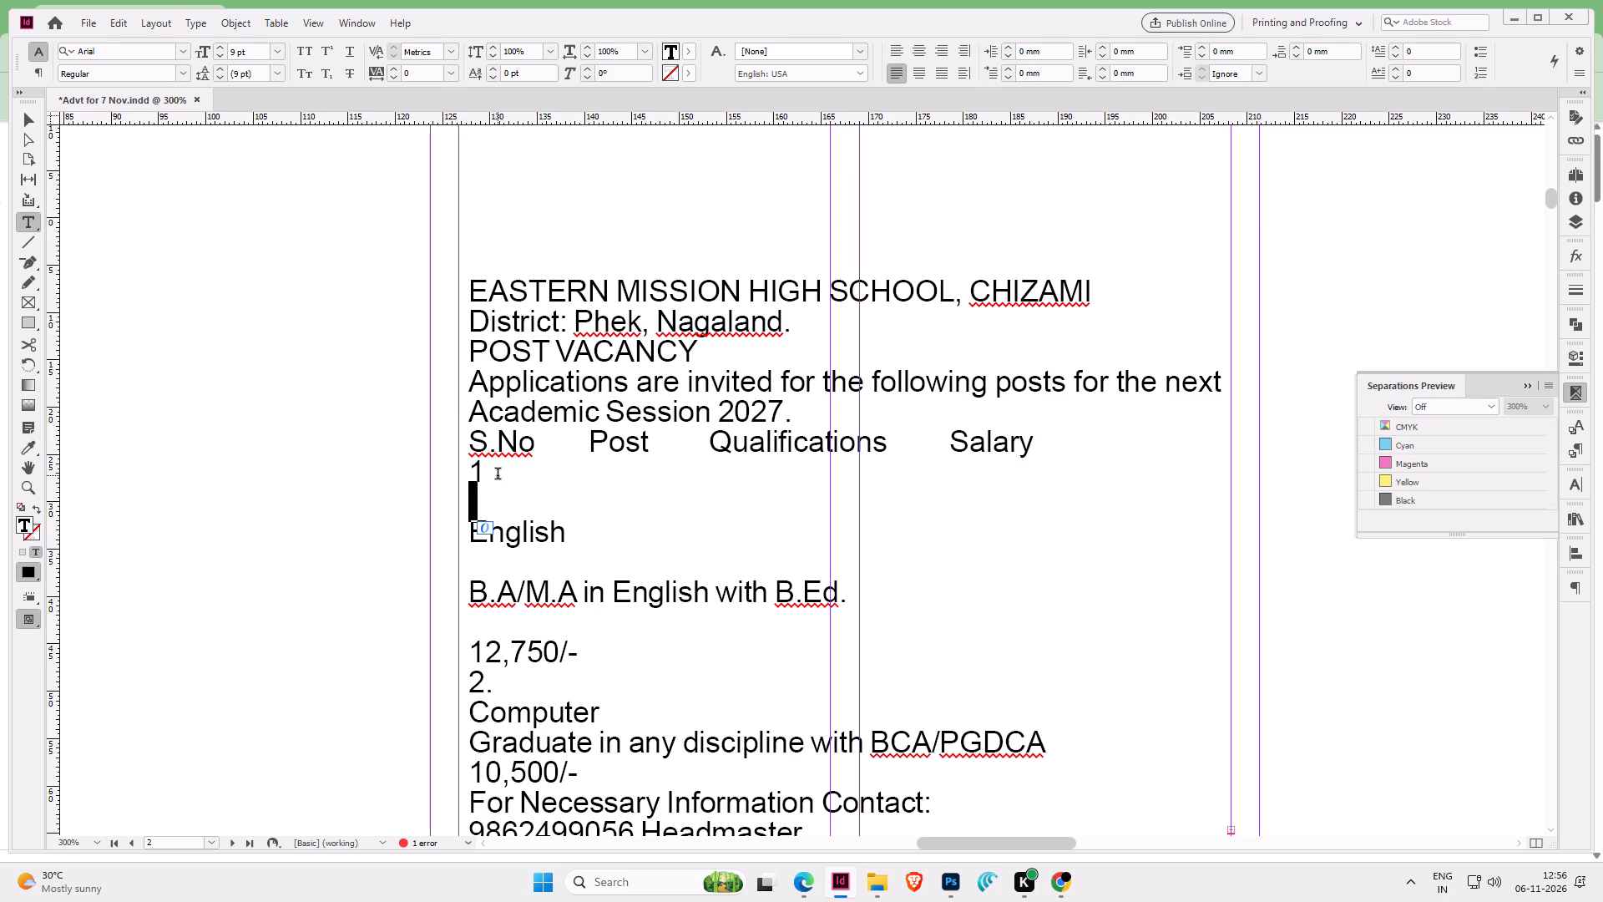
click(488, 472)
drag(485, 469, 464, 514)
drag(464, 514, 464, 524)
key(Delete)
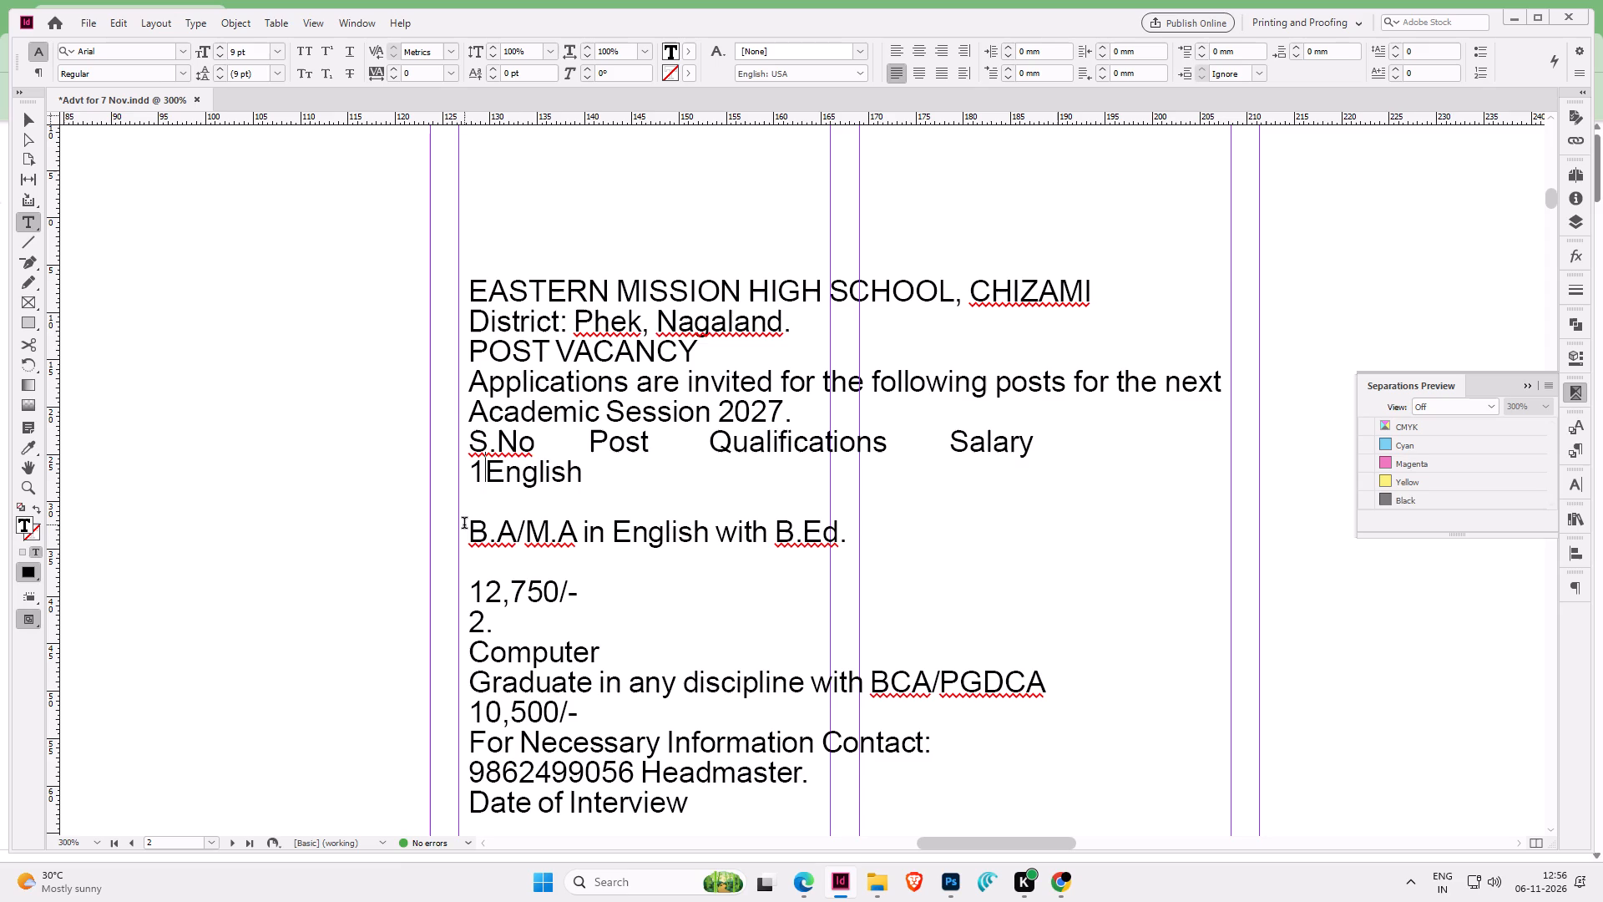
key(Tab)
key(ctrl+Down)
key(Down)
key(ctrl+shift+Left)
key(ctrl+shift+Left)
key(ctrl+shift+Left)
key(ctrl+shift+Right)
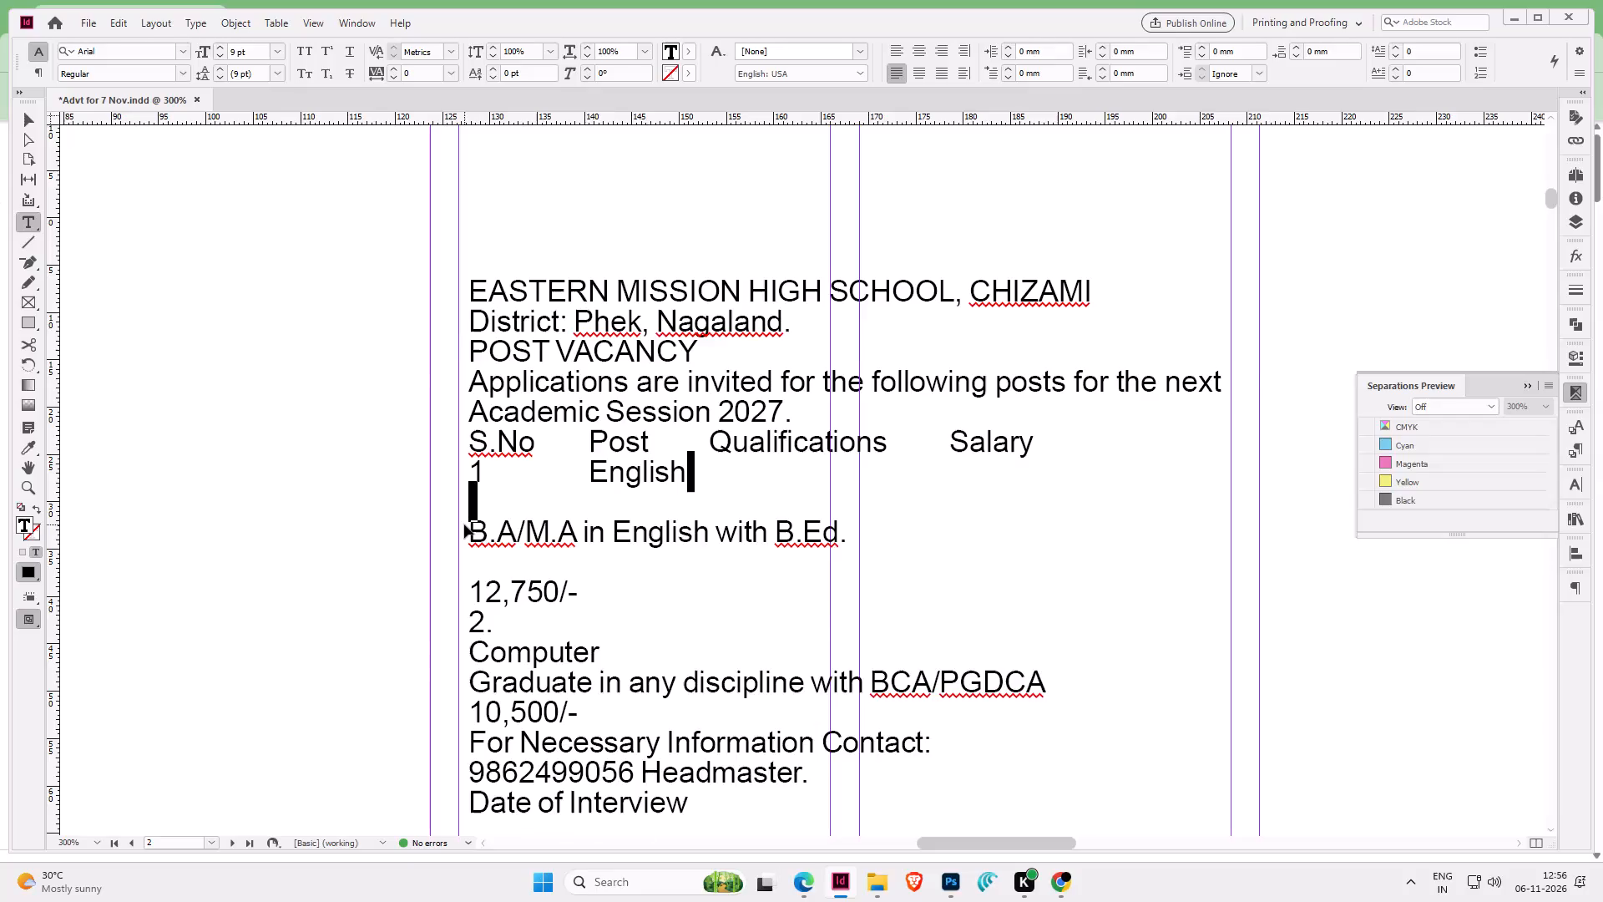
key(Tab)
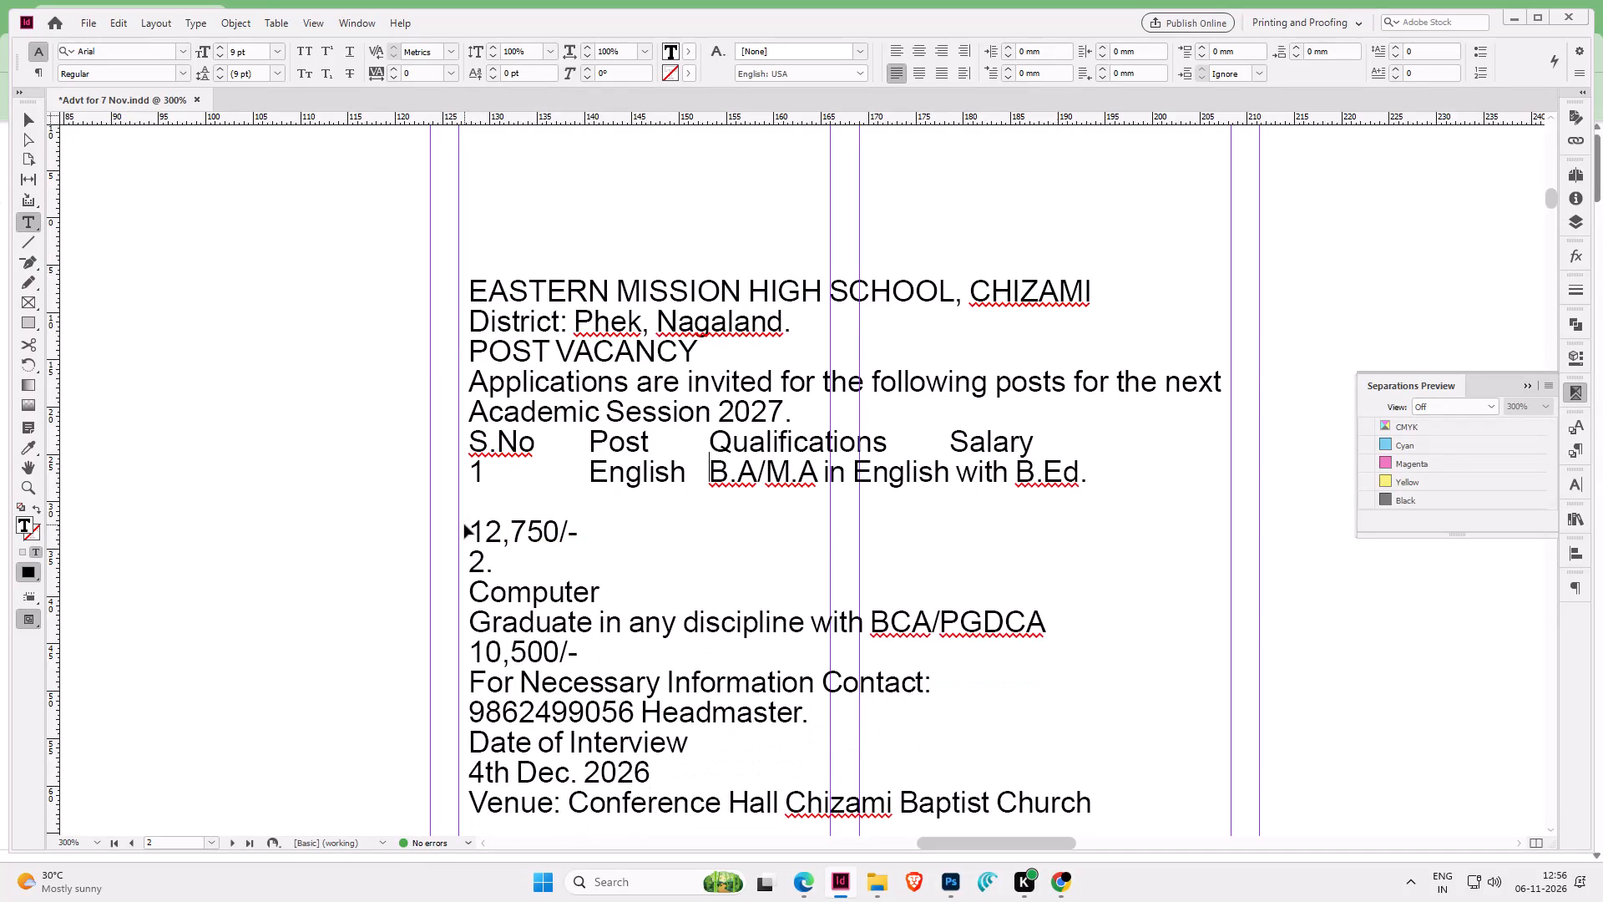
key(ctrl+Down)
key(ctrl+Down)
key(ctrl+shift+Left)
key(ctrl+shift+Left)
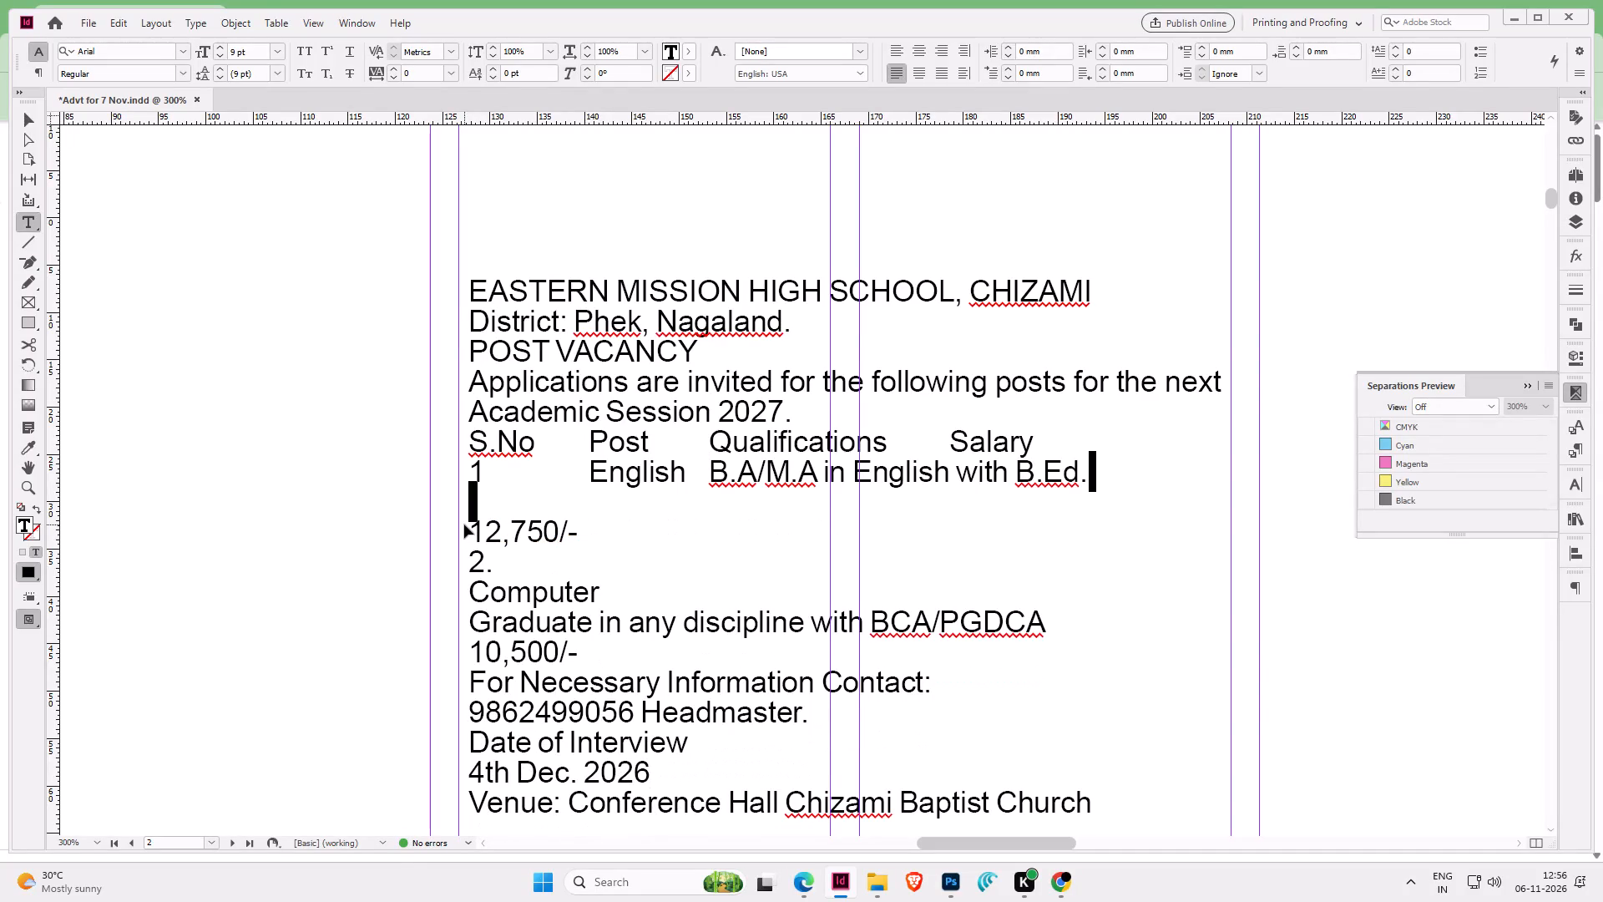
key(Tab)
Join the number 2, Computer, its Graduate qualification and 10,500/- into one tab-separated row, removing the full stop after the 2.
key(Down)
key(Down)
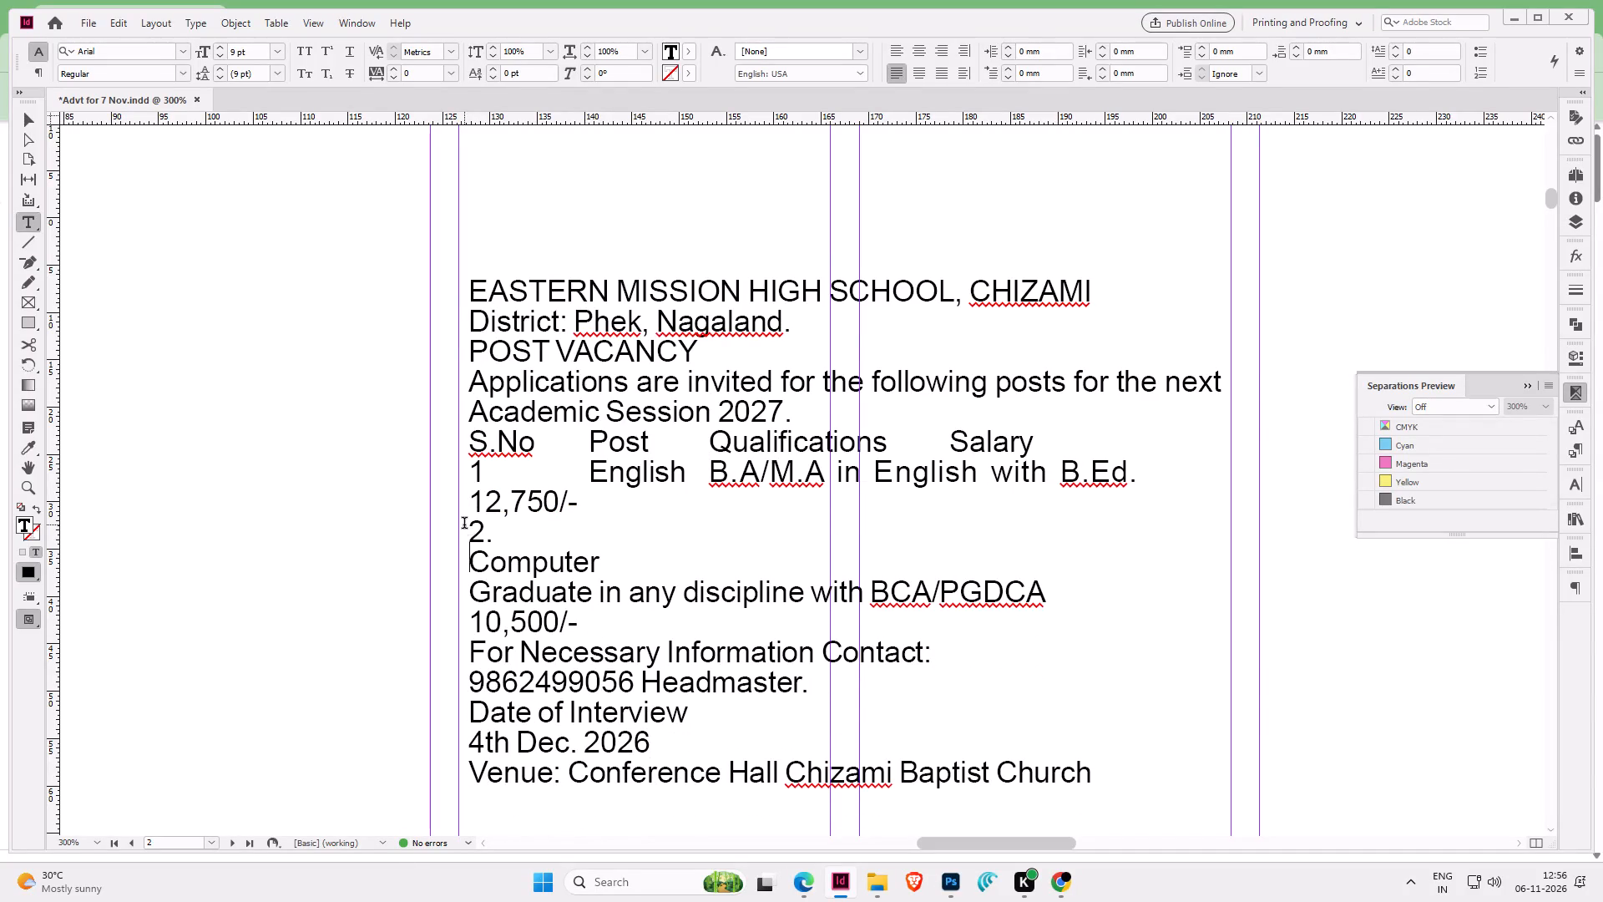
key(ctrl+shift+Left)
key(ctrl+shift+Left)
key(ctrl+shift+Right)
key(Tab)
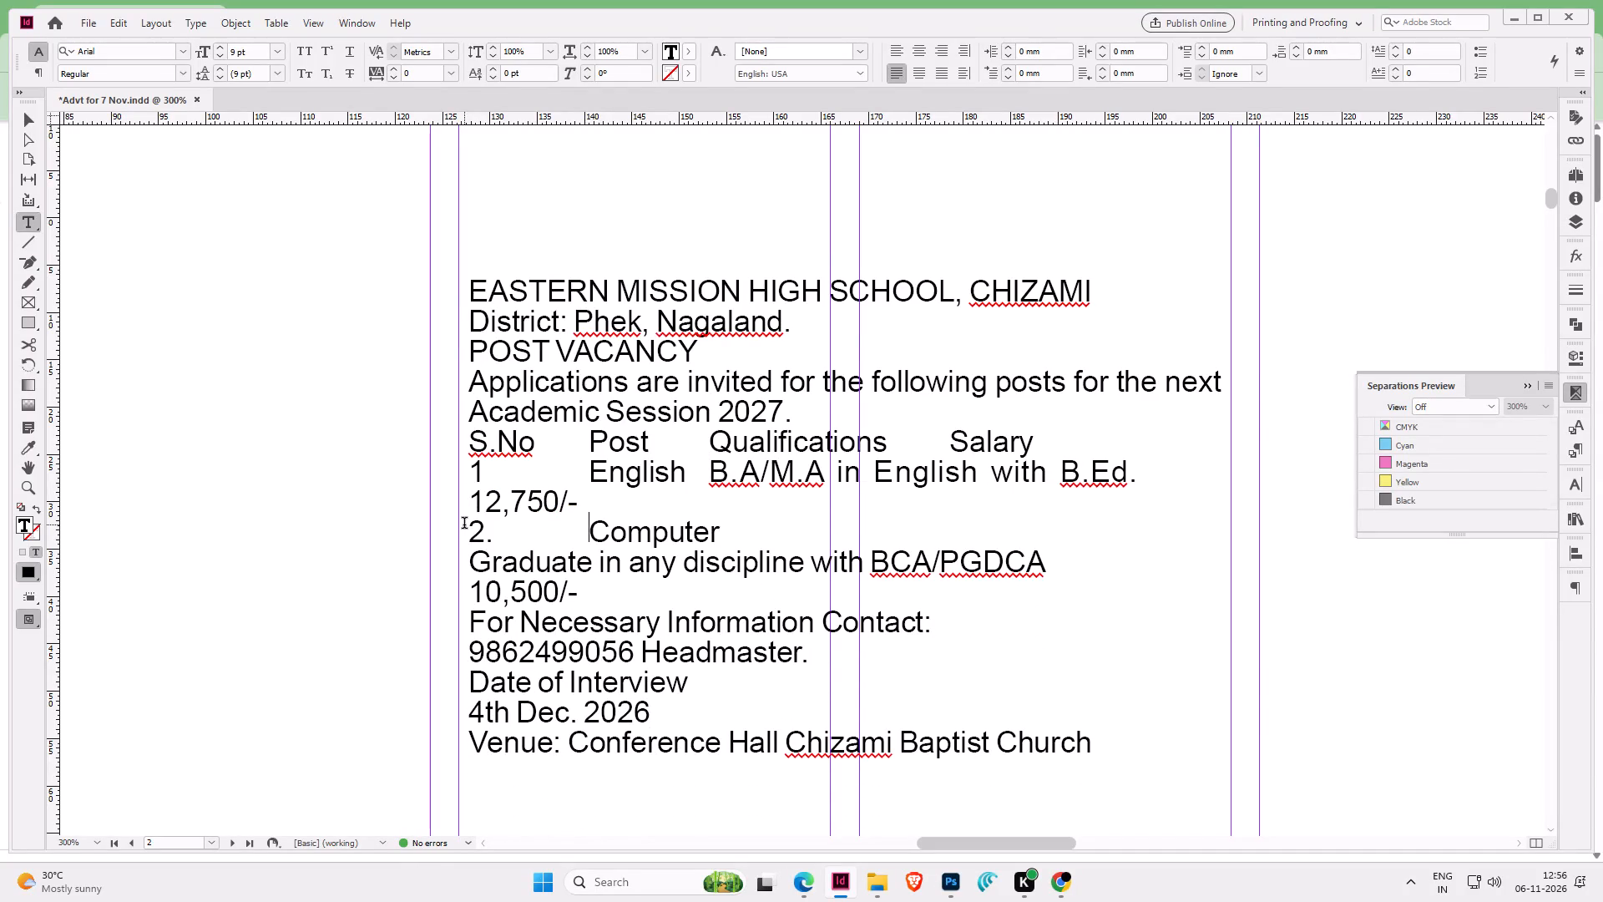
key(Left)
key(BackSpace)
key(ctrl+Down)
key(ctrl+shift+Left)
key(Tab)
key(Down)
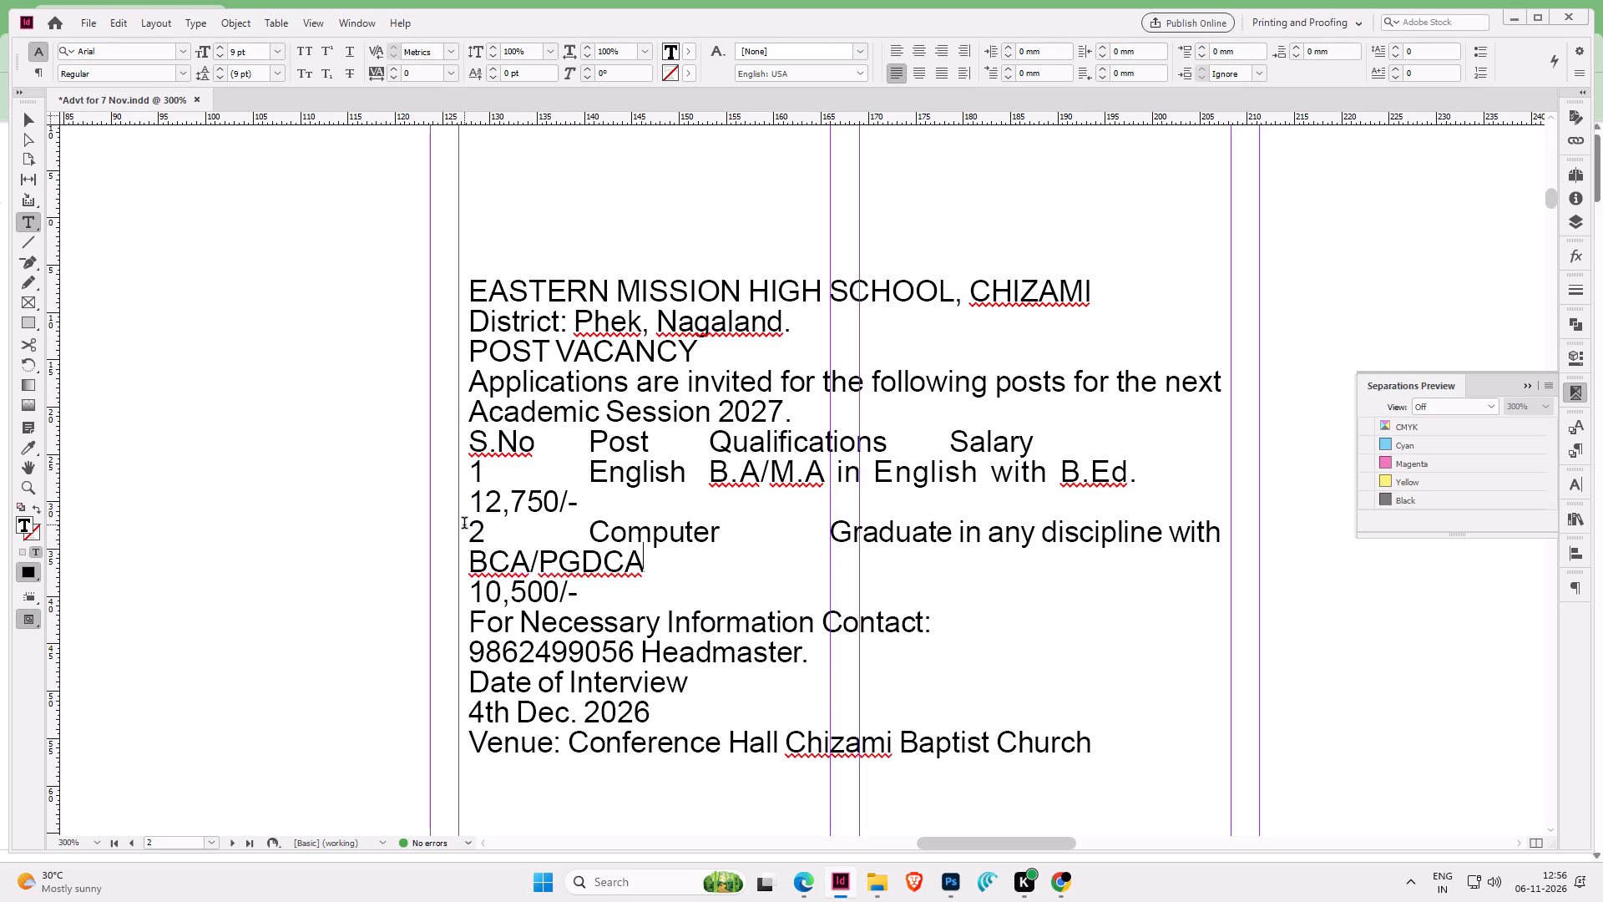
key(ctrl+Down)
key(ctrl+shift+Left)
key(Tab)
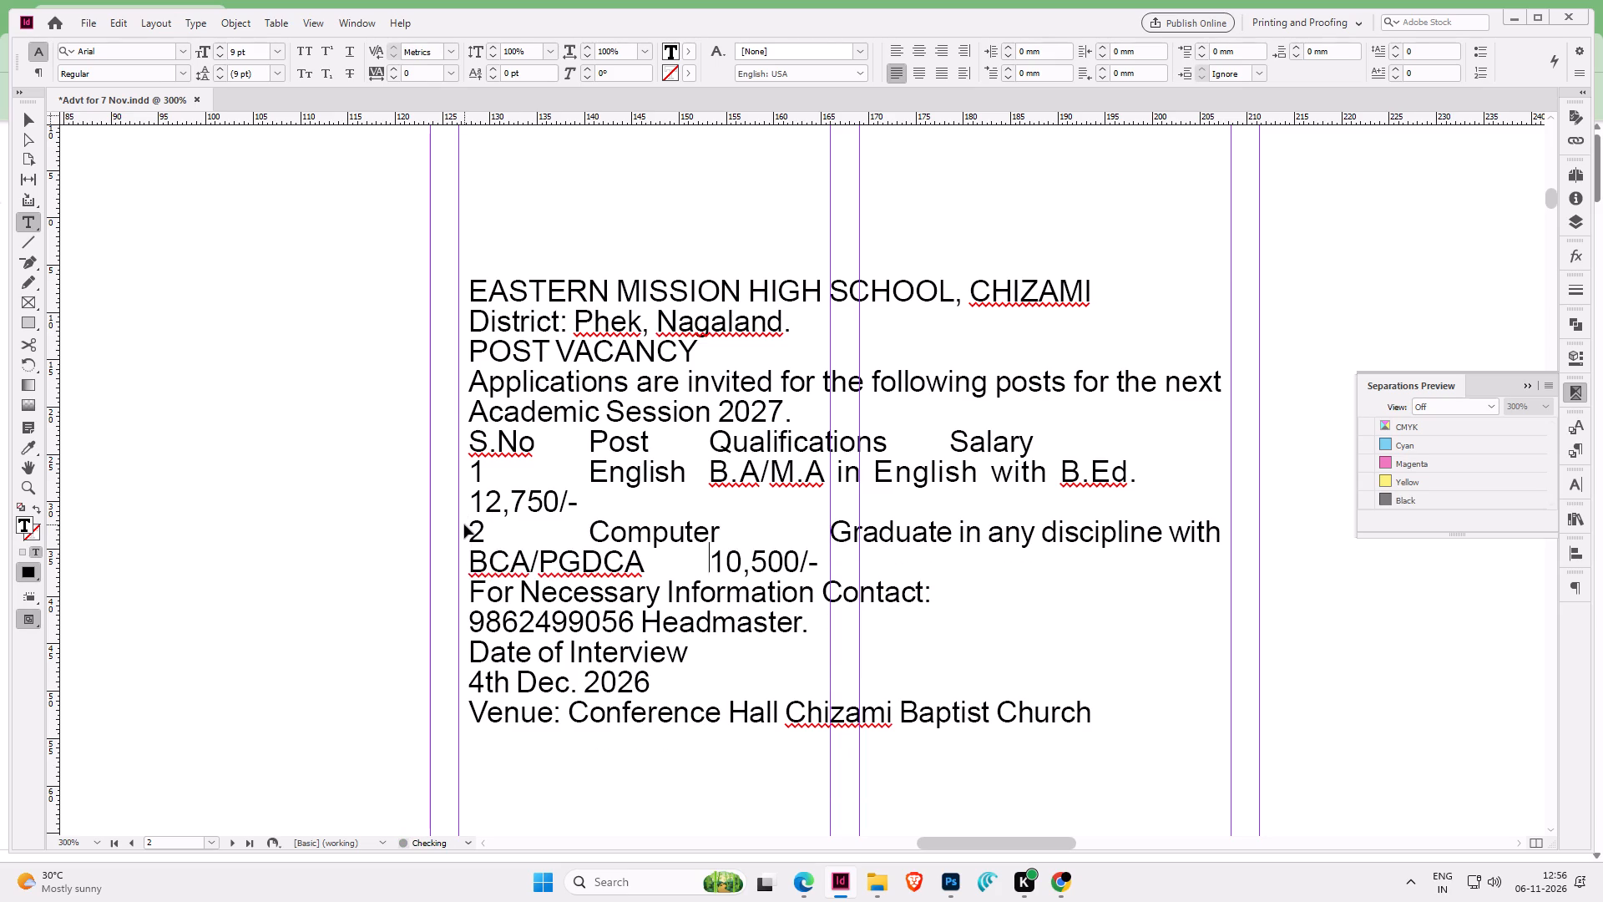
Join the date 4th Dec. 2026 onto the Date of Interview line, separated by a colon with spaces around it.
key(ctrl+Down)
key(ctrl+Down)
key(ctrl+Down)
key(ctrl+Down)
key(ctrl+shift+Left)
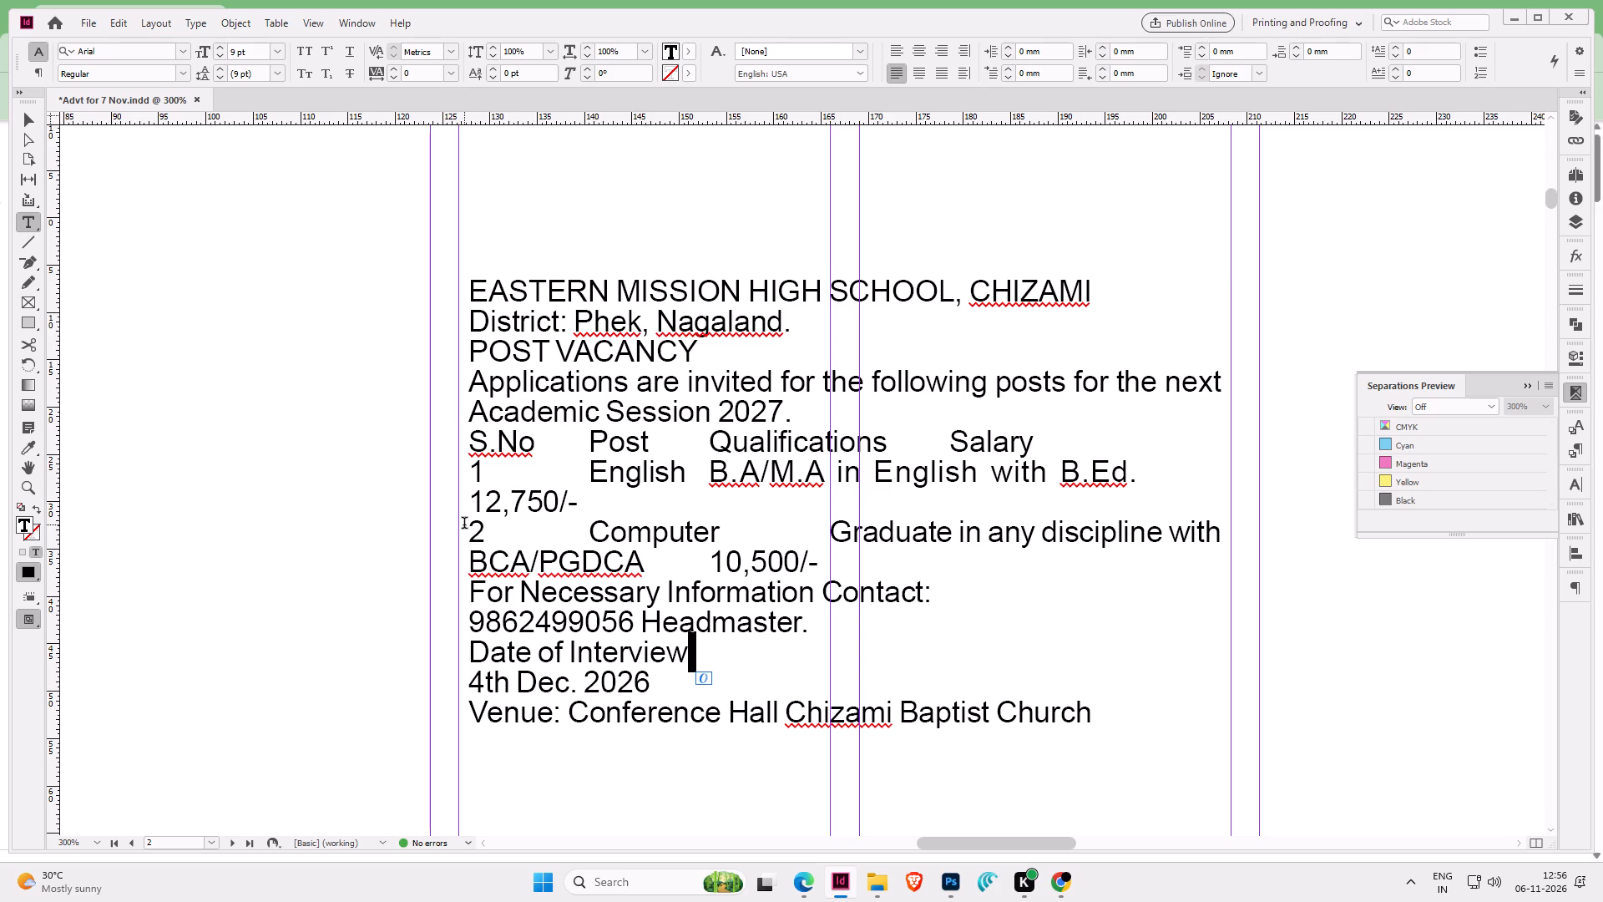
key(space)
text(:)
key(space)
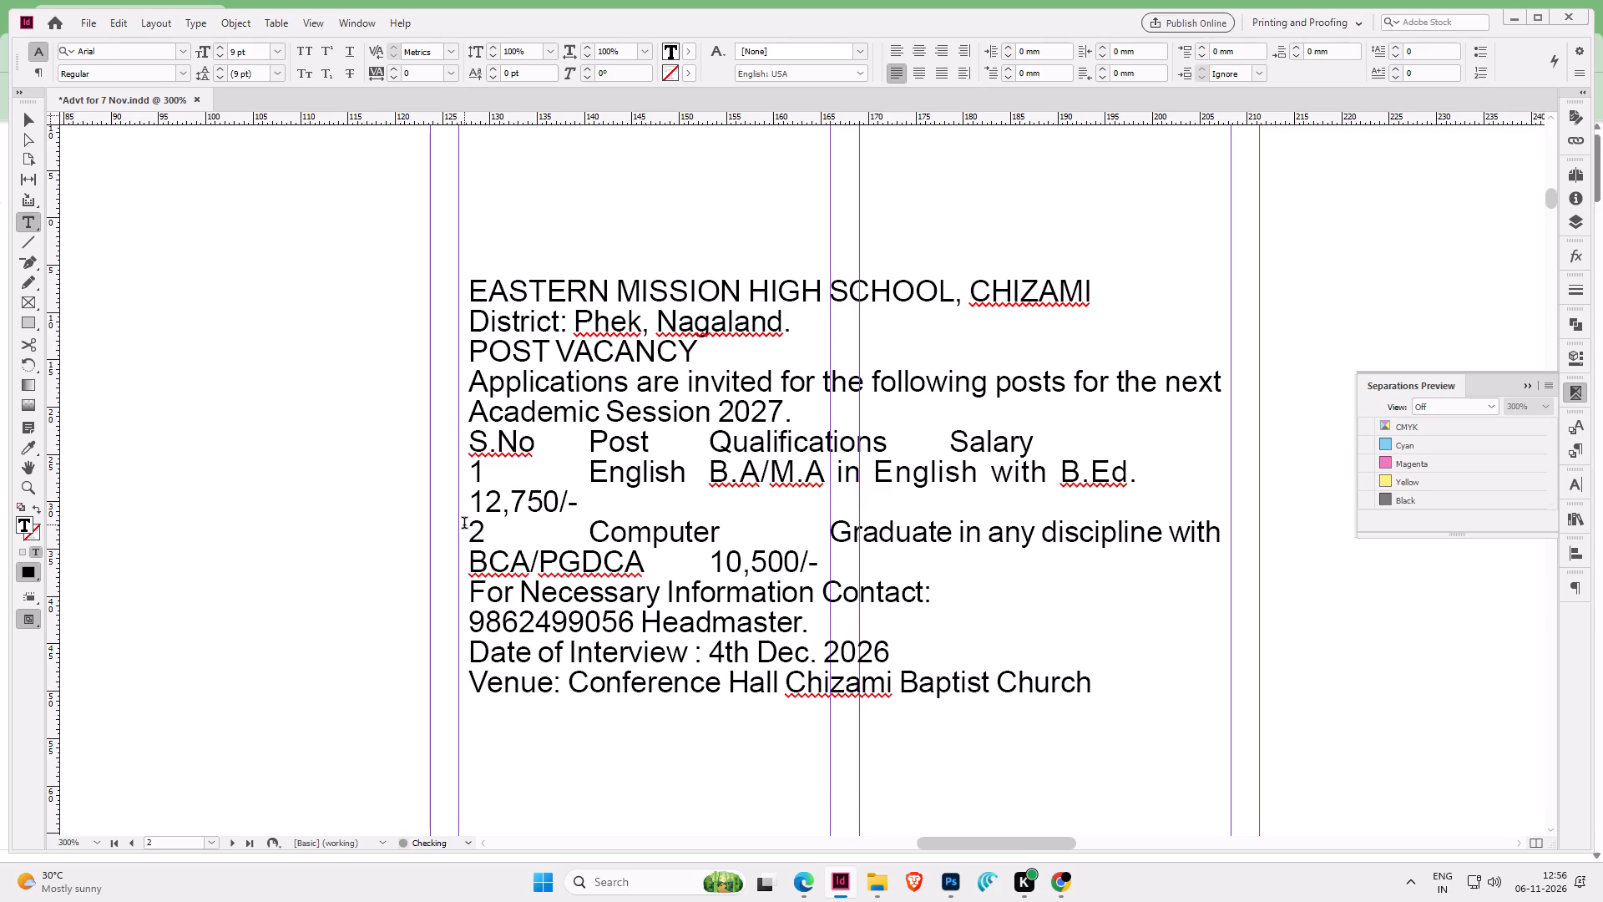
Make the "th" of 4th superscript in the interview date.
key(Right)
key(Right)
key(Left)
key(shift+Right)
key(shift+Right)
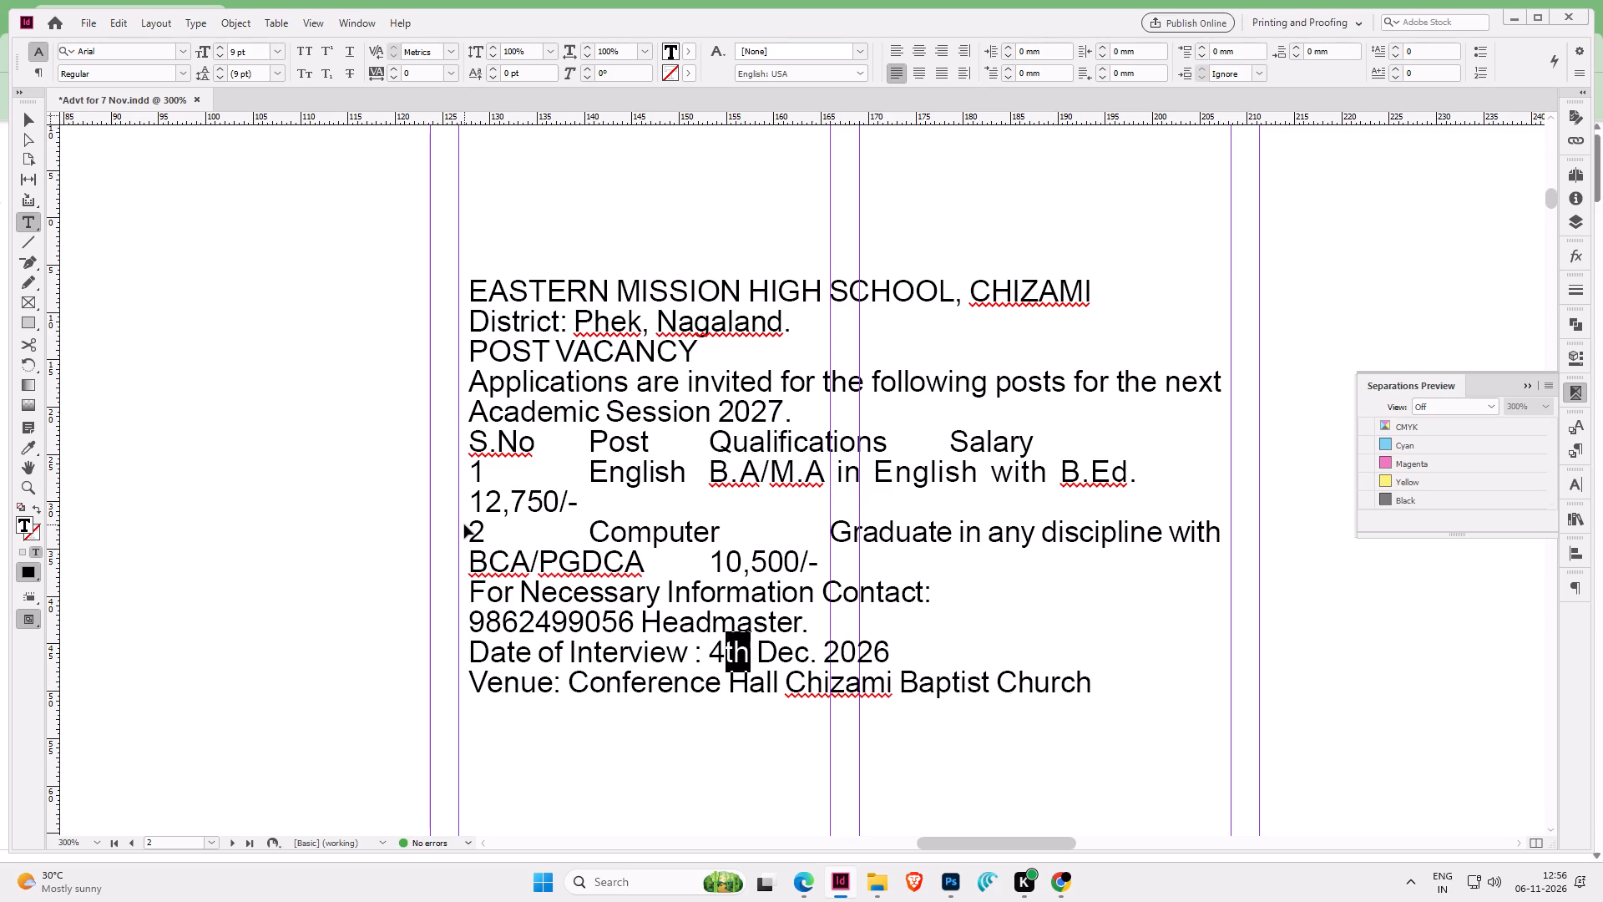
key(ctrl+shift+equal)
Check the notice photo in Chrome, and move the Date of Interview and Venue lines above the For Necessary Information Contact line.
key(ctrl+Up)
key(ctrl+Up)
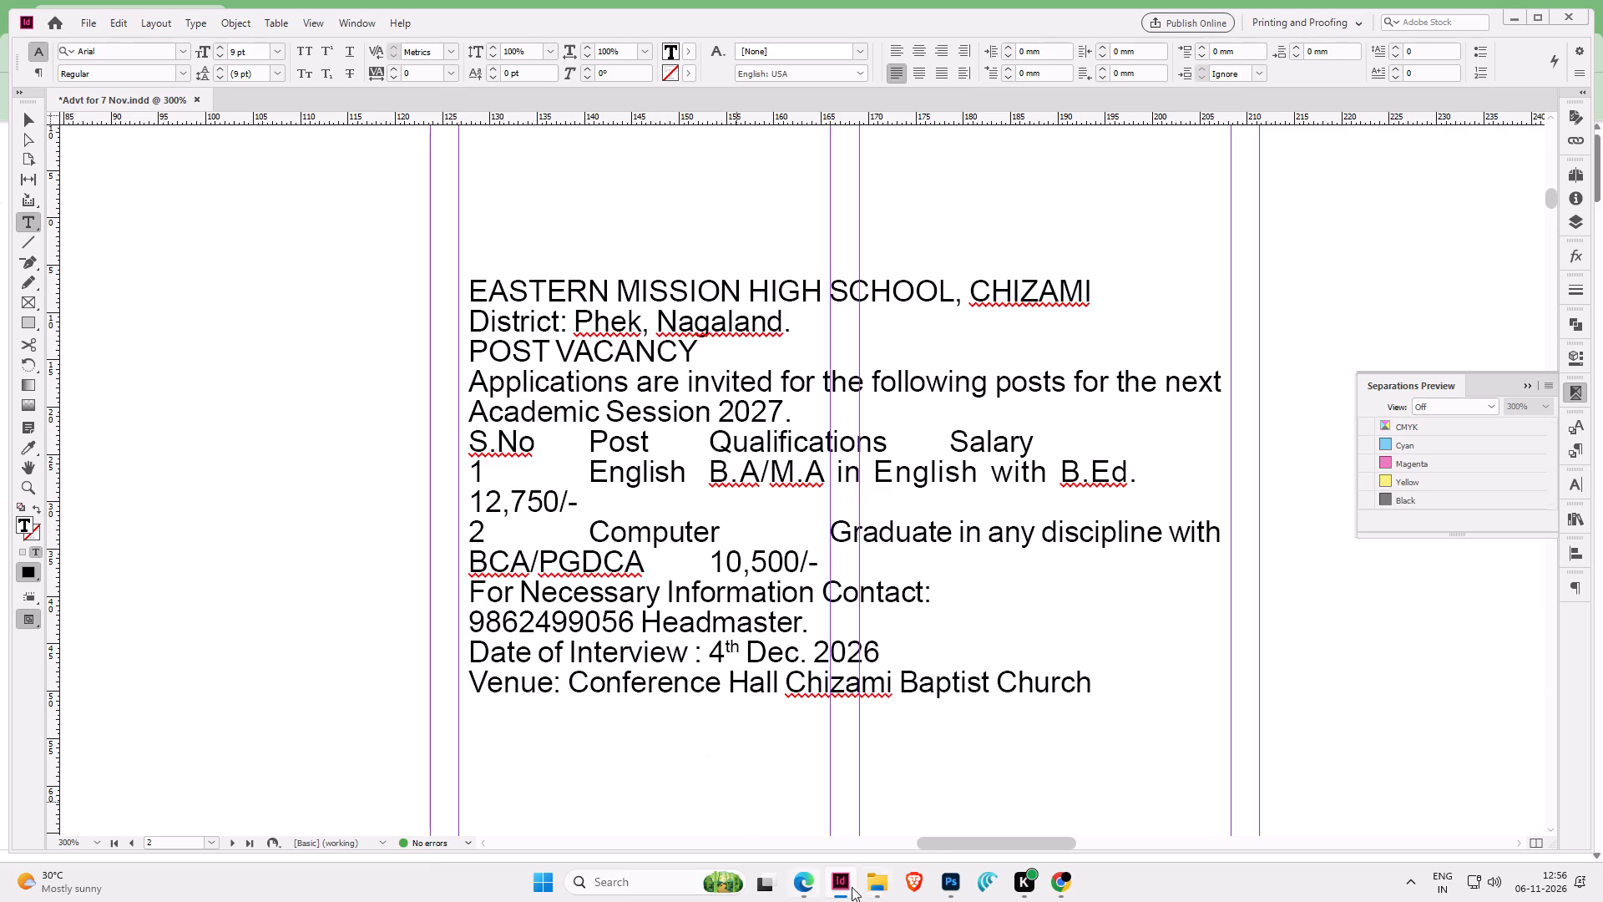
click(1057, 879)
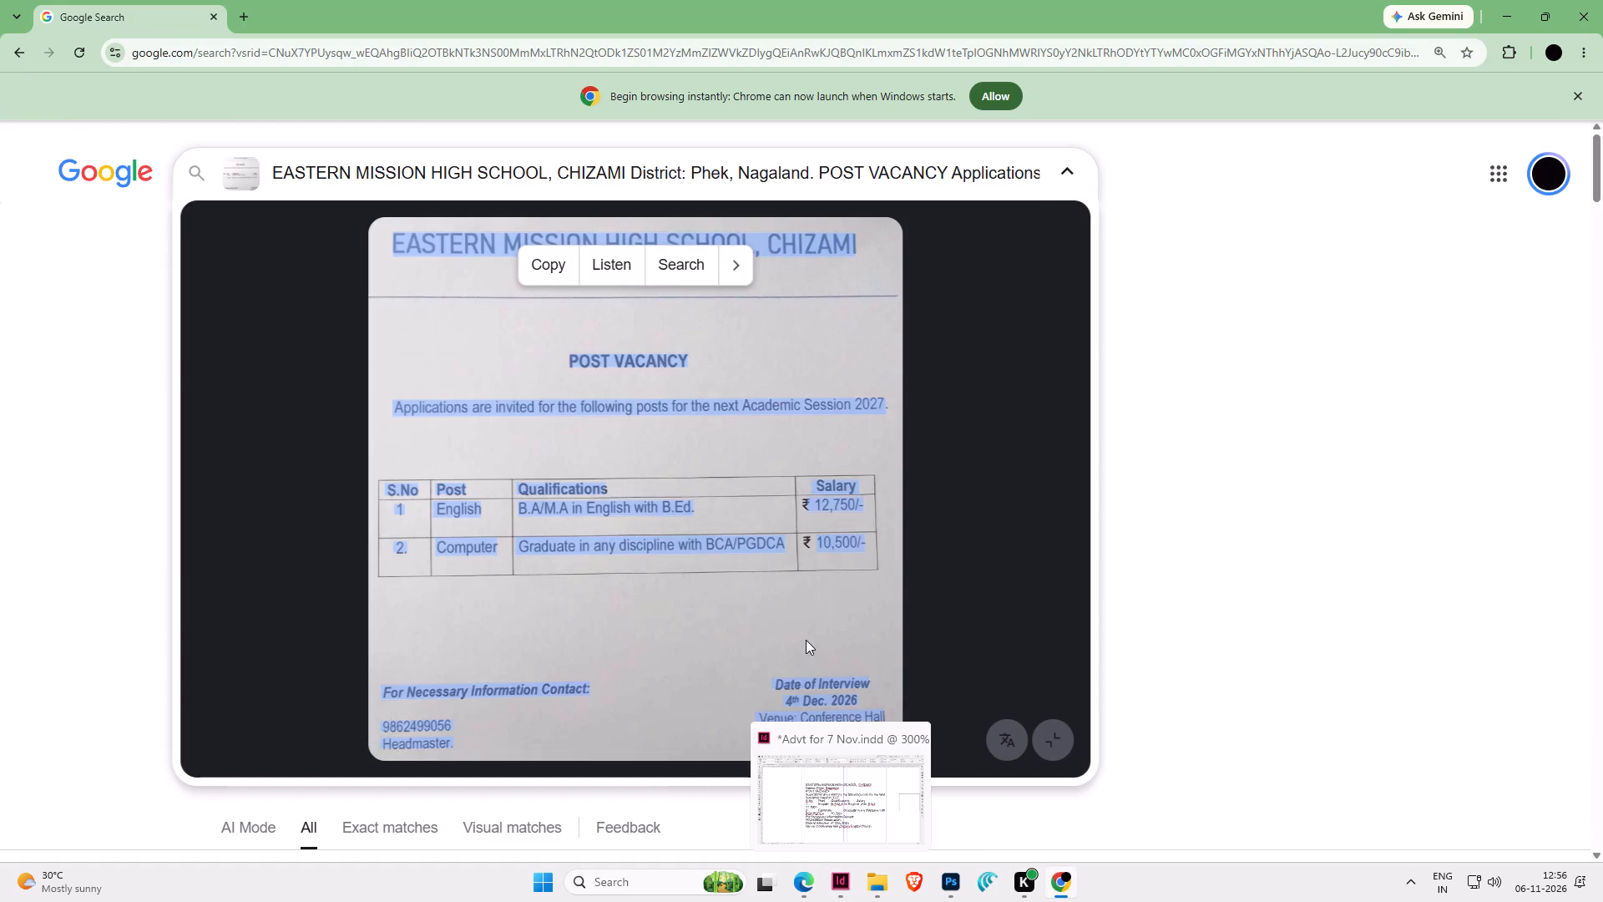
click(846, 878)
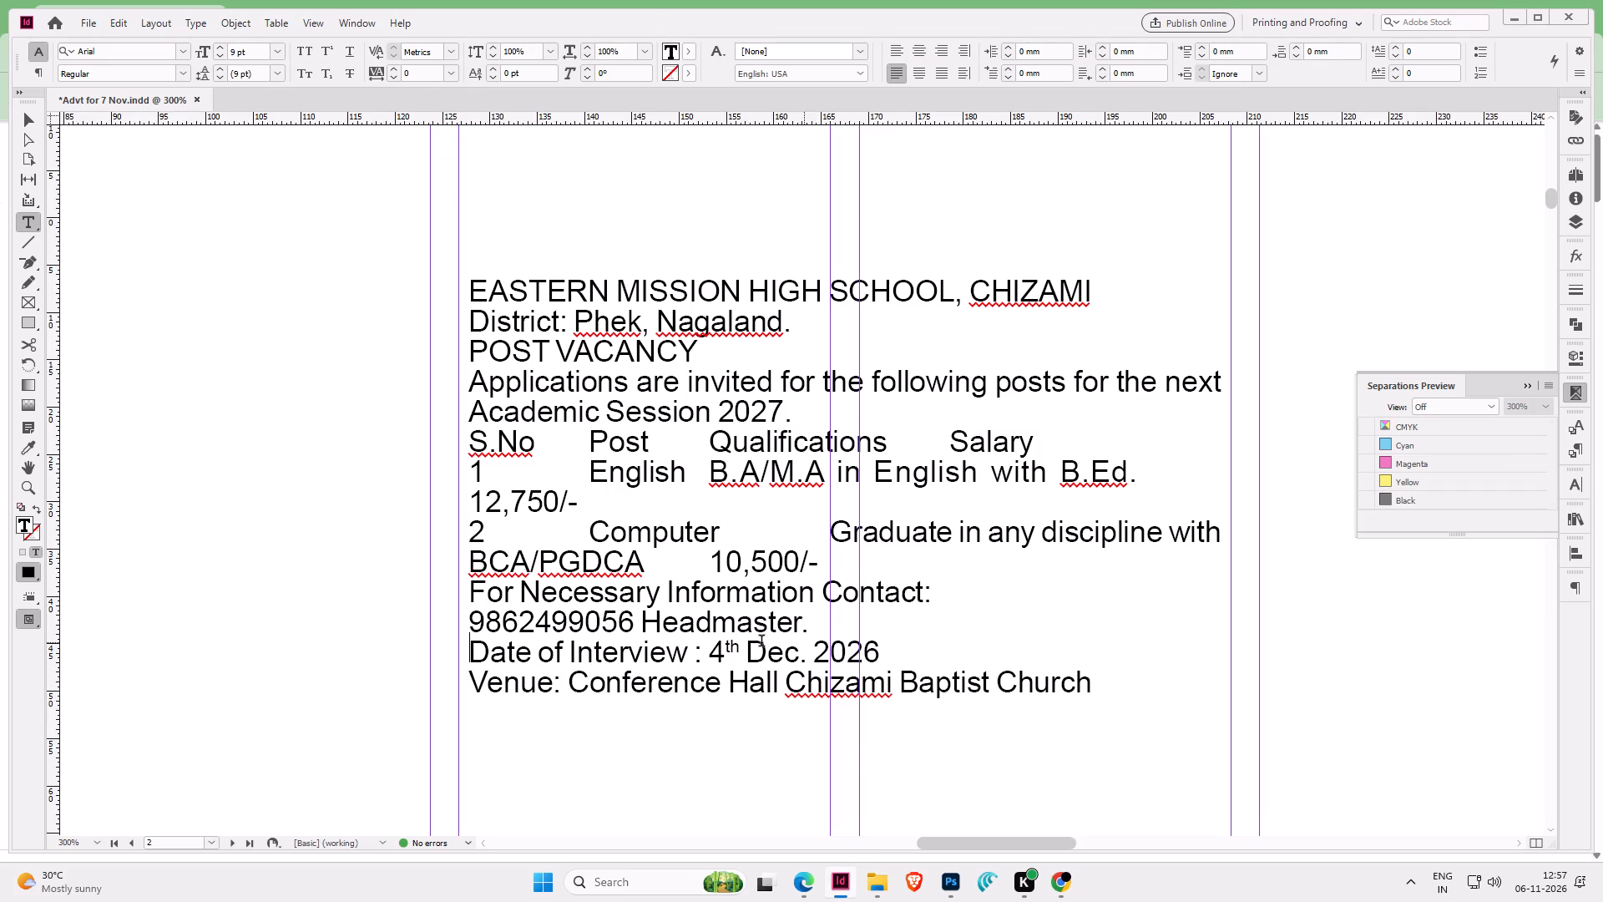
click(723, 638)
triple_click(678, 656)
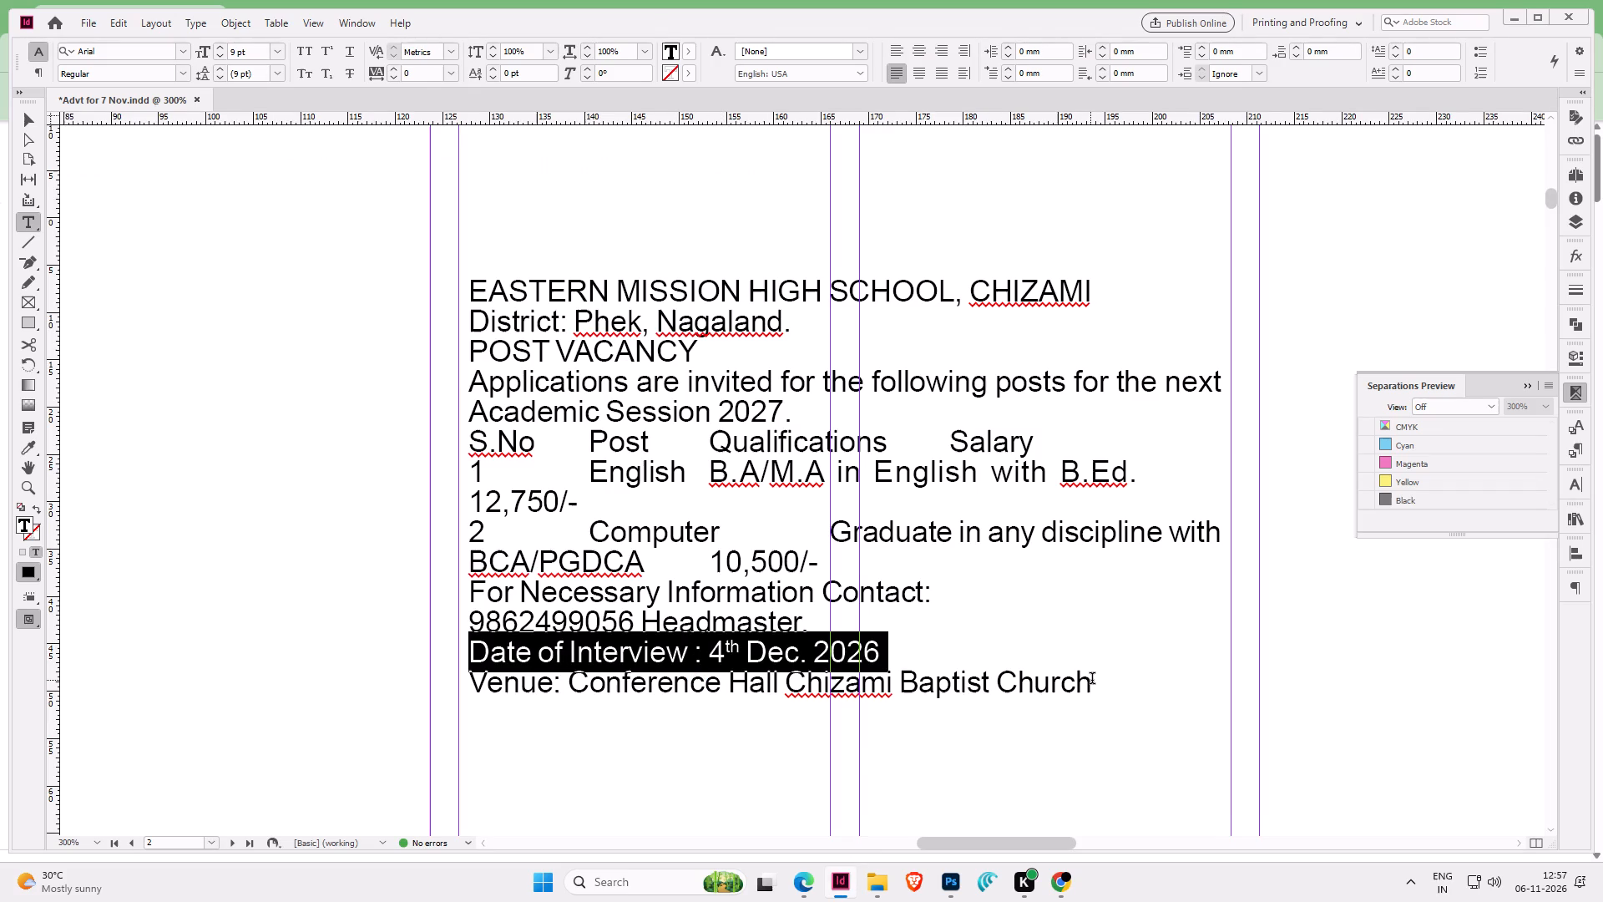
shift+click(1094, 680)
key(ctrl+x)
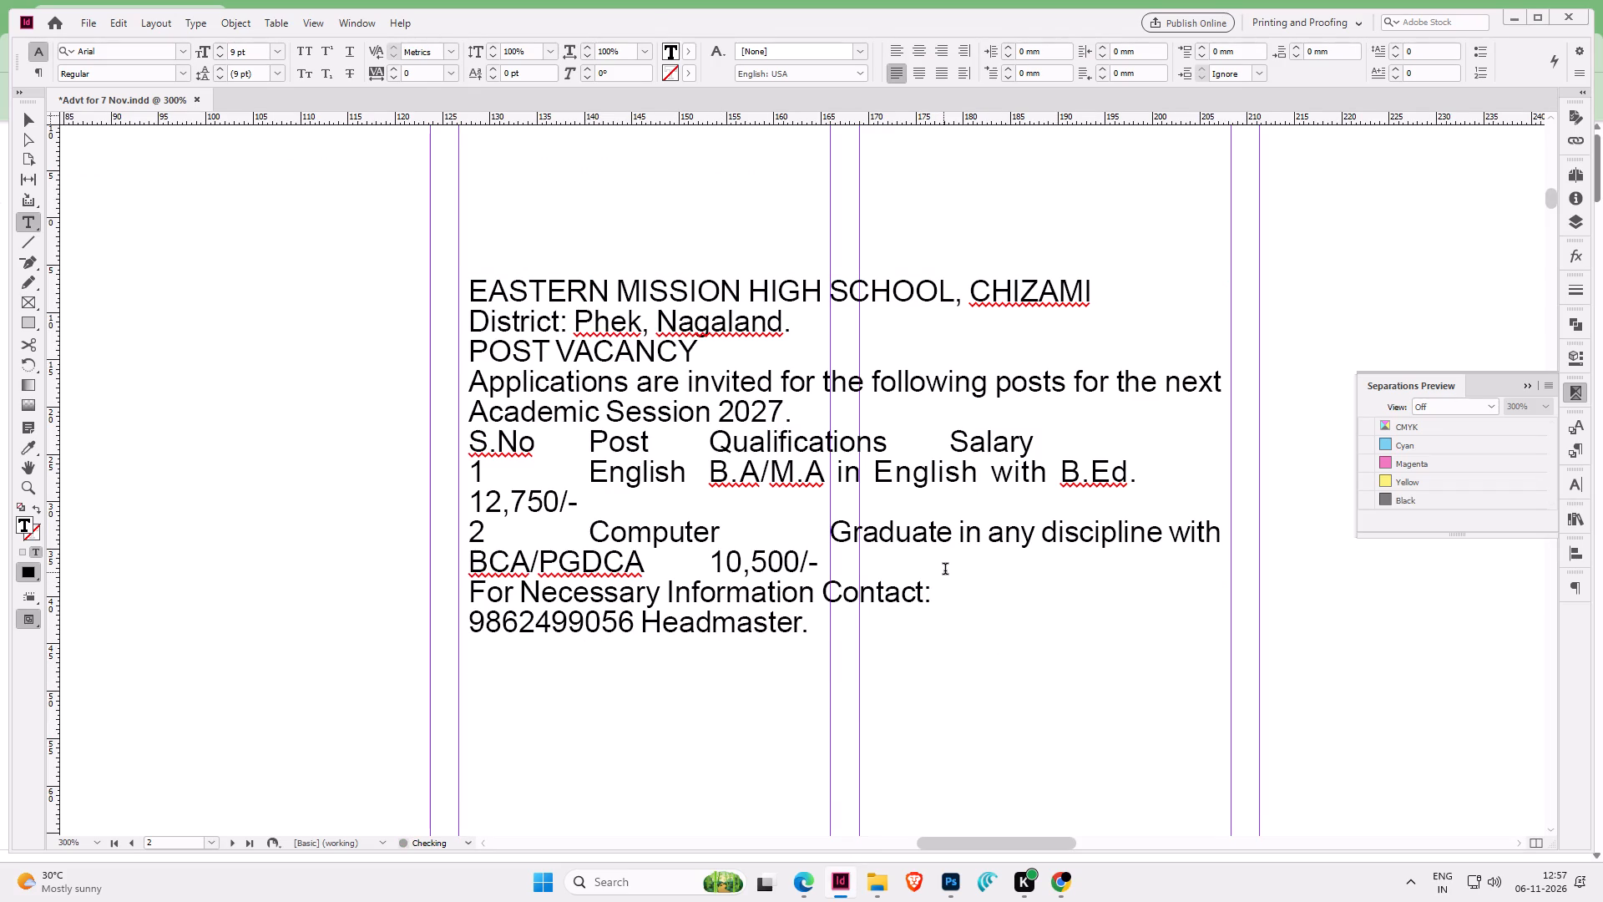
click(945, 570)
key(Return)
key(ctrl+v)
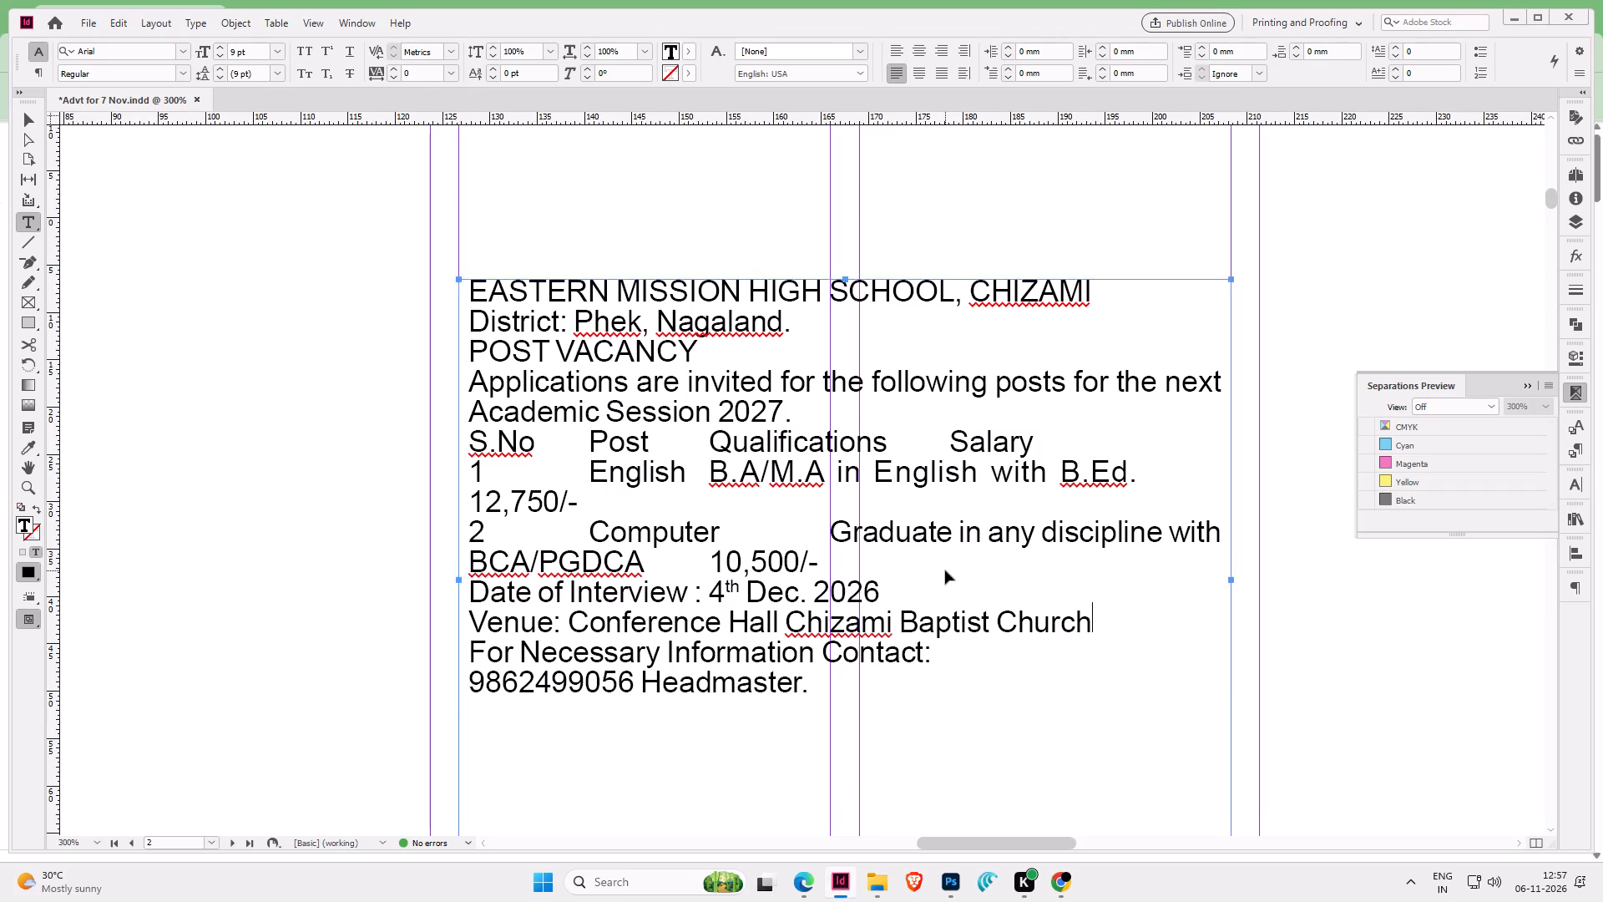
Convert the S.No heading and two post rows to a table with Tab columns, Paragraph rows and the [Basic Table] style.
key(ctrl+Up)
key(ctrl+Up)
key(ctrl+Up)
key(ctrl+Up)
key(ctrl+Up)
key(ctrl+shift+Down)
key(ctrl+shift+Down)
key(ctrl+shift+Down)
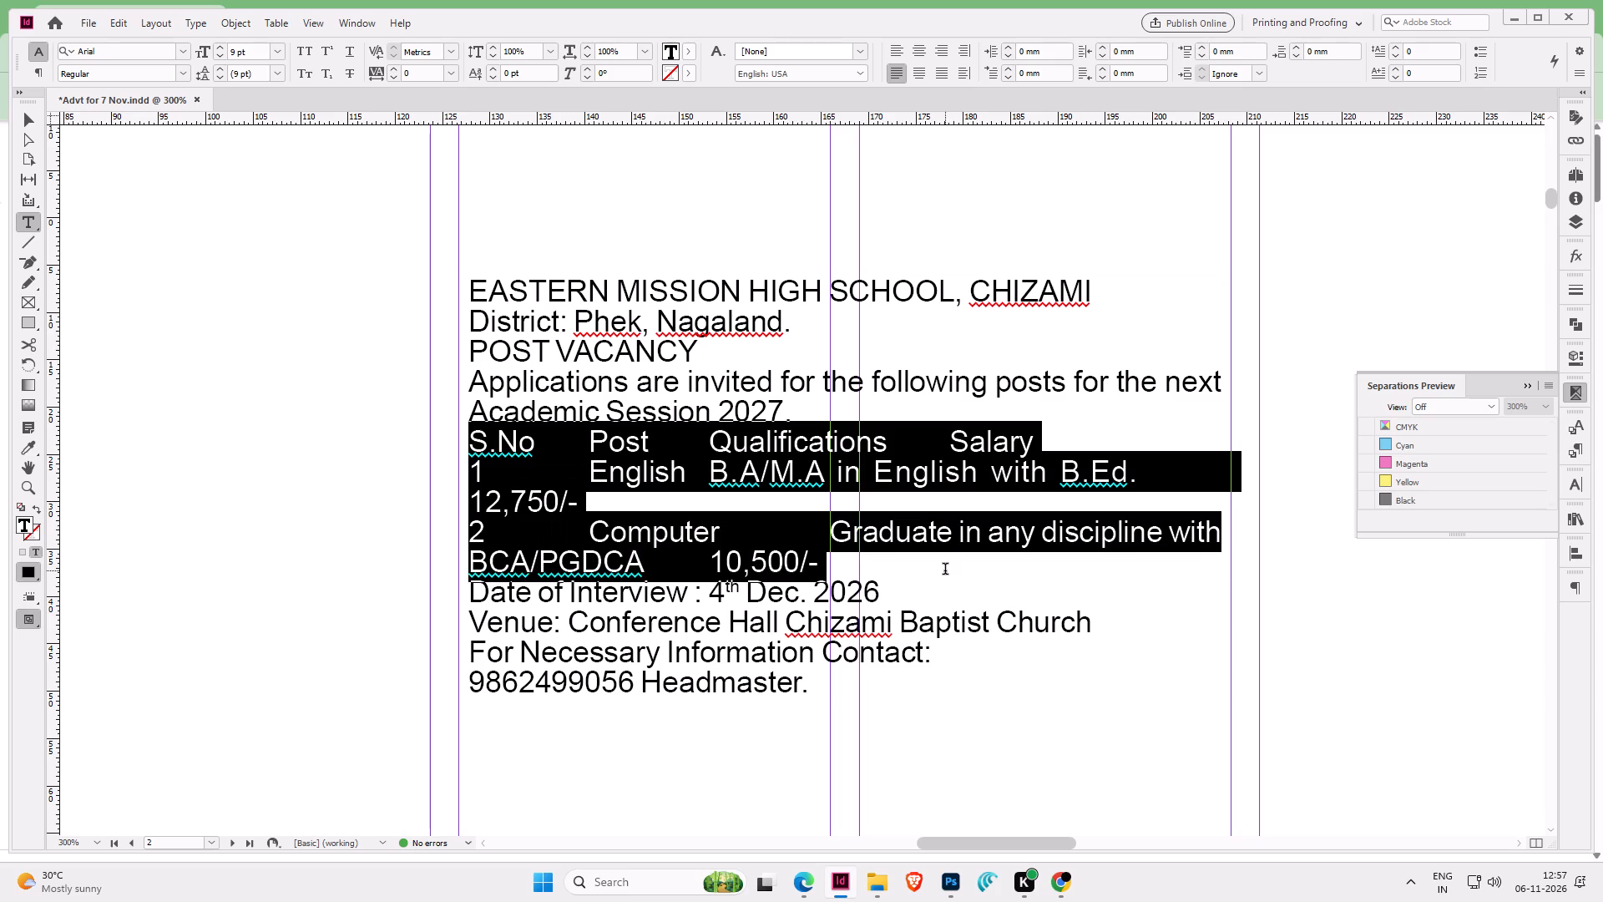
key(shift+Left)
key(alt+a)
key(alt+c)
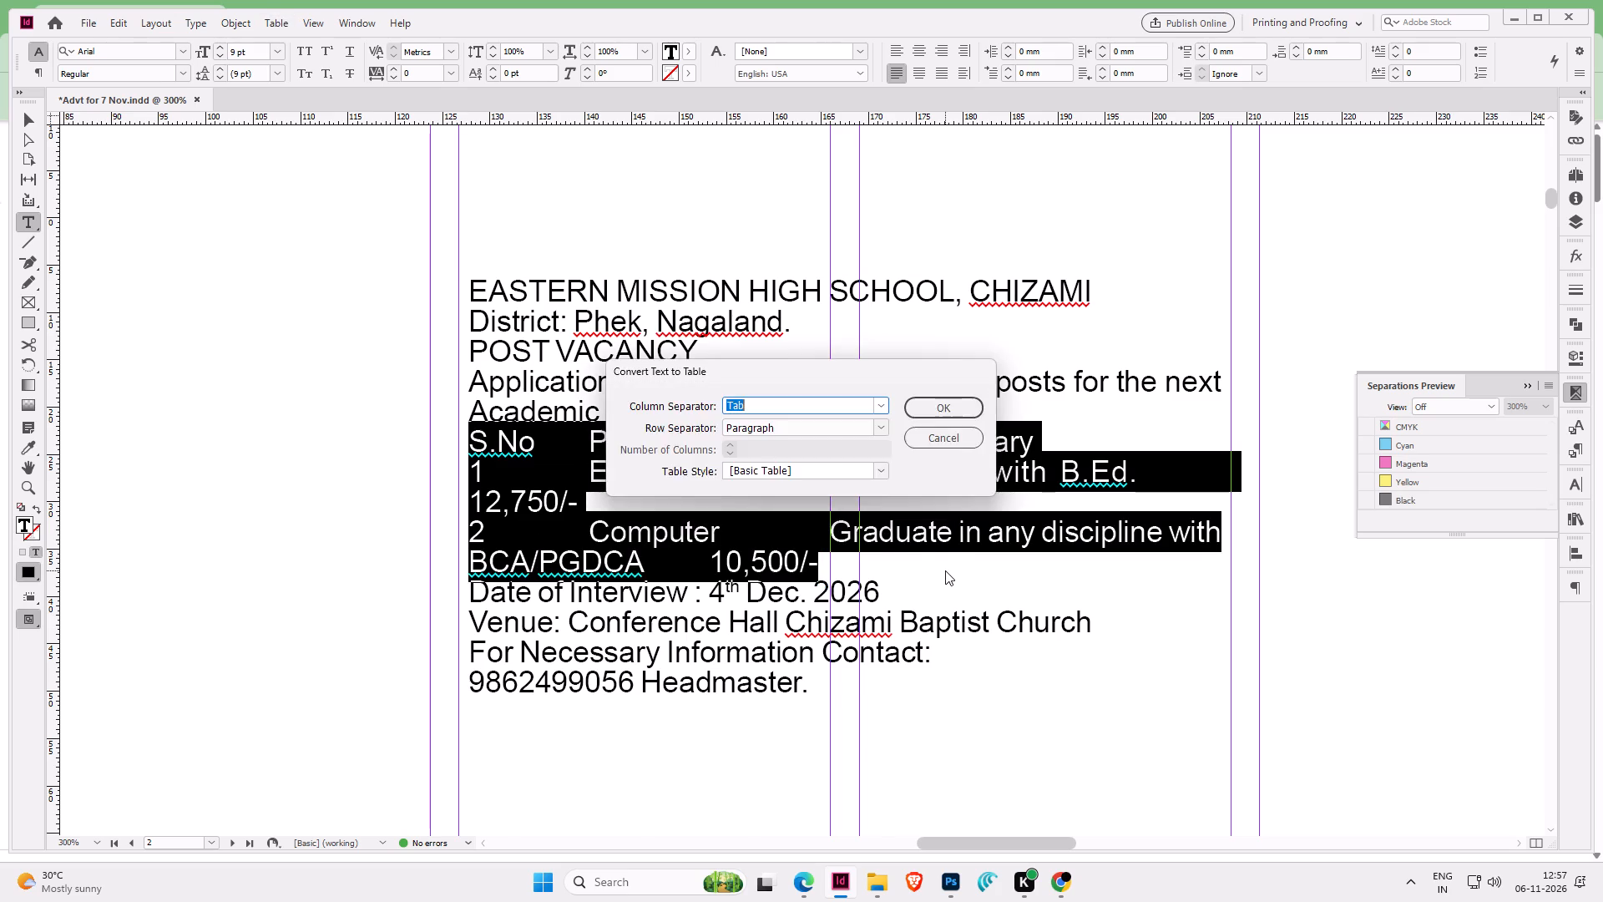
key(Return)
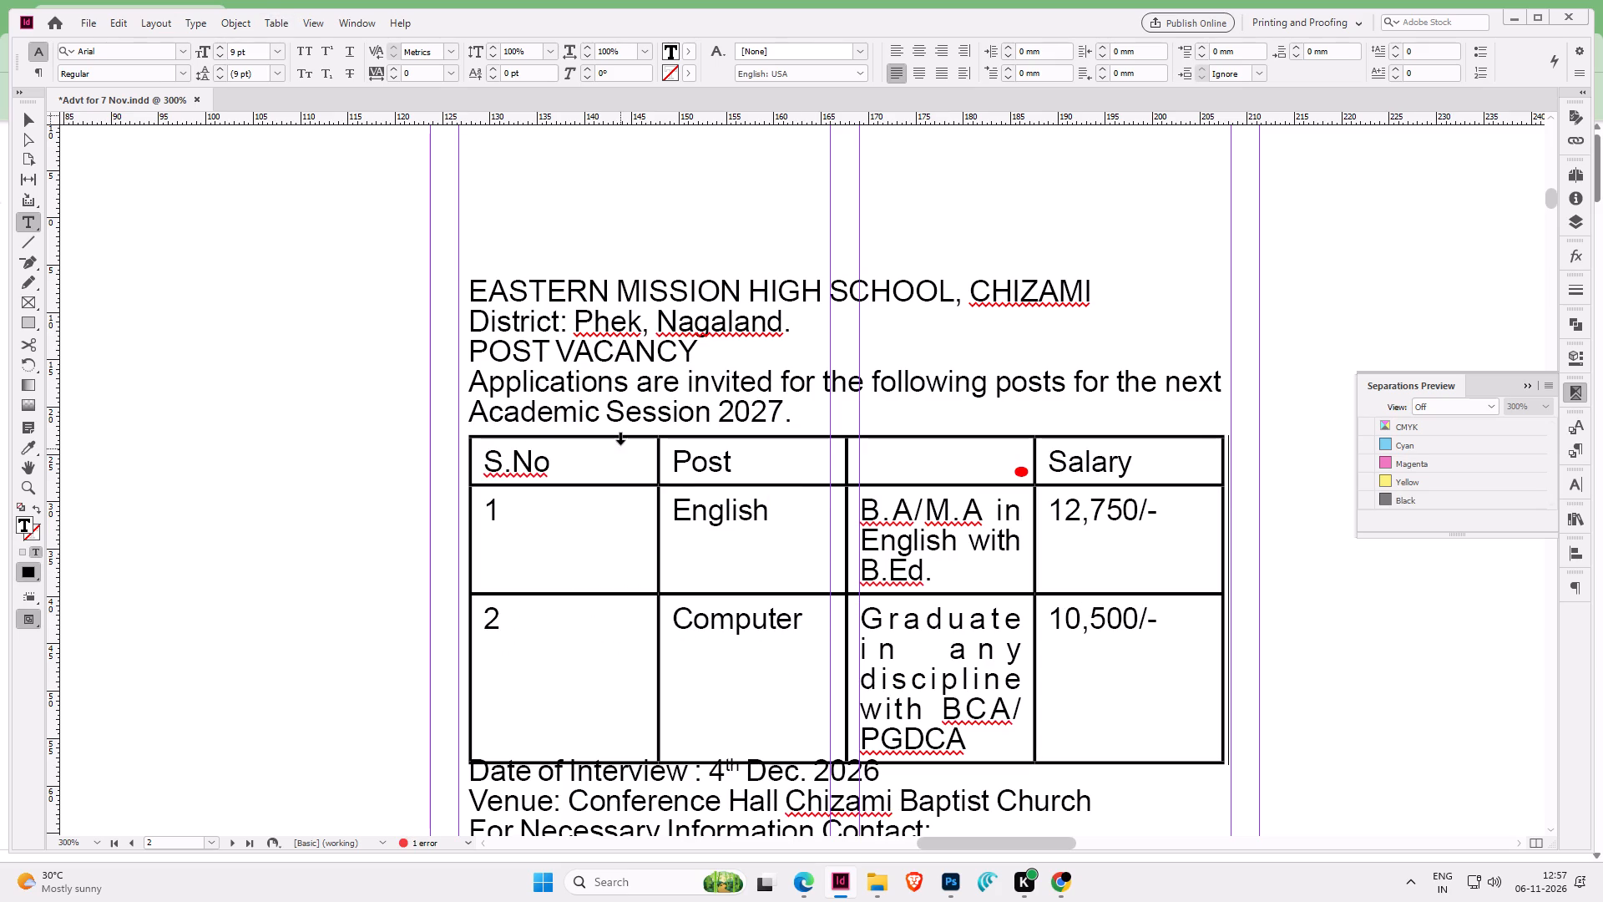
Set the stroke weight of all borders in the posts table to 0.5 pt.
click(620, 441)
key(ctrl+a)
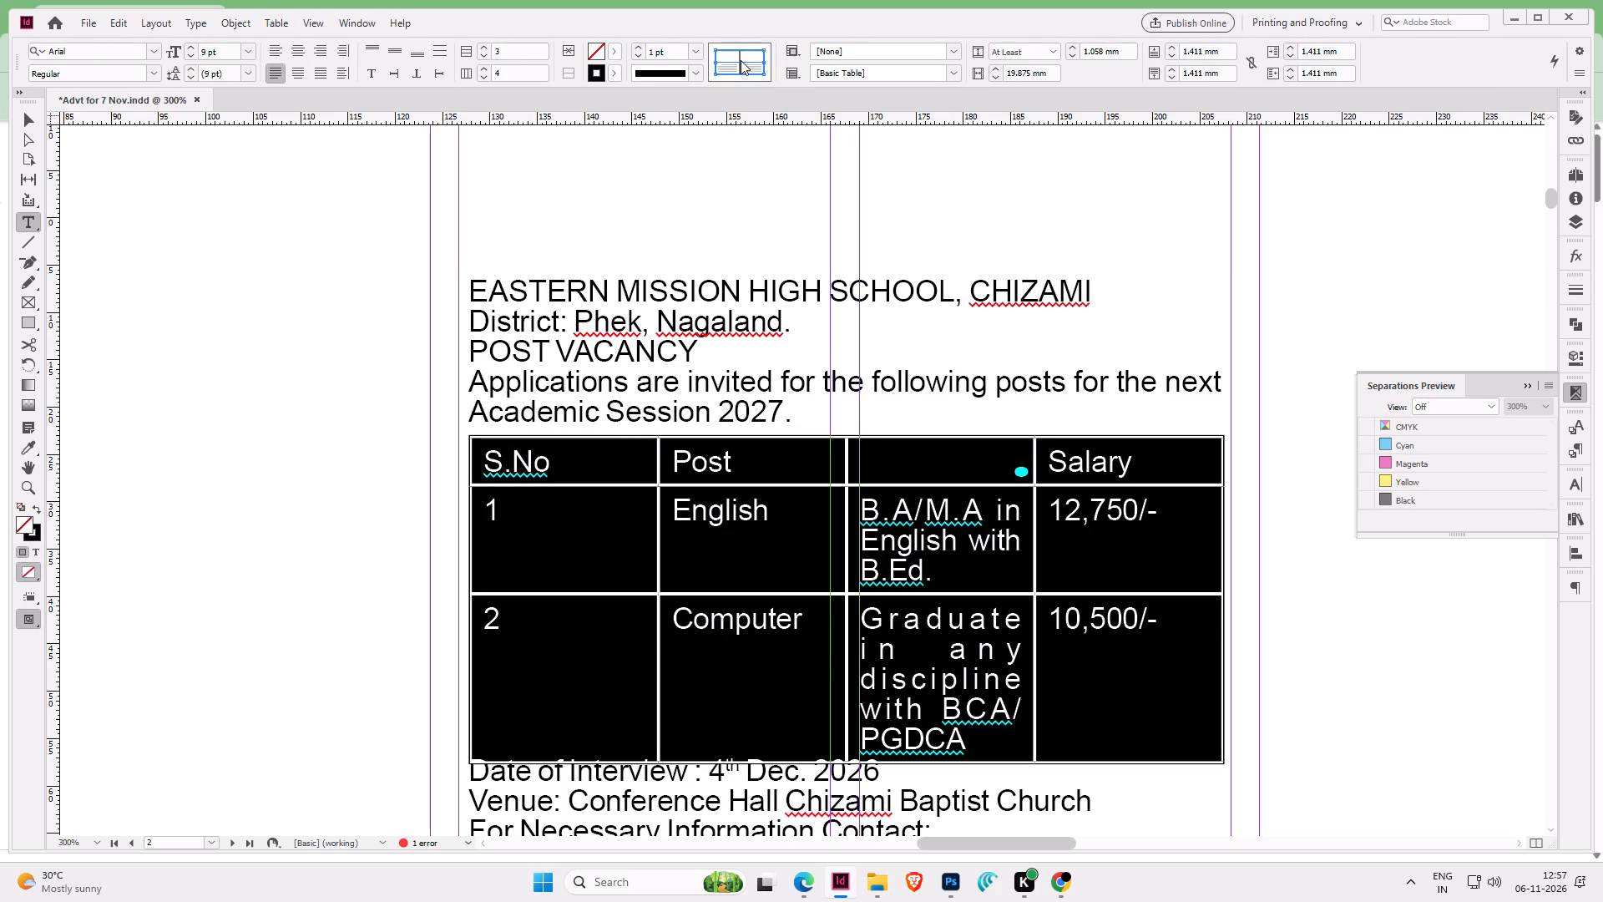
click(739, 58)
click(697, 48)
click(685, 99)
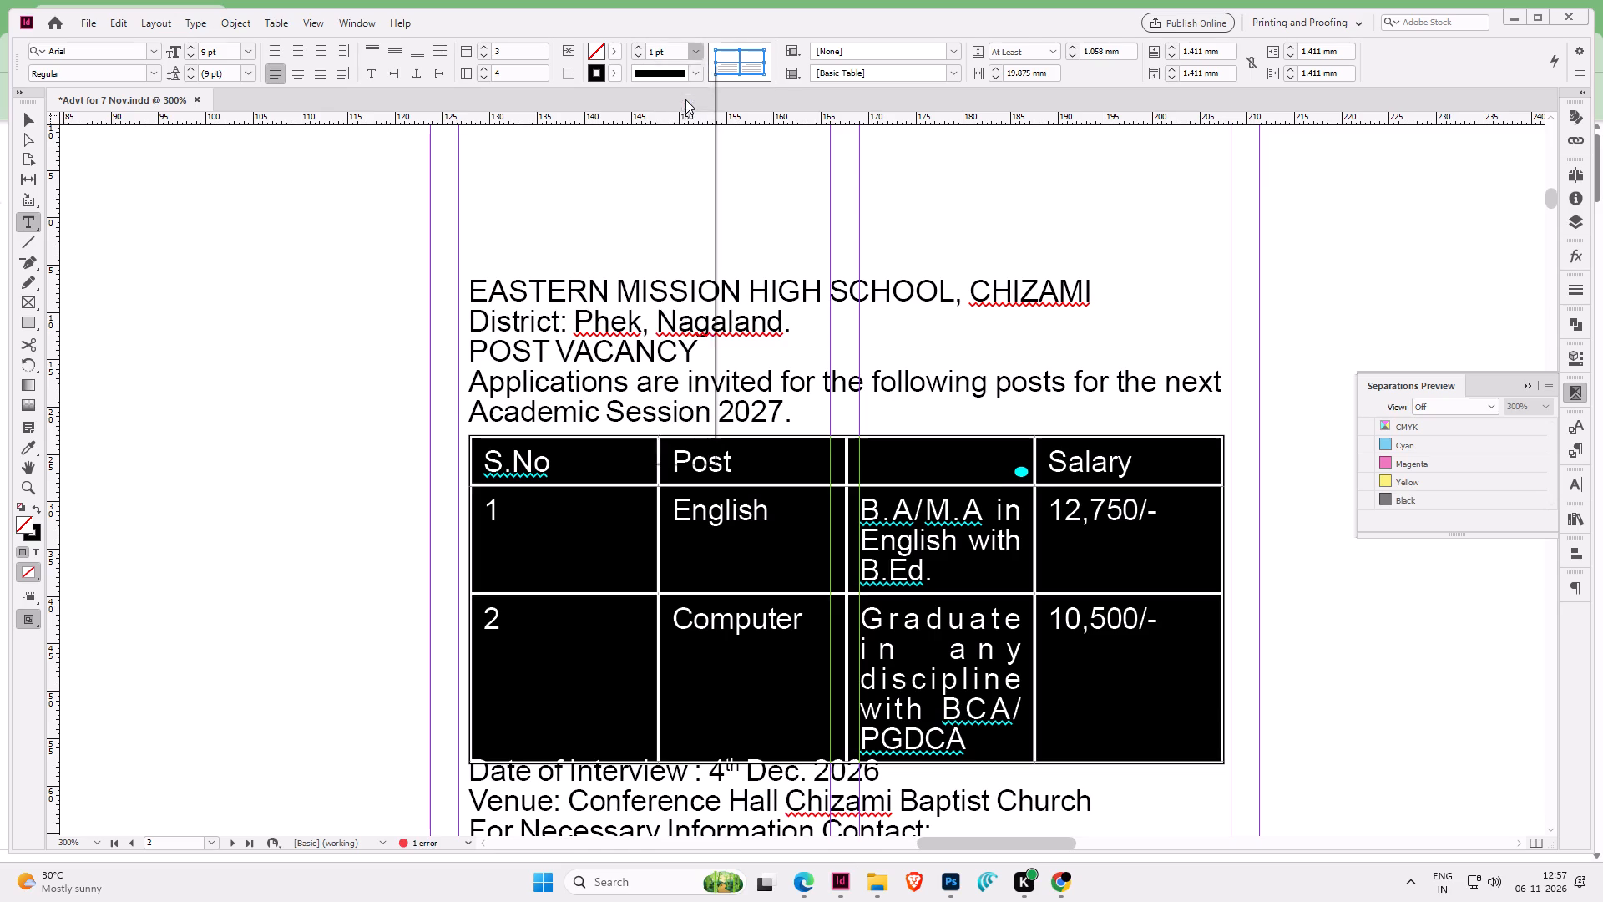
Set the posts table's cell insets to 1 mm top and bottom and 0.5 mm left and right.
key(ctrl+alt+b)
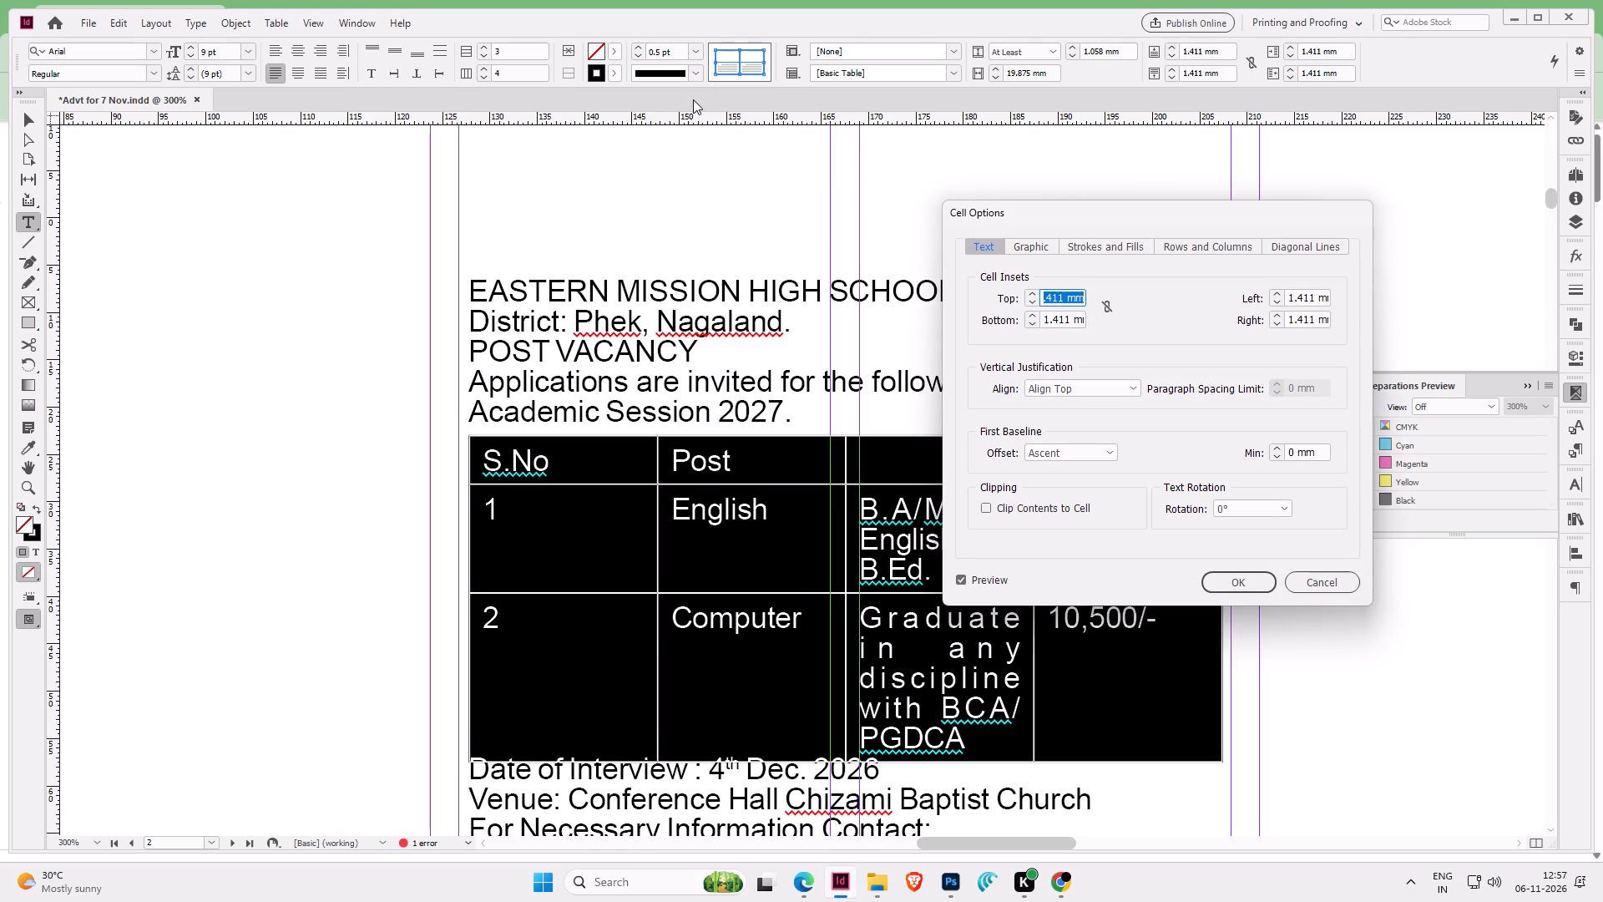
key(1)
key(Tab)
key(1)
key(Tab)
key(Tab)
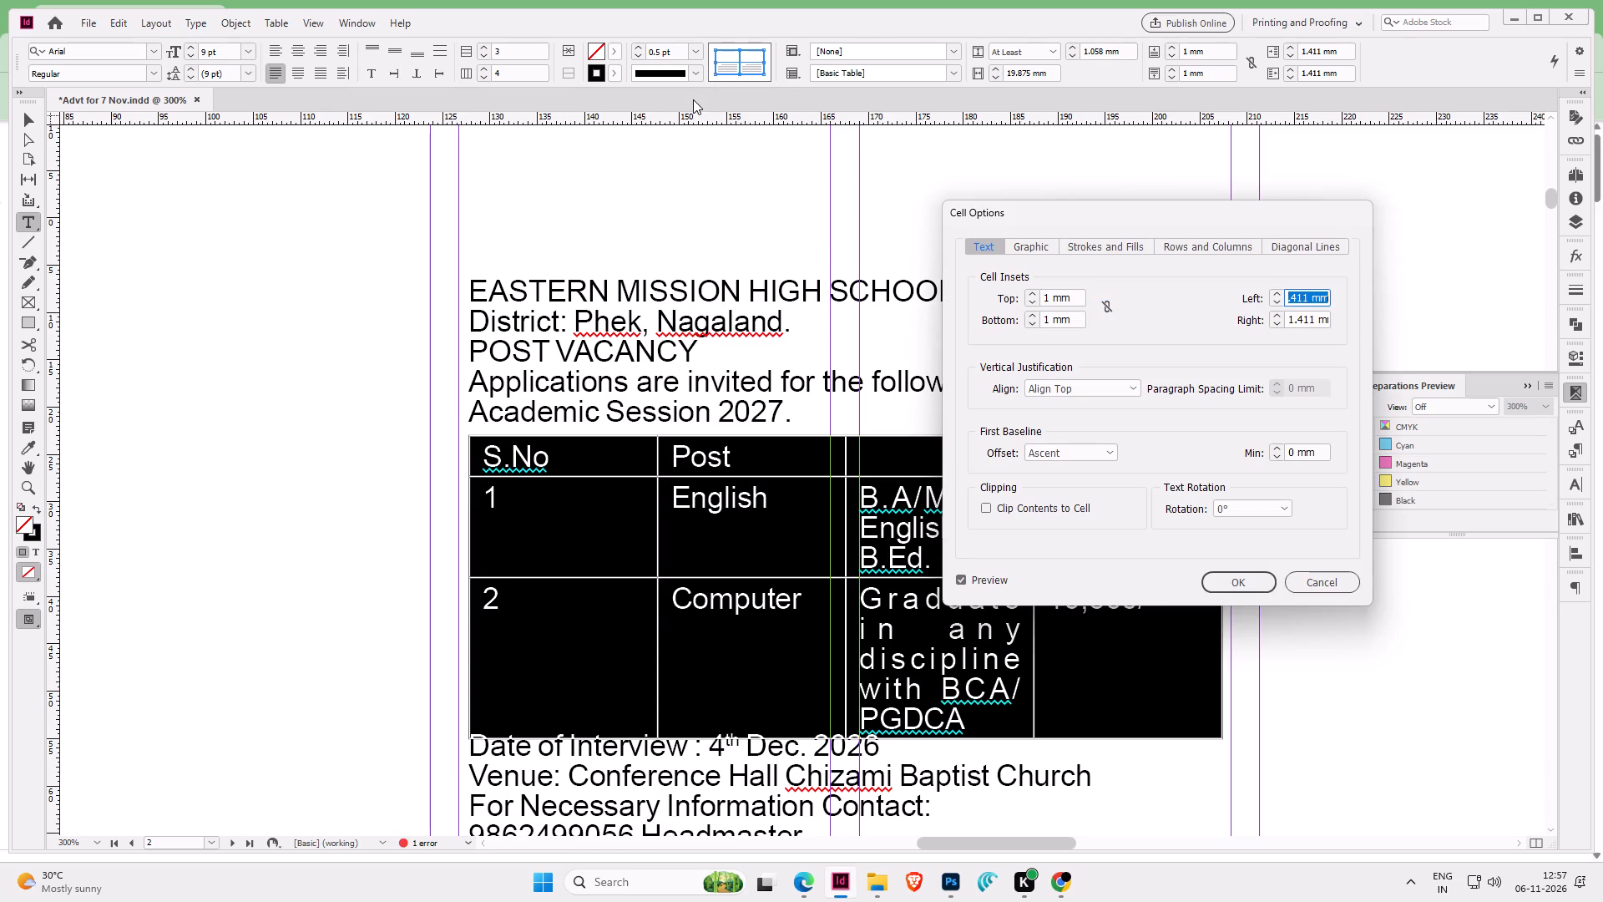
text(.5)
key(Tab)
text(.5)
key(Return)
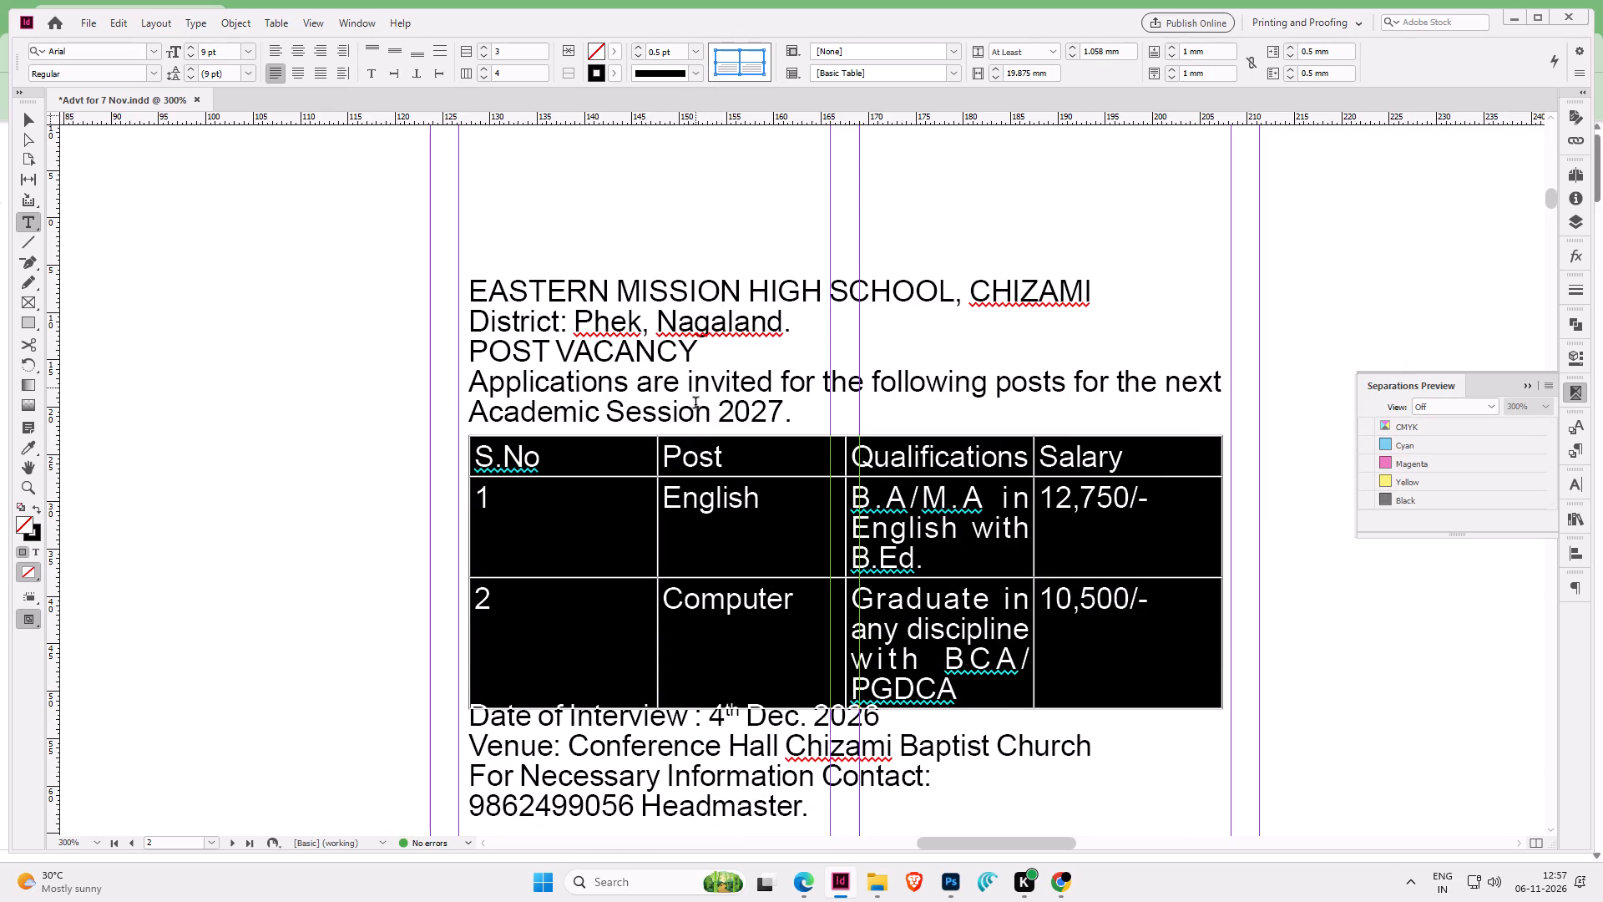
Narrow the S.No, Post and Salary columns to their text and widen Qualifications so the table spans the text frame.
drag(660, 461, 549, 464)
drag(738, 466, 700, 468)
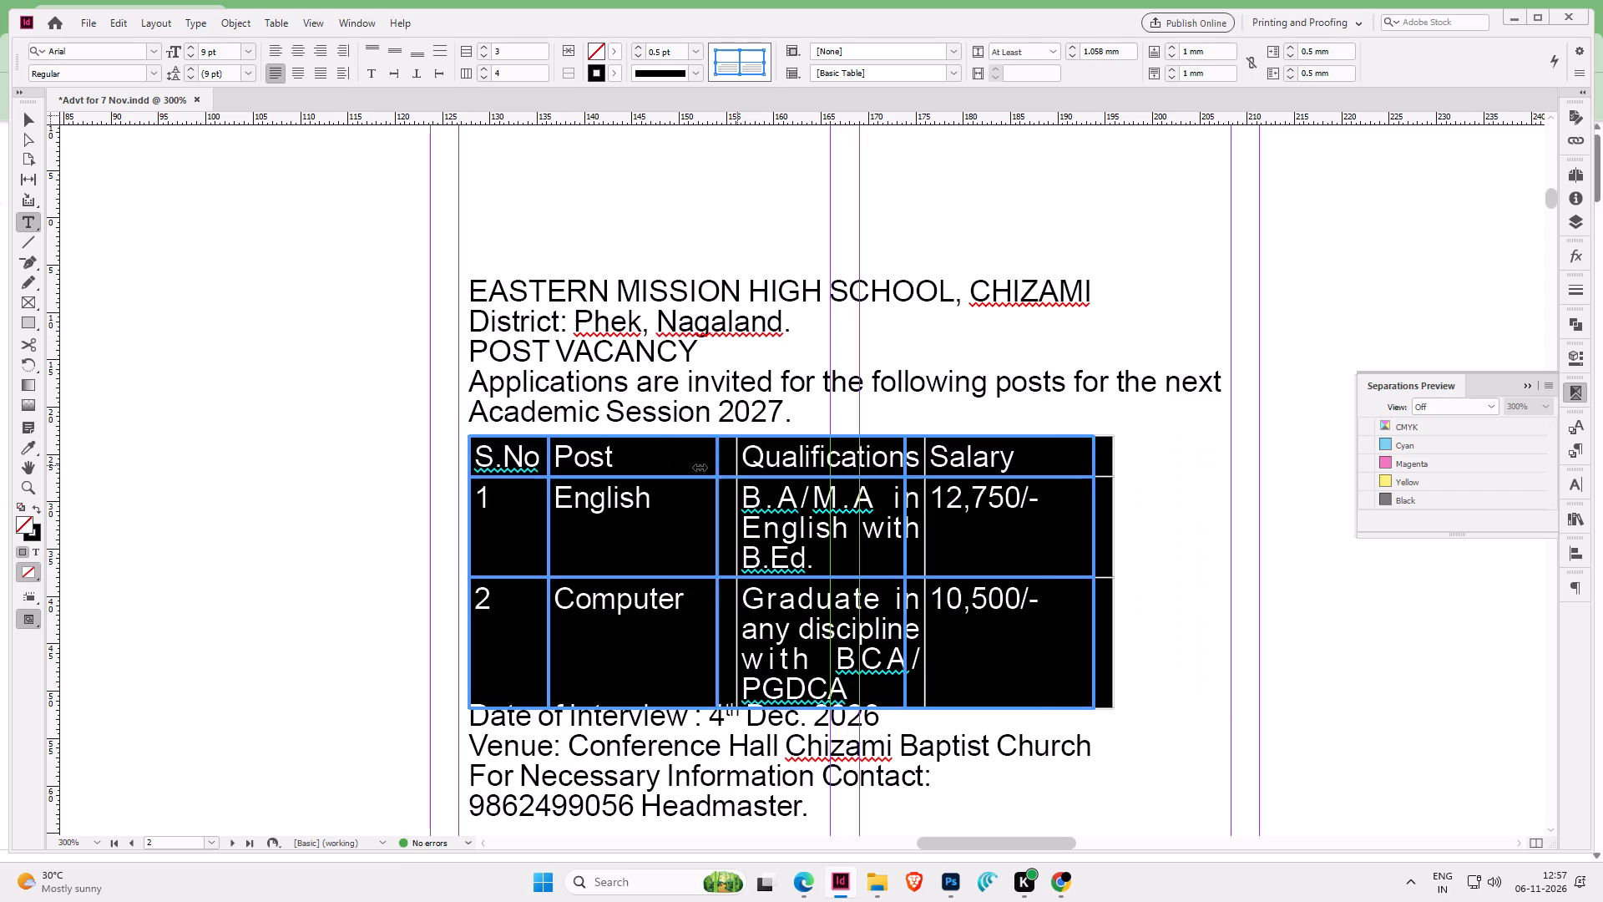
drag(700, 468, 693, 472)
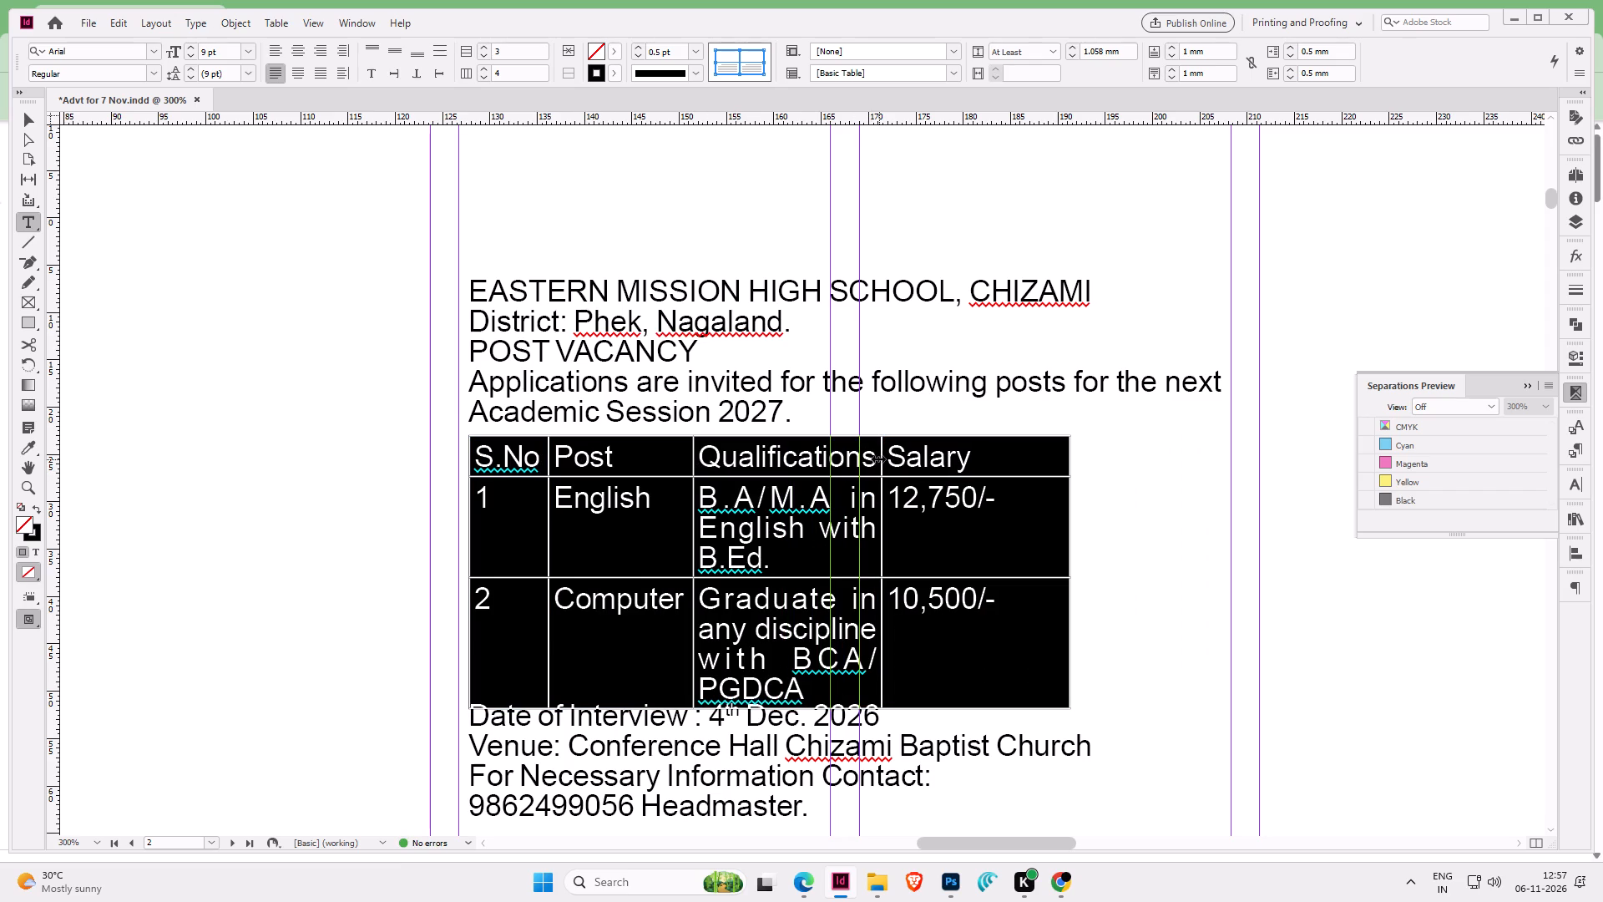
drag(880, 459, 954, 458)
drag(1142, 452, 1079, 465)
drag(956, 454, 1034, 454)
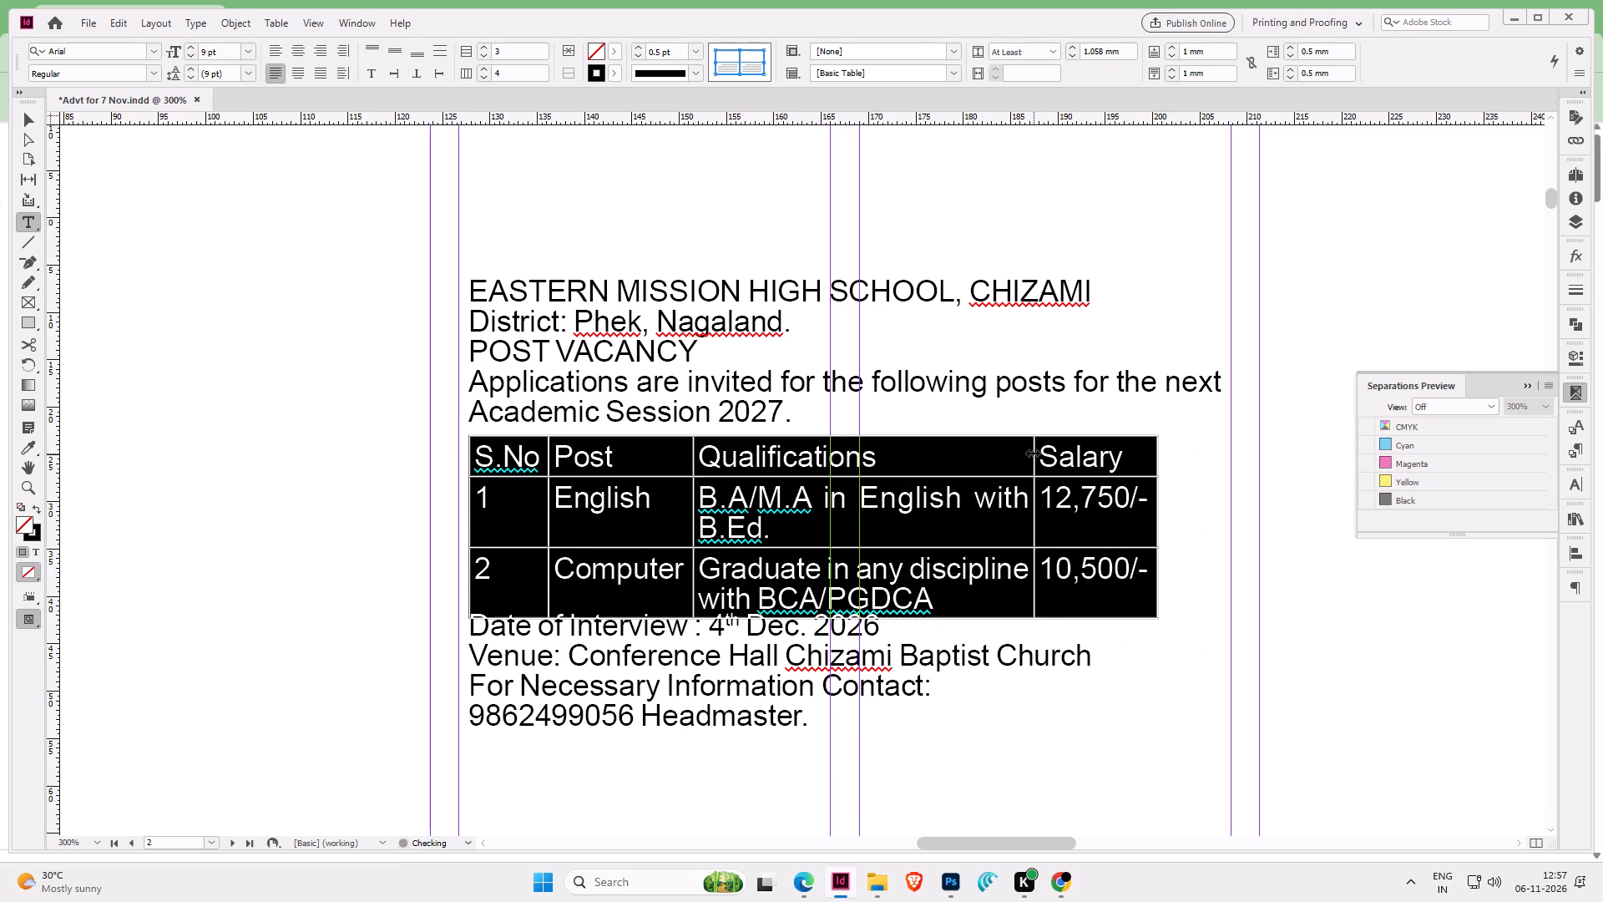
drag(1034, 454, 1097, 451)
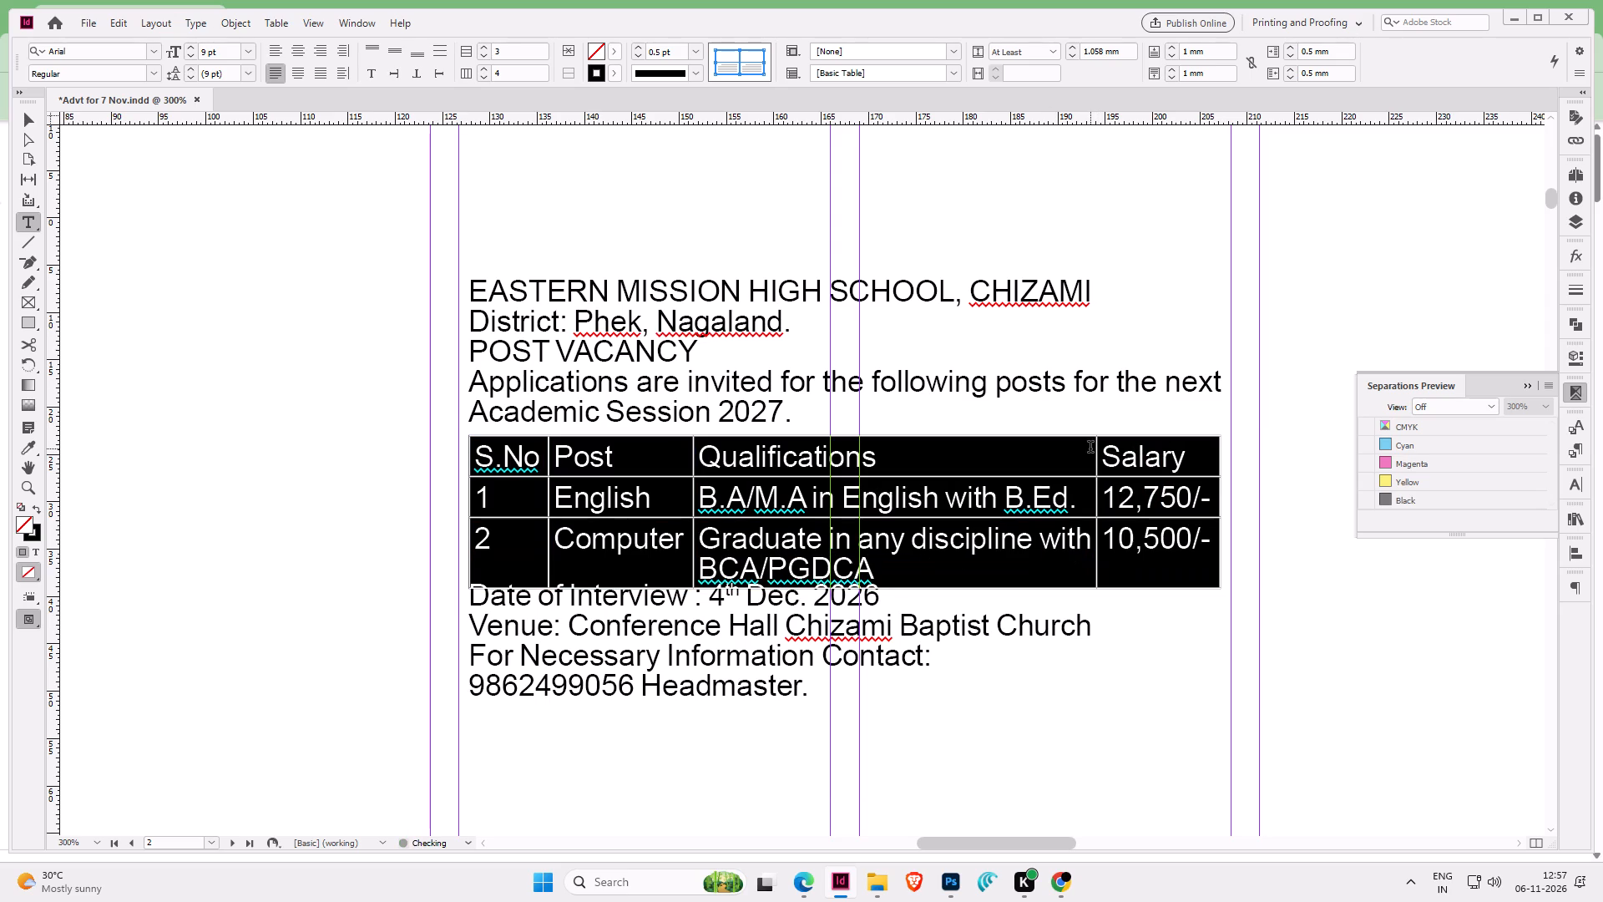
Delete the empty last line of the notice and fit the text frame to its content.
click(819, 582)
key(Escape)
key(ctrl+alt+c)
key(ctrl+alt+c)
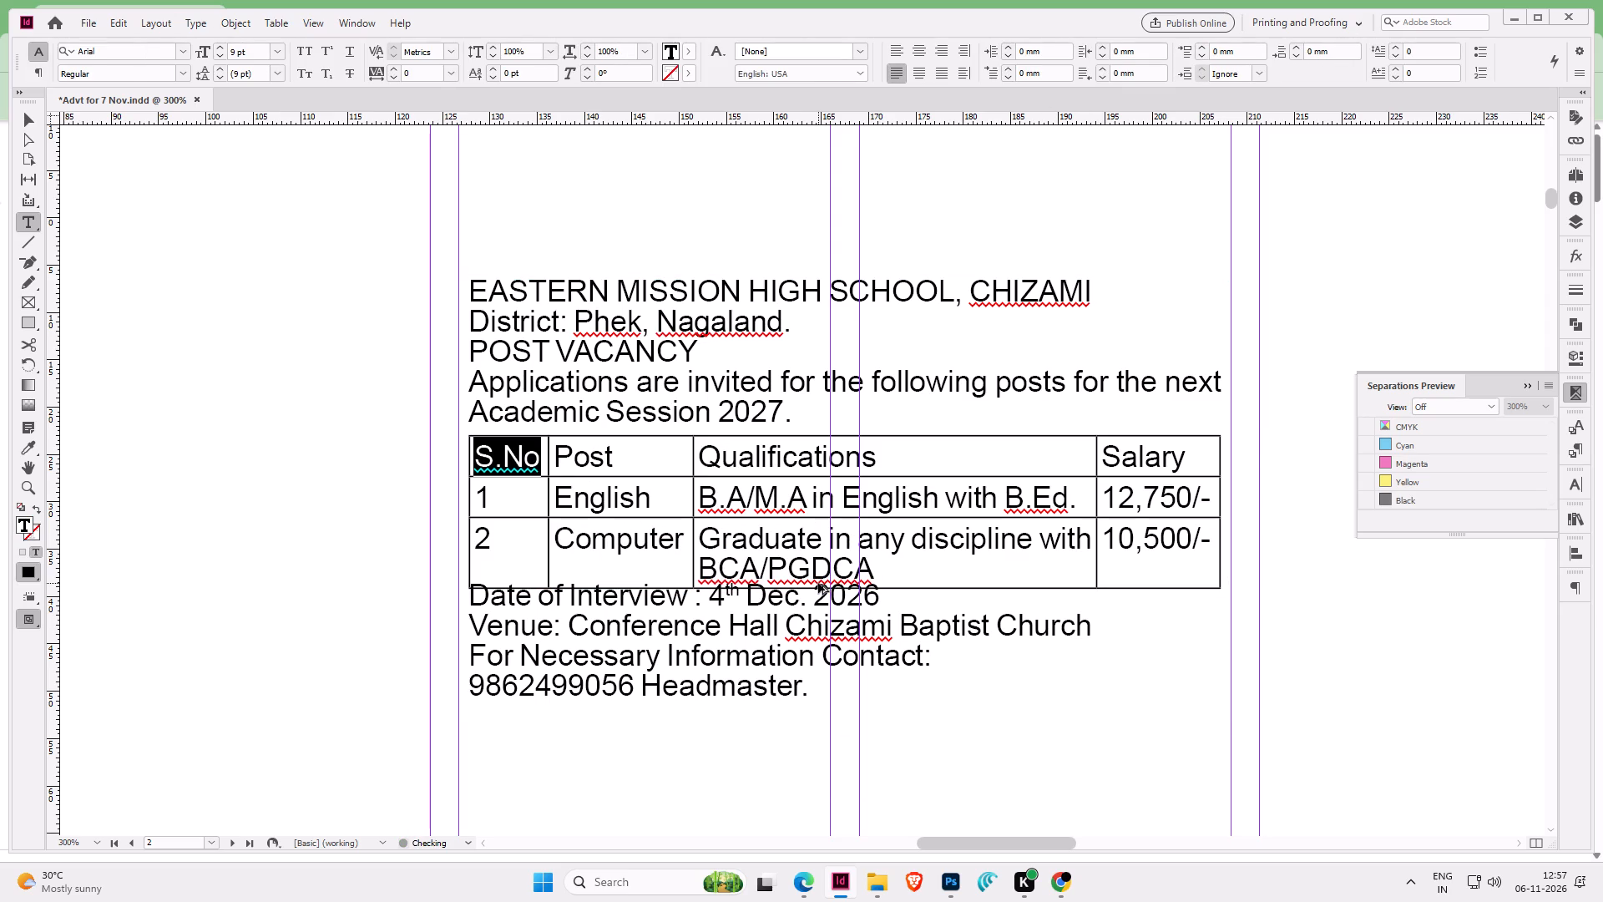
double_click(787, 641)
key(ctrl+a)
key(ctrl+Down)
key(ctrl+Down)
key(ctrl+Down)
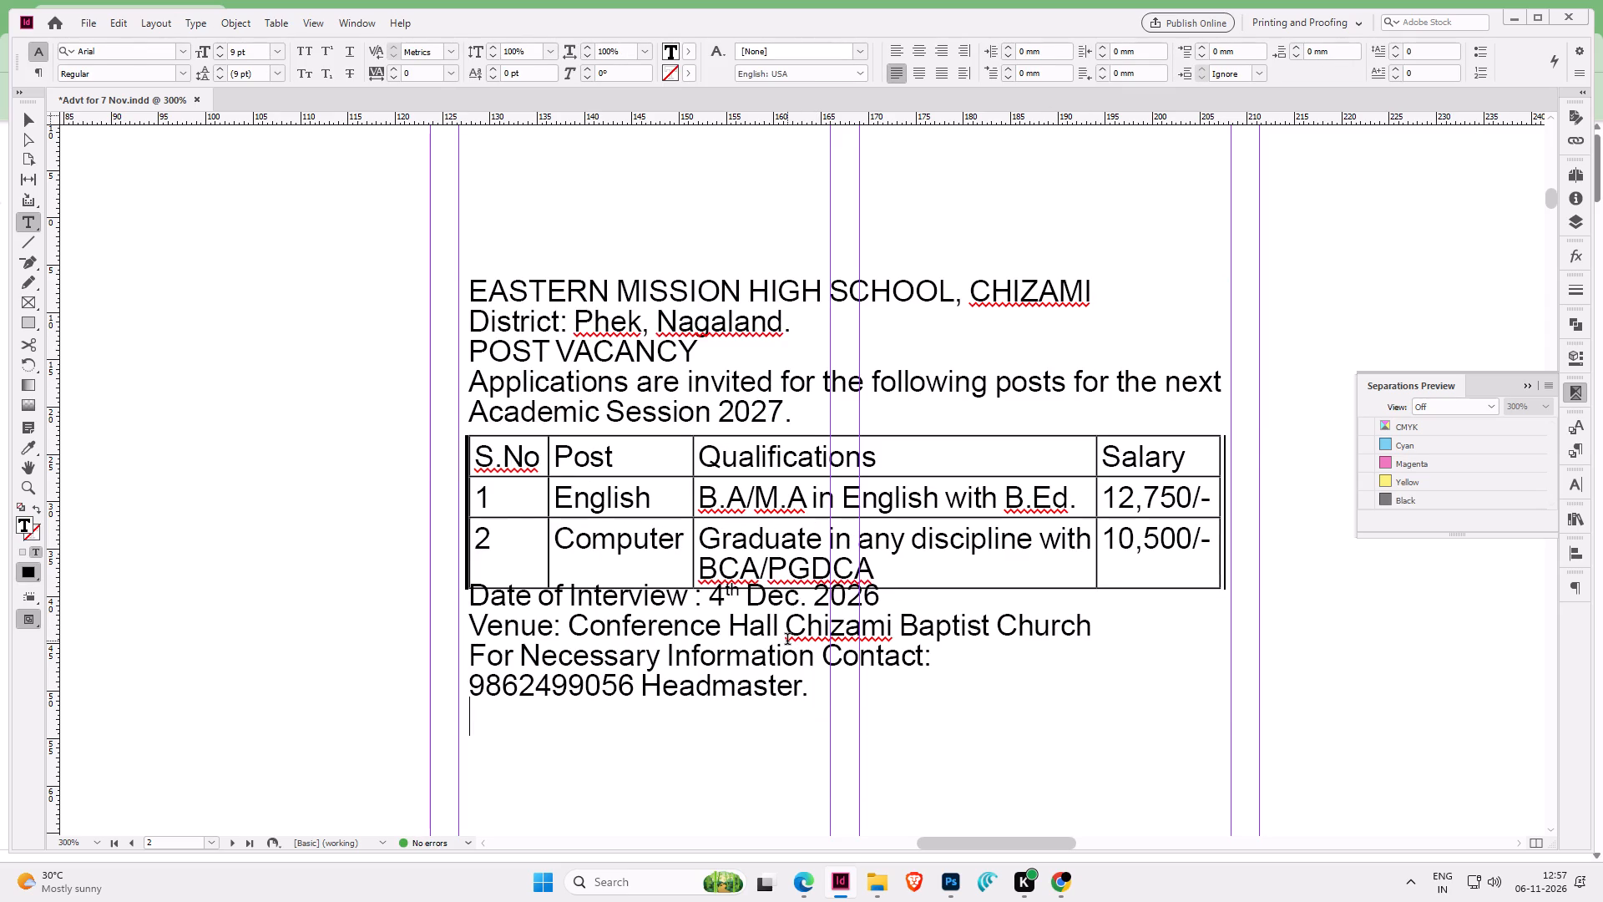
key(BackSpace)
key(Escape)
key(ctrl+alt+c)
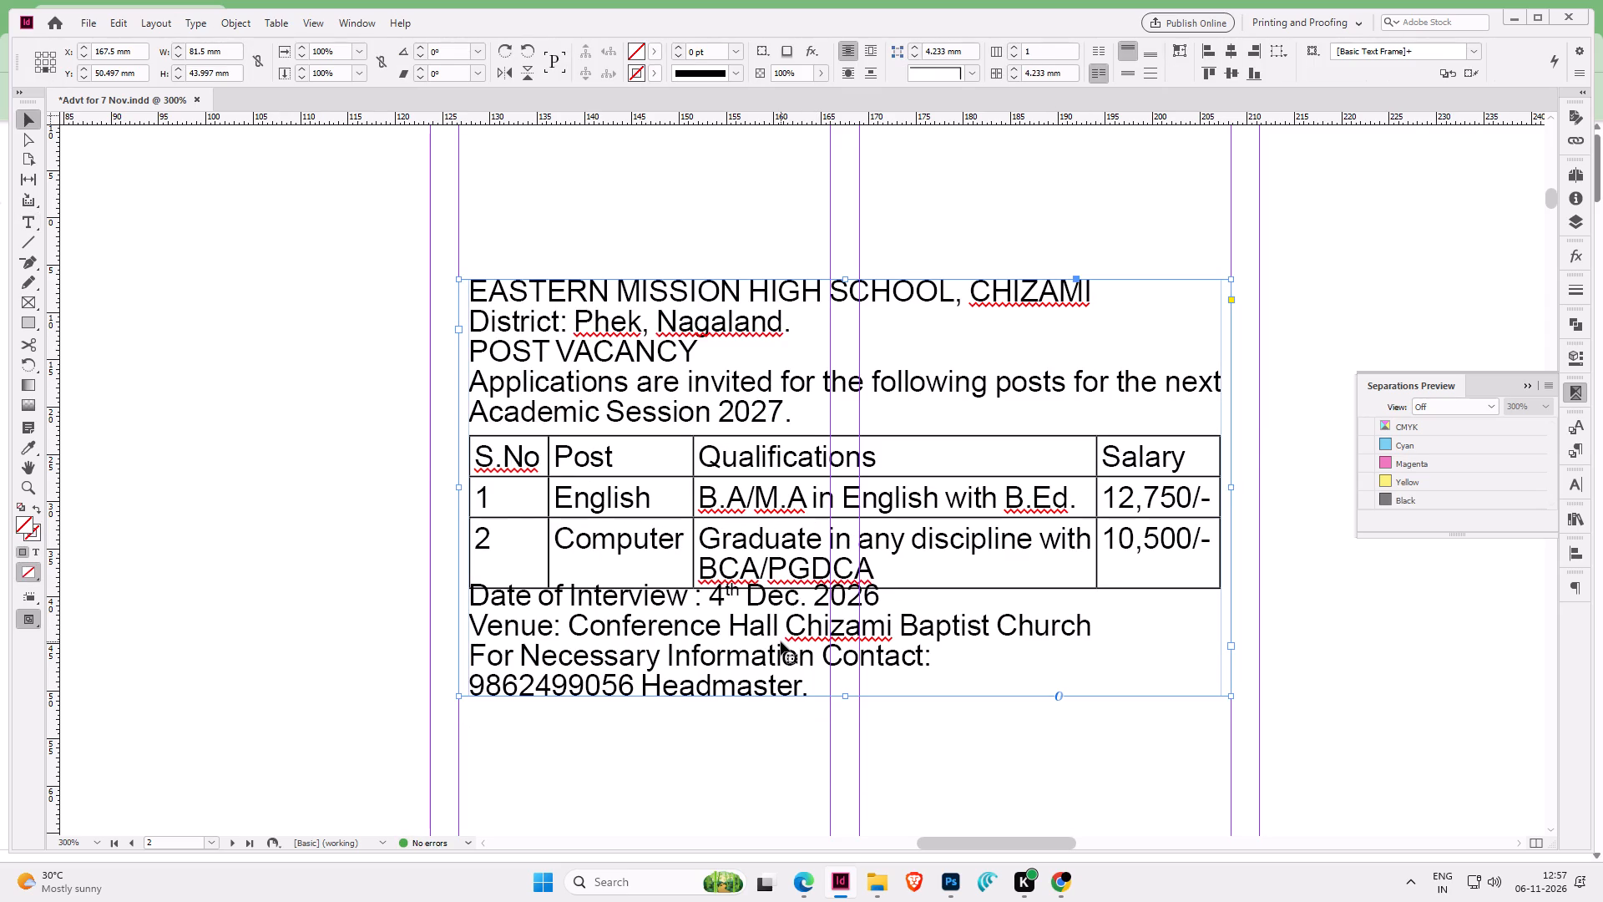
Remove the full stop after Headmaster and move the contact number behind that word, separated by a space.
double_click(655, 685)
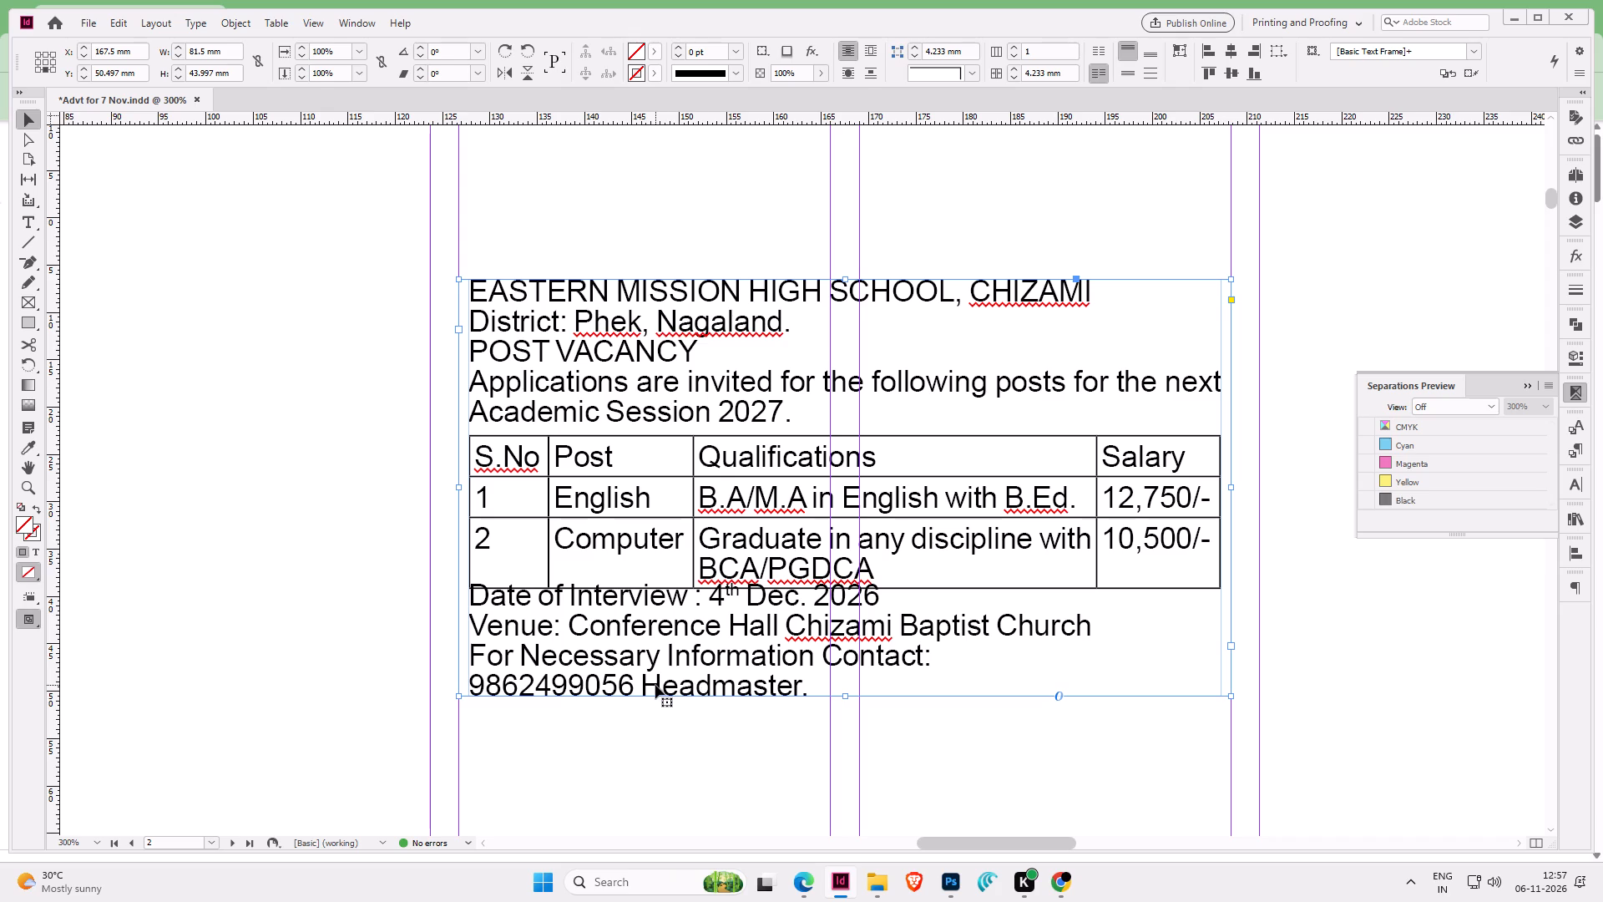
click(648, 686)
click(801, 687)
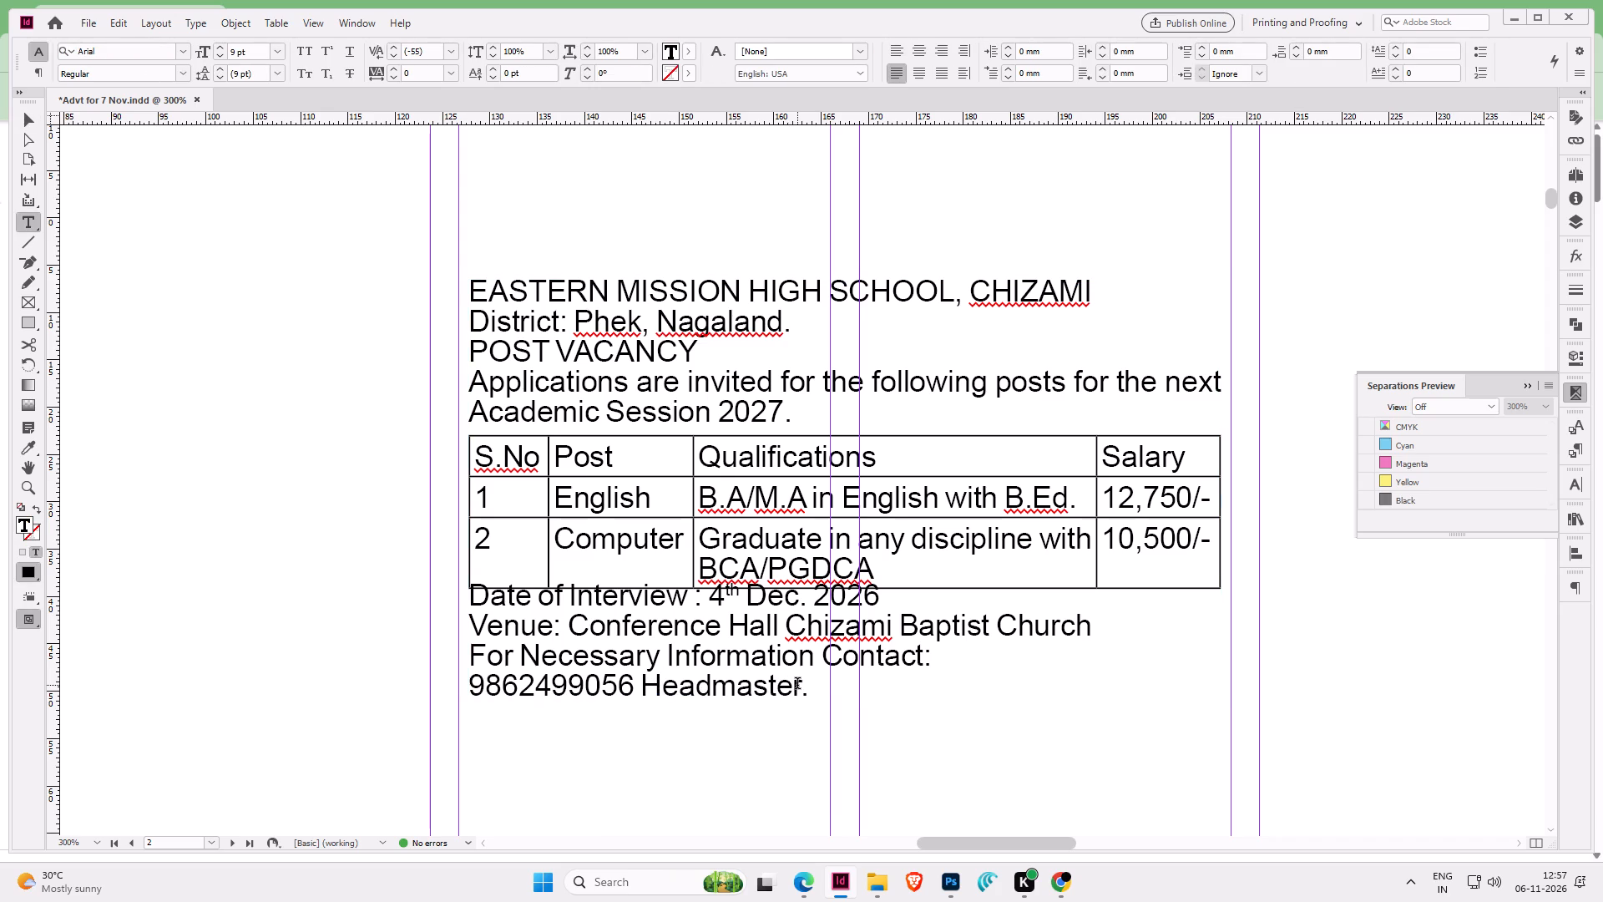
key(Delete)
key(ctrl+Up)
key(ctrl+shift+Right)
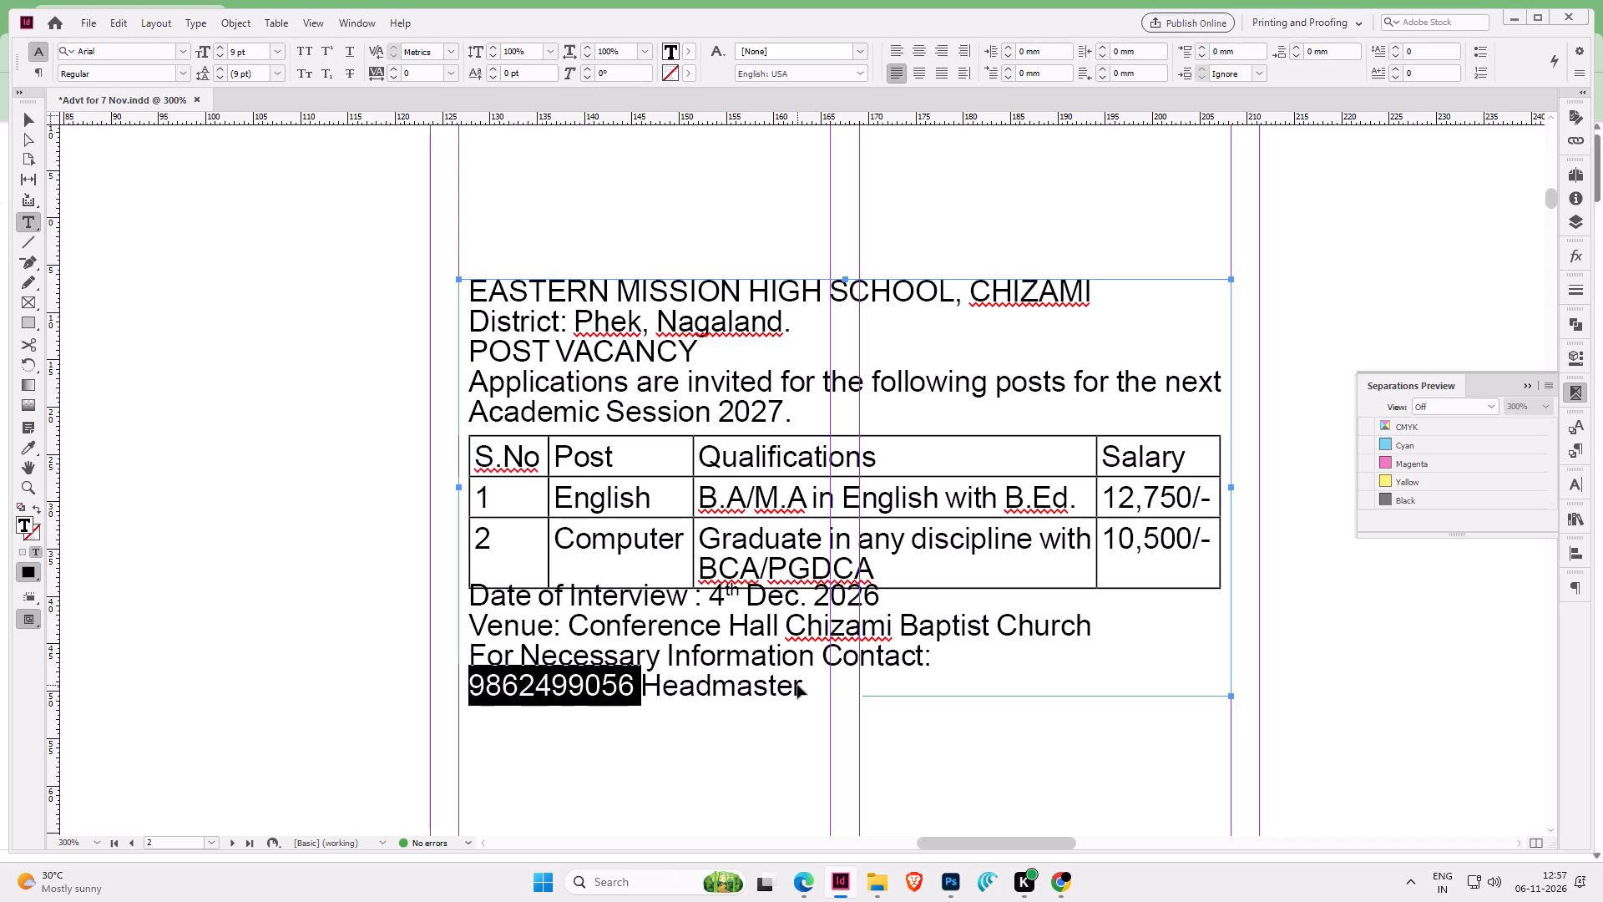
key(ctrl+x)
key(End)
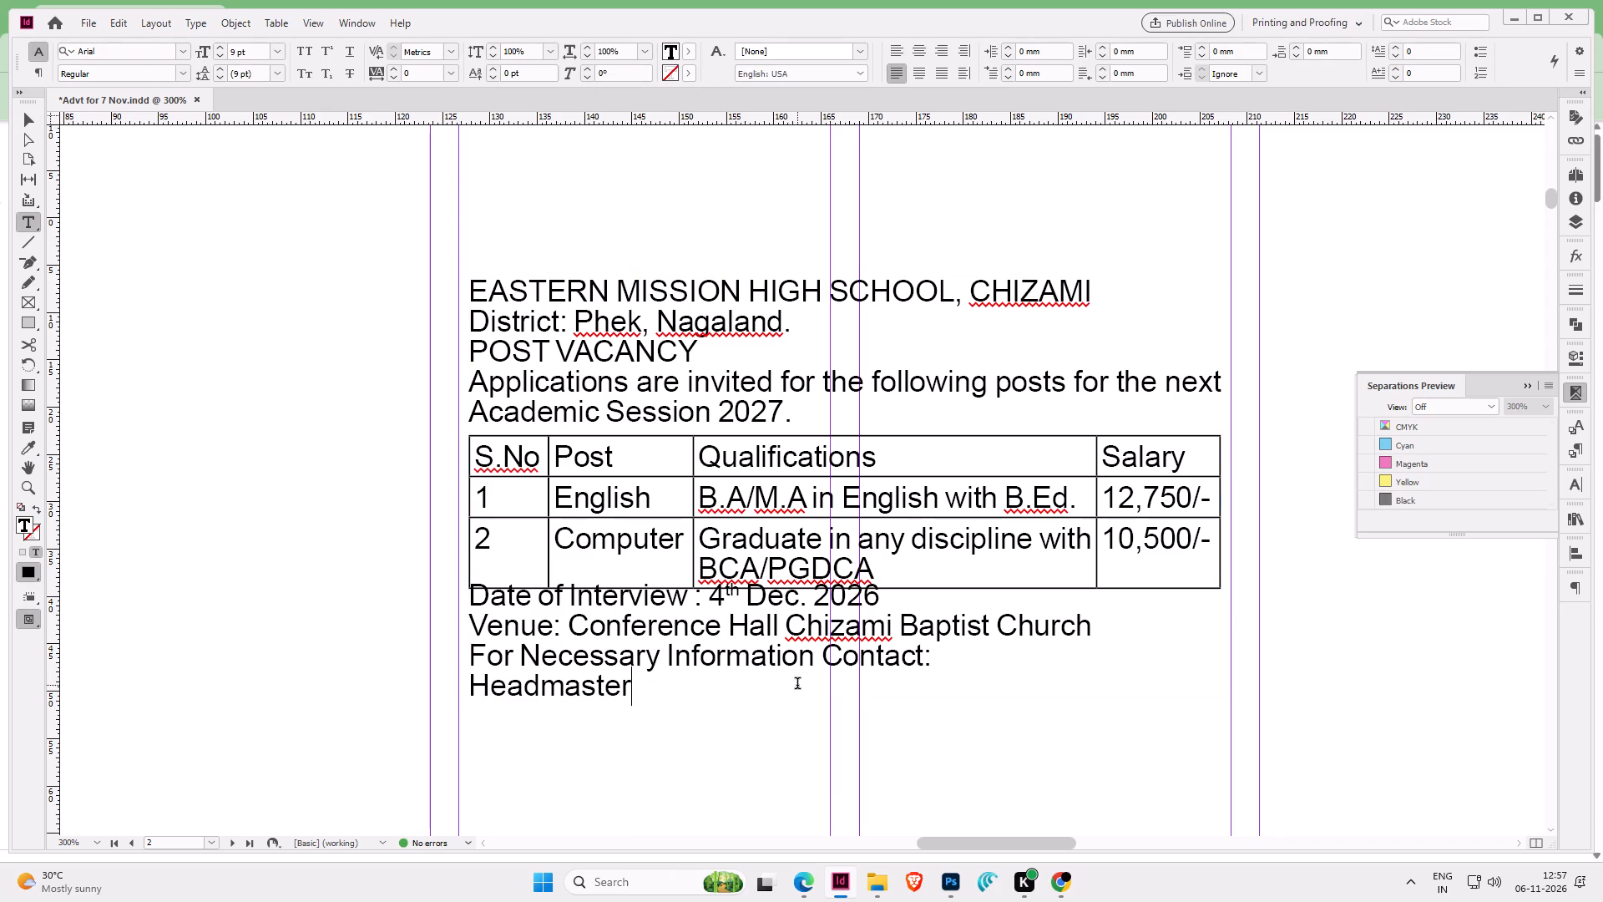
key(space)
key(ctrl+v)
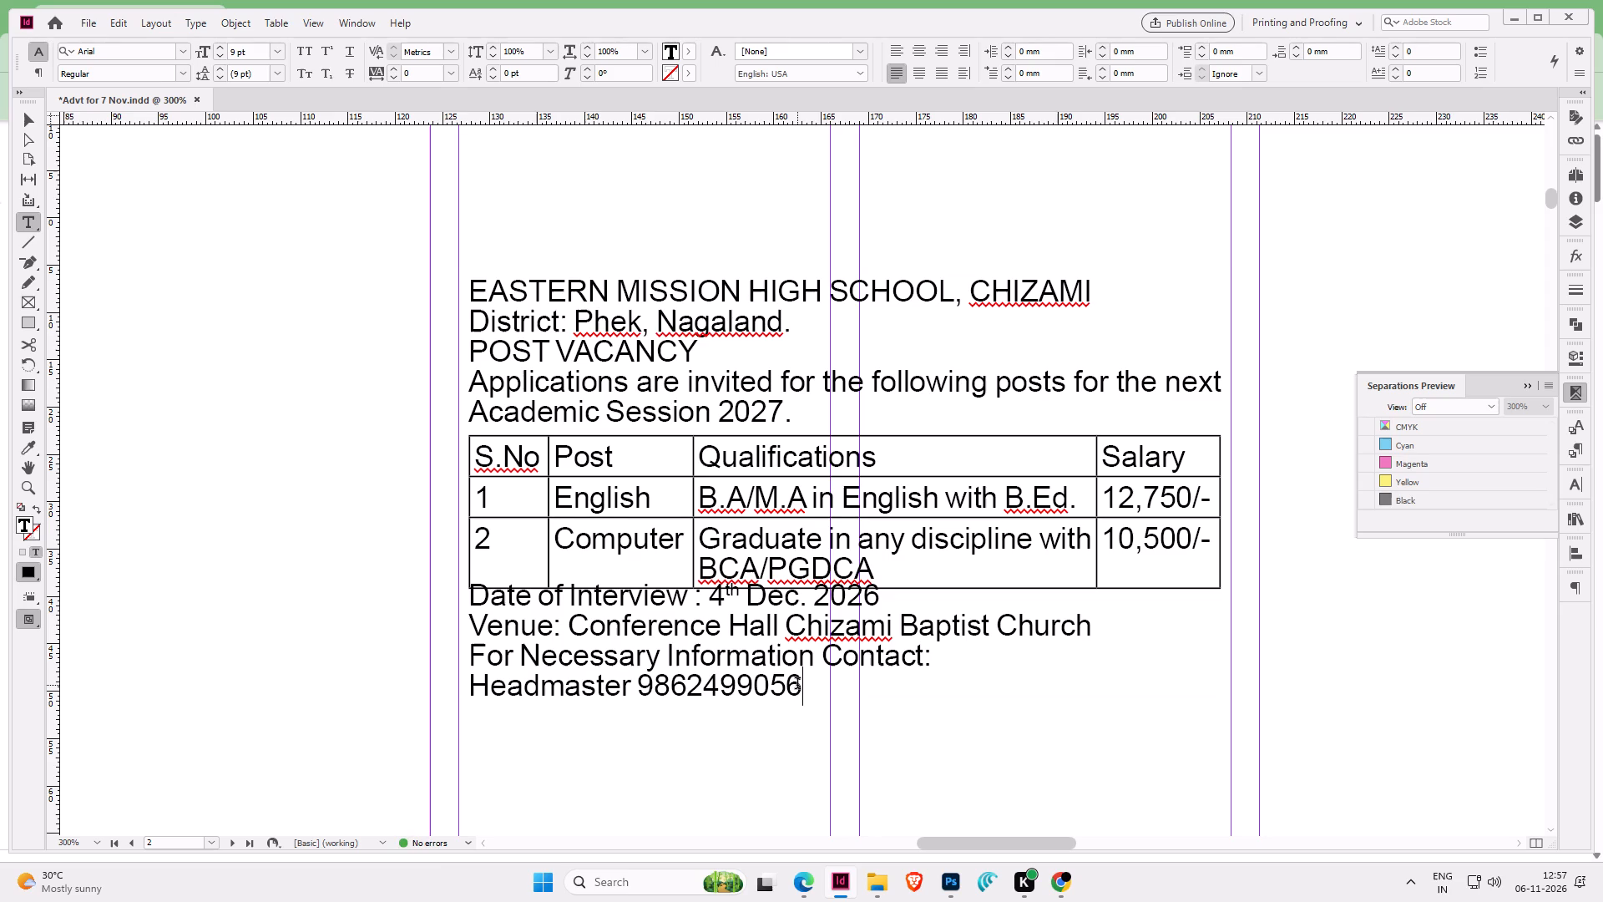
Check the notice photo in Chrome and return to InDesign.
click(1065, 884)
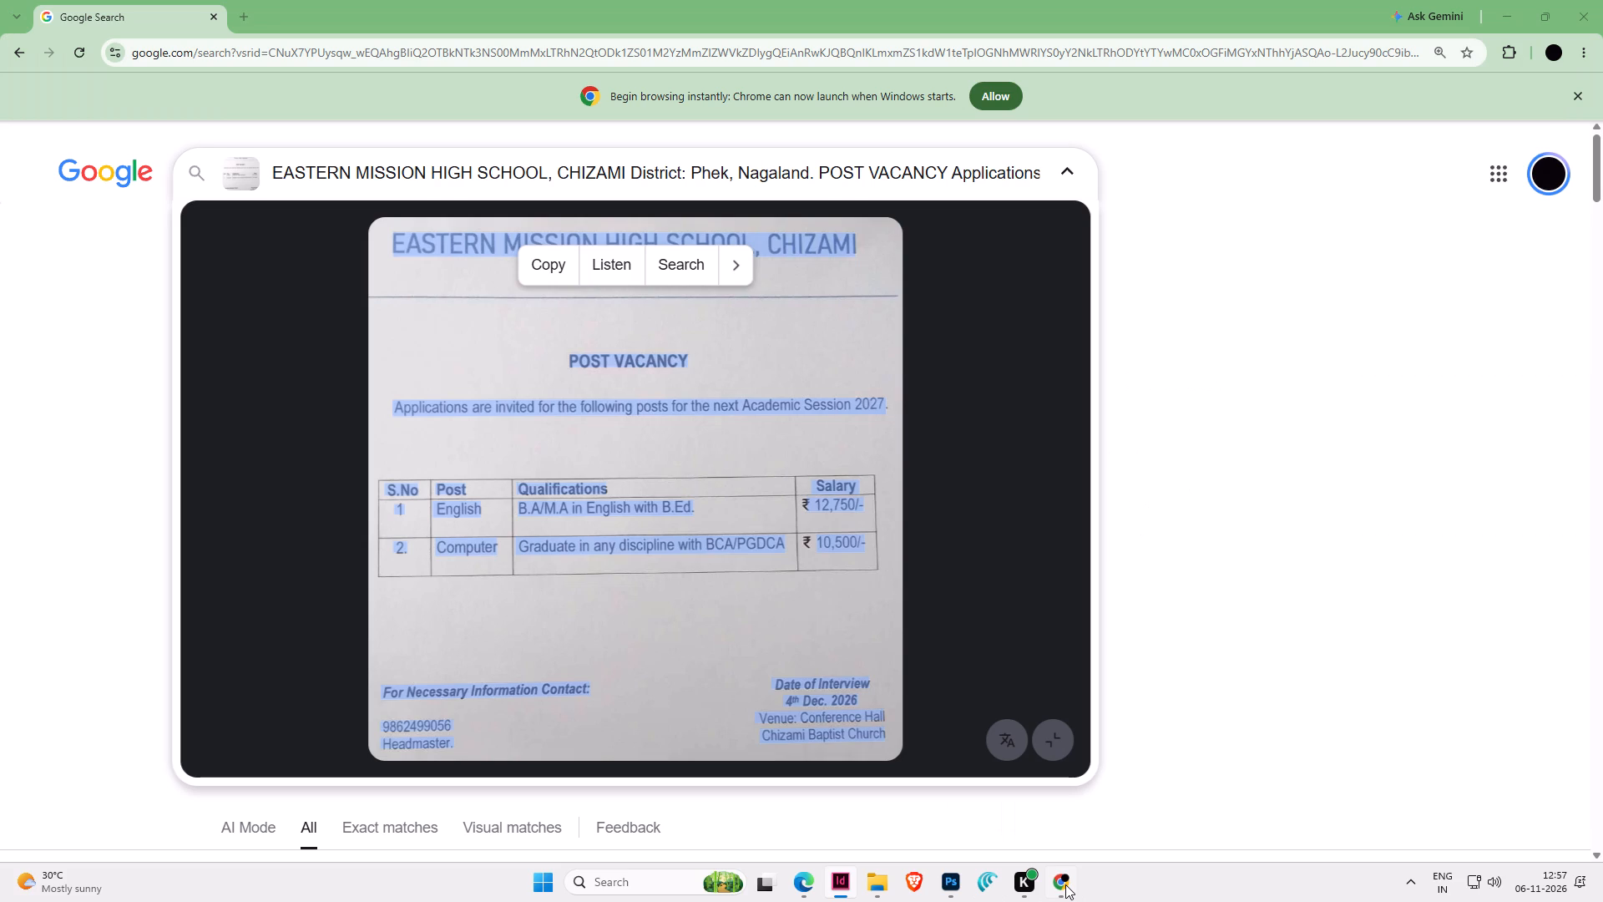
click(839, 888)
Fit the notice's text frame to its content again.
click(766, 579)
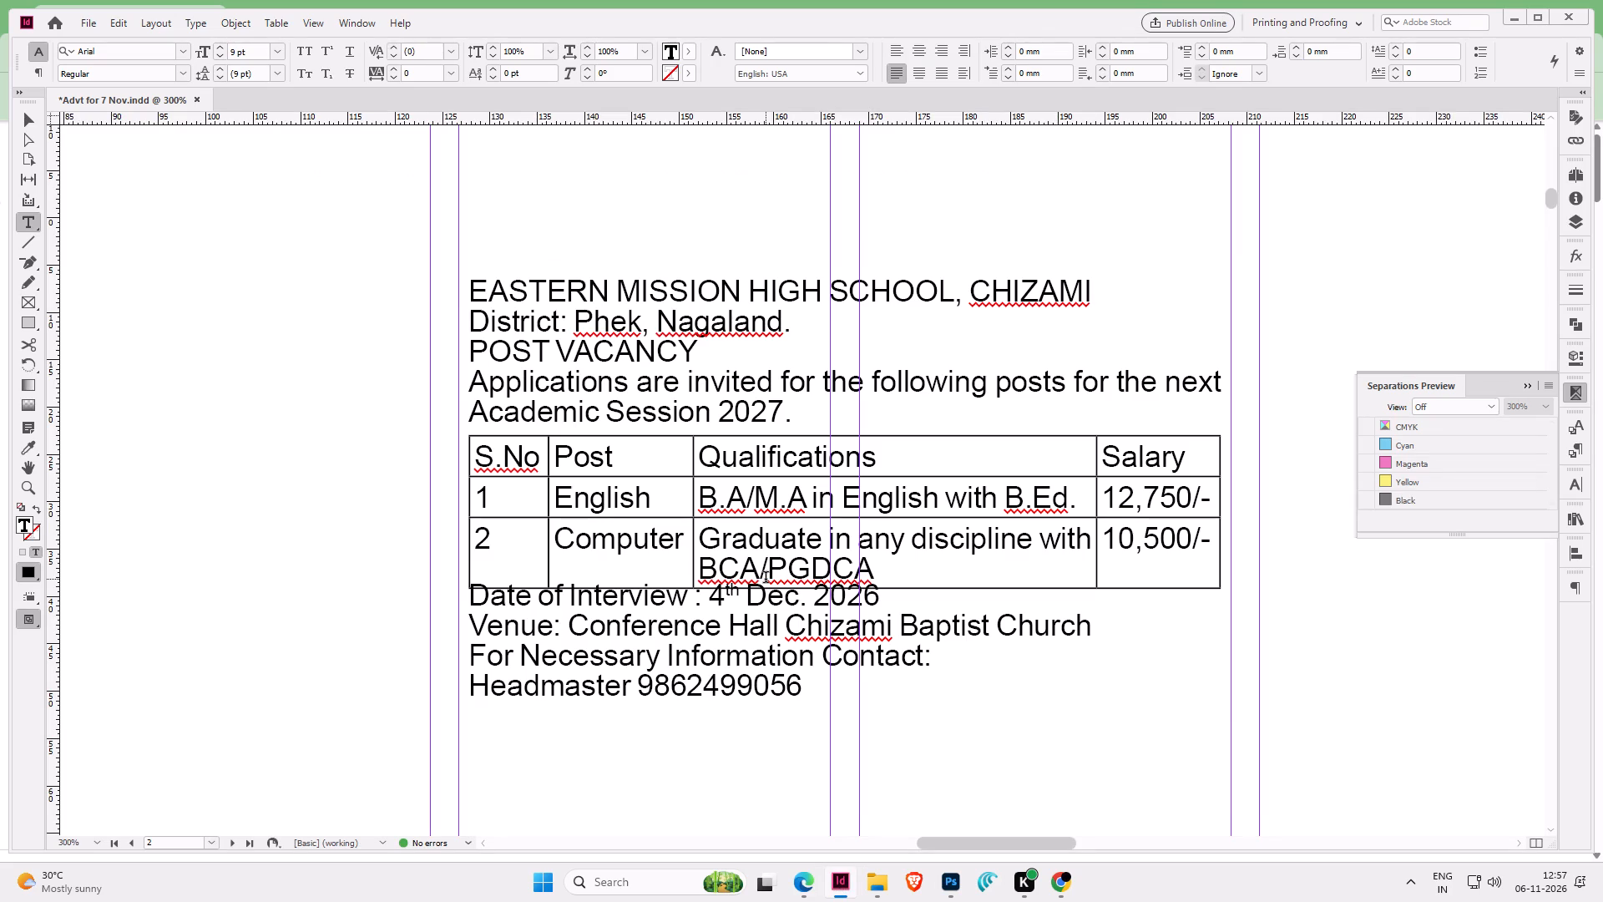
key(Escape)
key(ctrl+alt+c)
click(629, 305)
alt+scroll(630, 302, down, 1)
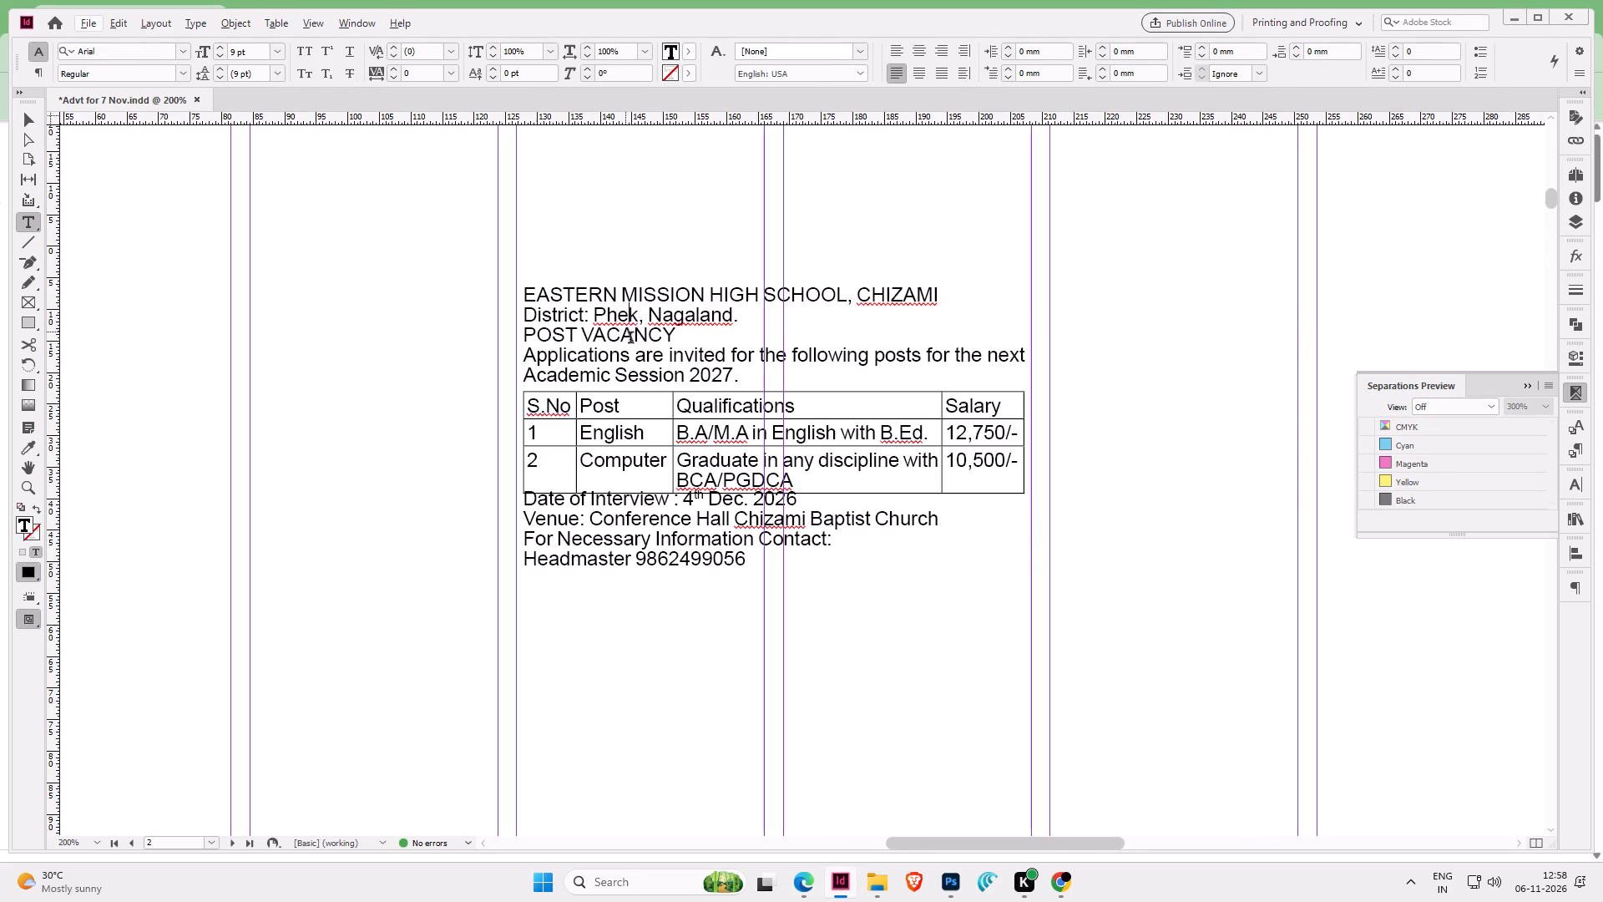
key(ctrl+alt+c)
key(Escape)
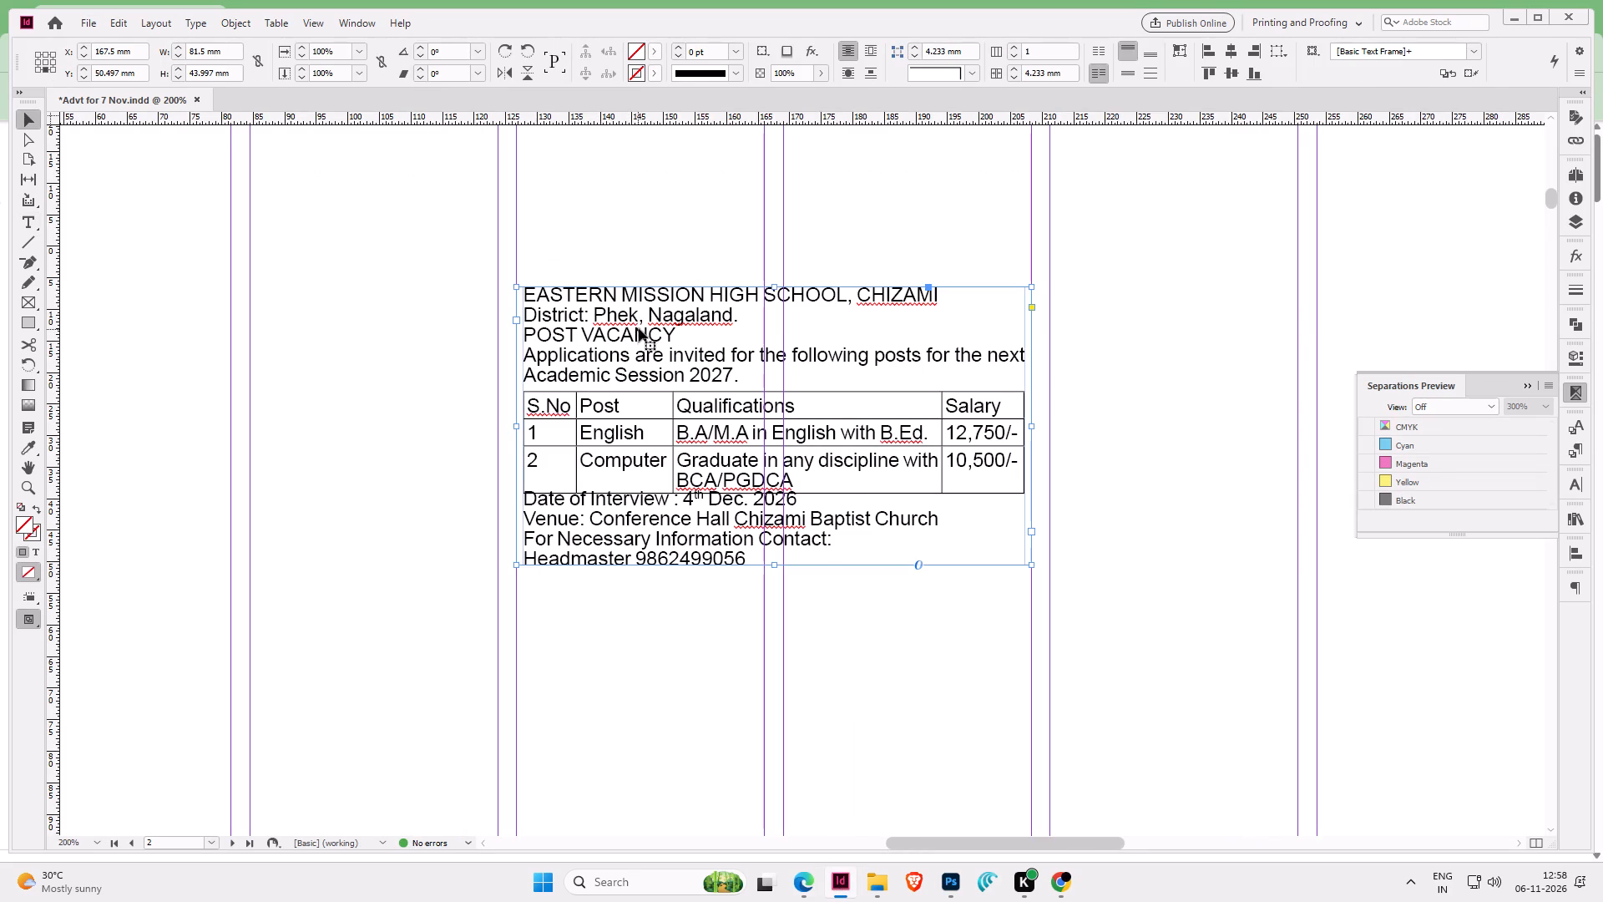
Centre and bold the school name, District and POST VACANCY lines.
triple_click(643, 327)
key(ctrl+a)
key(ctrl+Up)
key(ctrl+shift+Down)
key(ctrl+shift+Down)
key(ctrl+shift+Down)
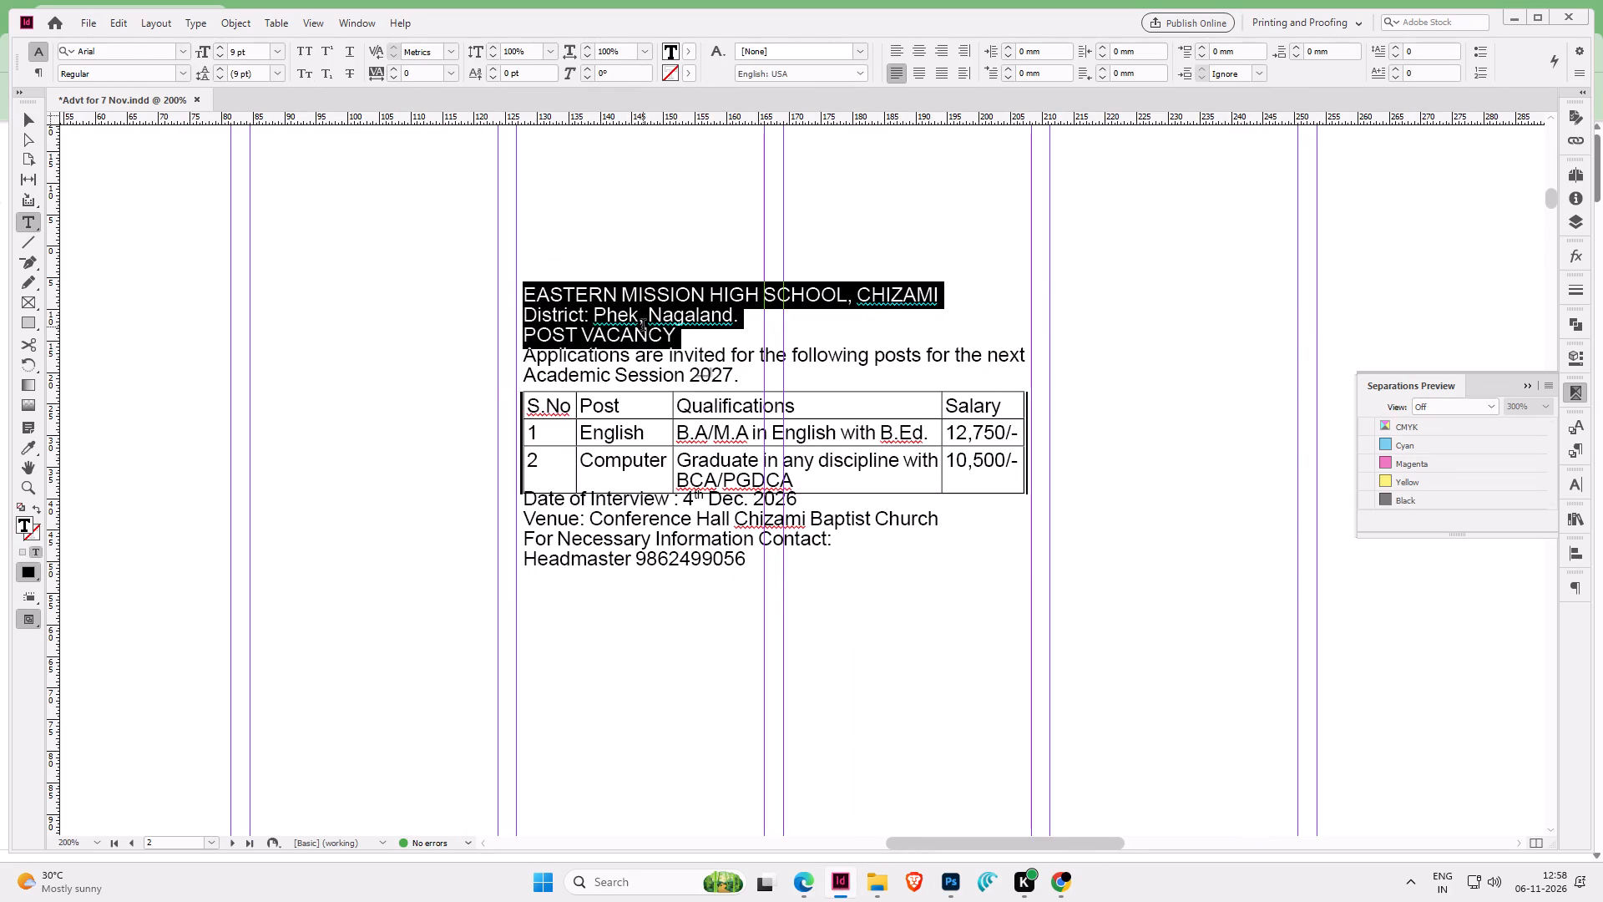
key(ctrl+shift+c)
key(ctrl+shift+b)
Change the font of the EASTERN MISSION HIGH SCHOOL, CHIZAMI line to Impact.
key(Up)
key(ctrl+shift+Down)
key(shift+Left)
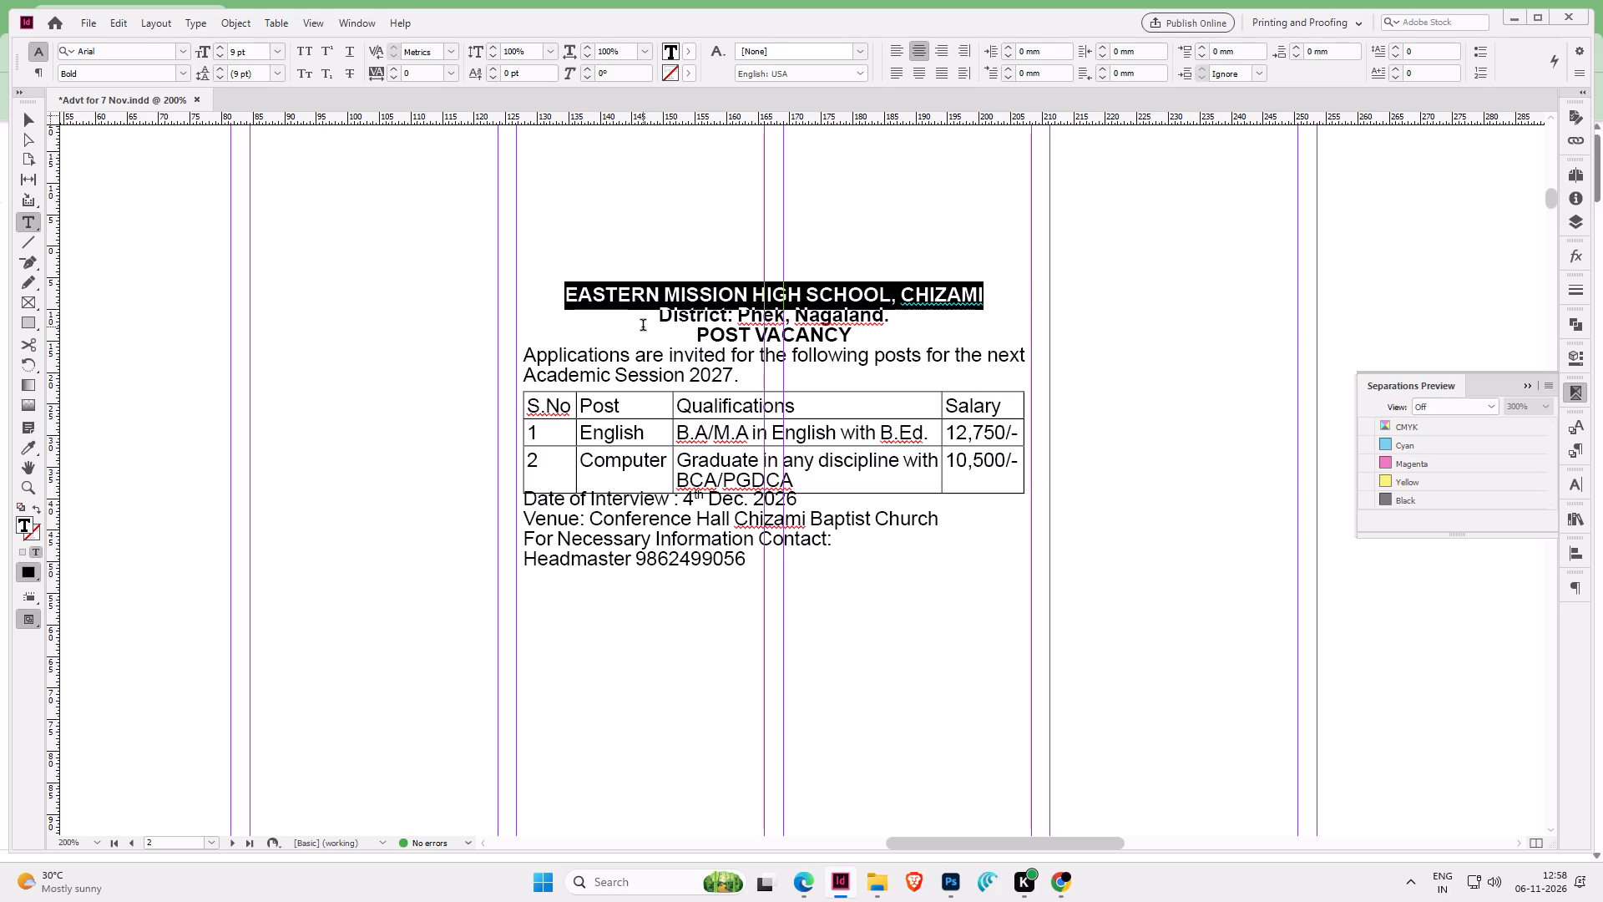
key(ctrl+6)
text(i pac)
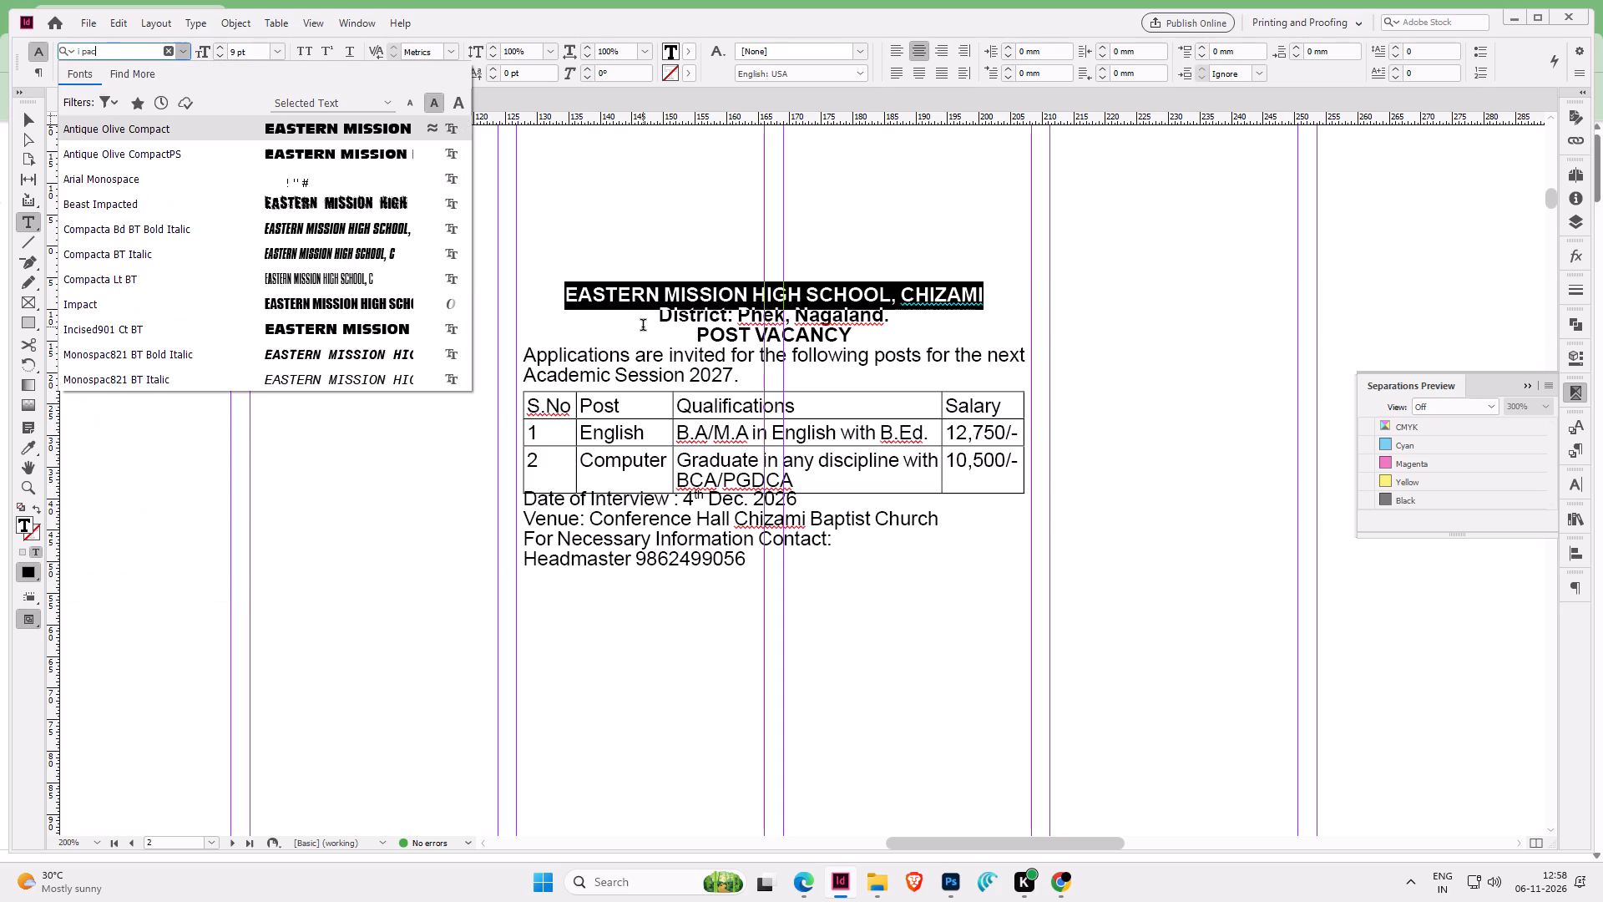
key(BackSpace)
key(BackSpace)
key(BackSpace)
key(BackSpace)
key(BackSpace)
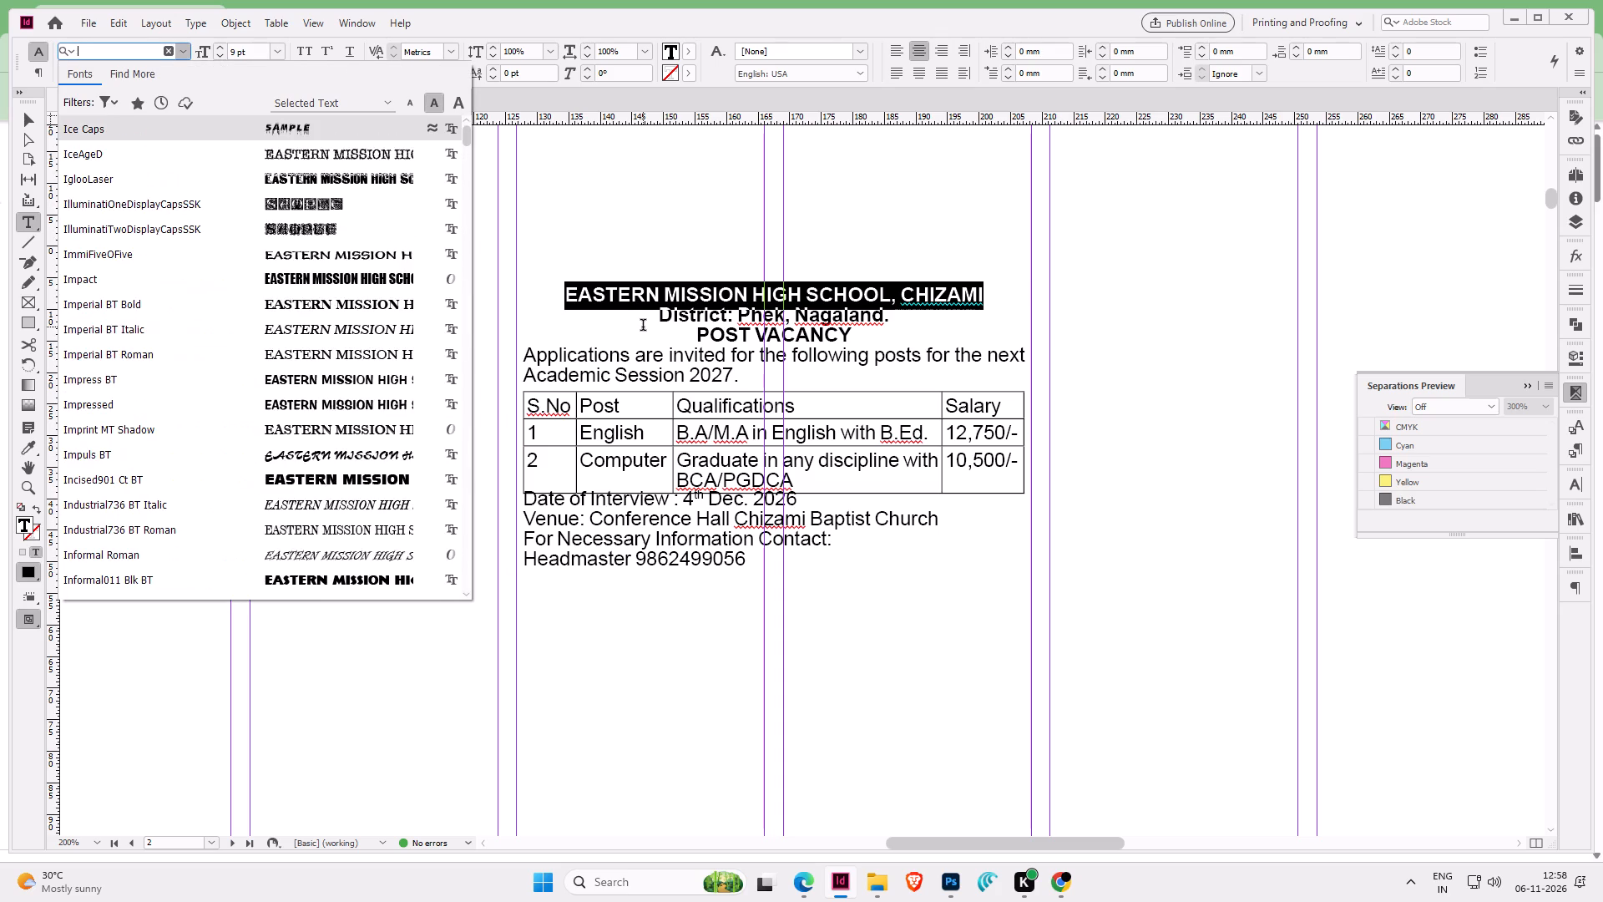
text(imp)
key(Return)
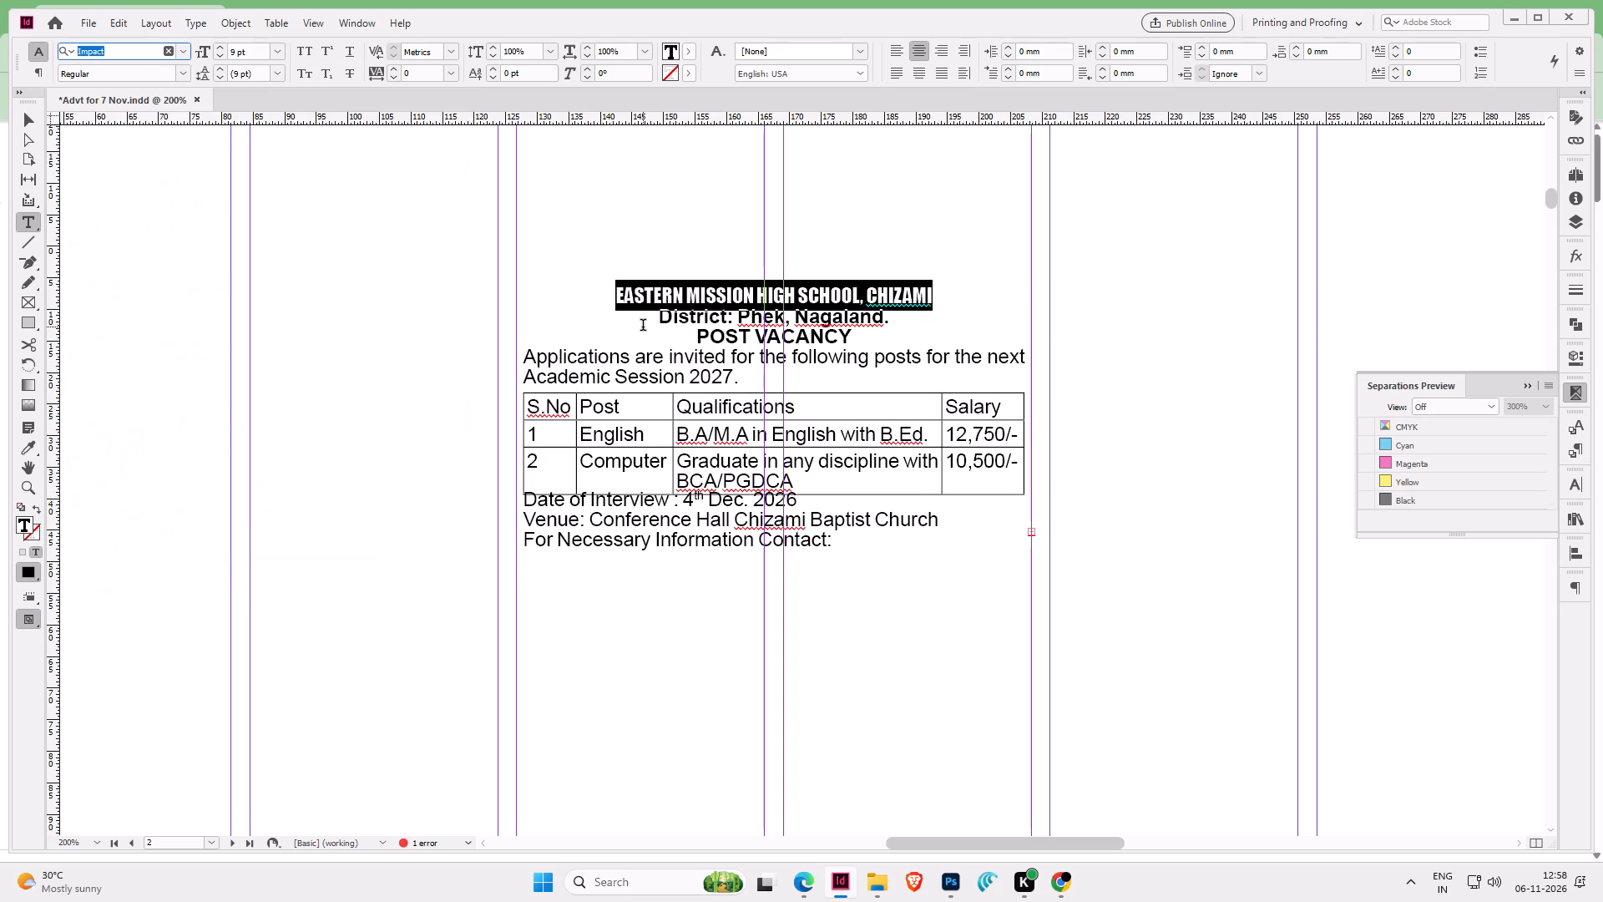
Set the school name's font size to 14 pt.
click(256, 50)
key(Up)
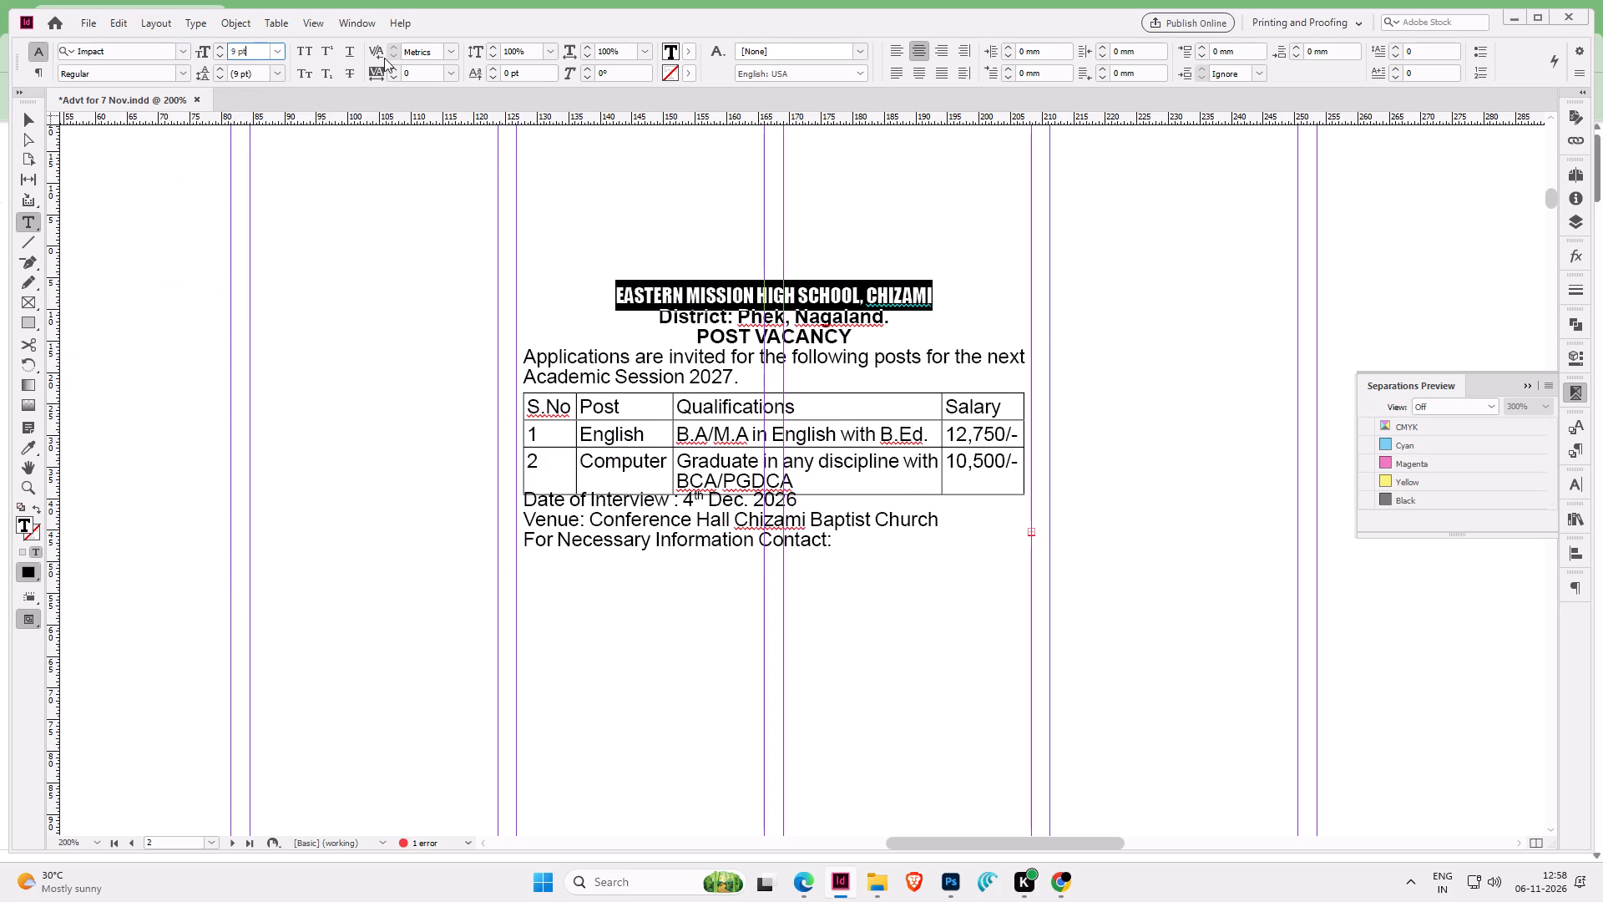
key(Up)
key(Up)
key(Up)
key(Up)
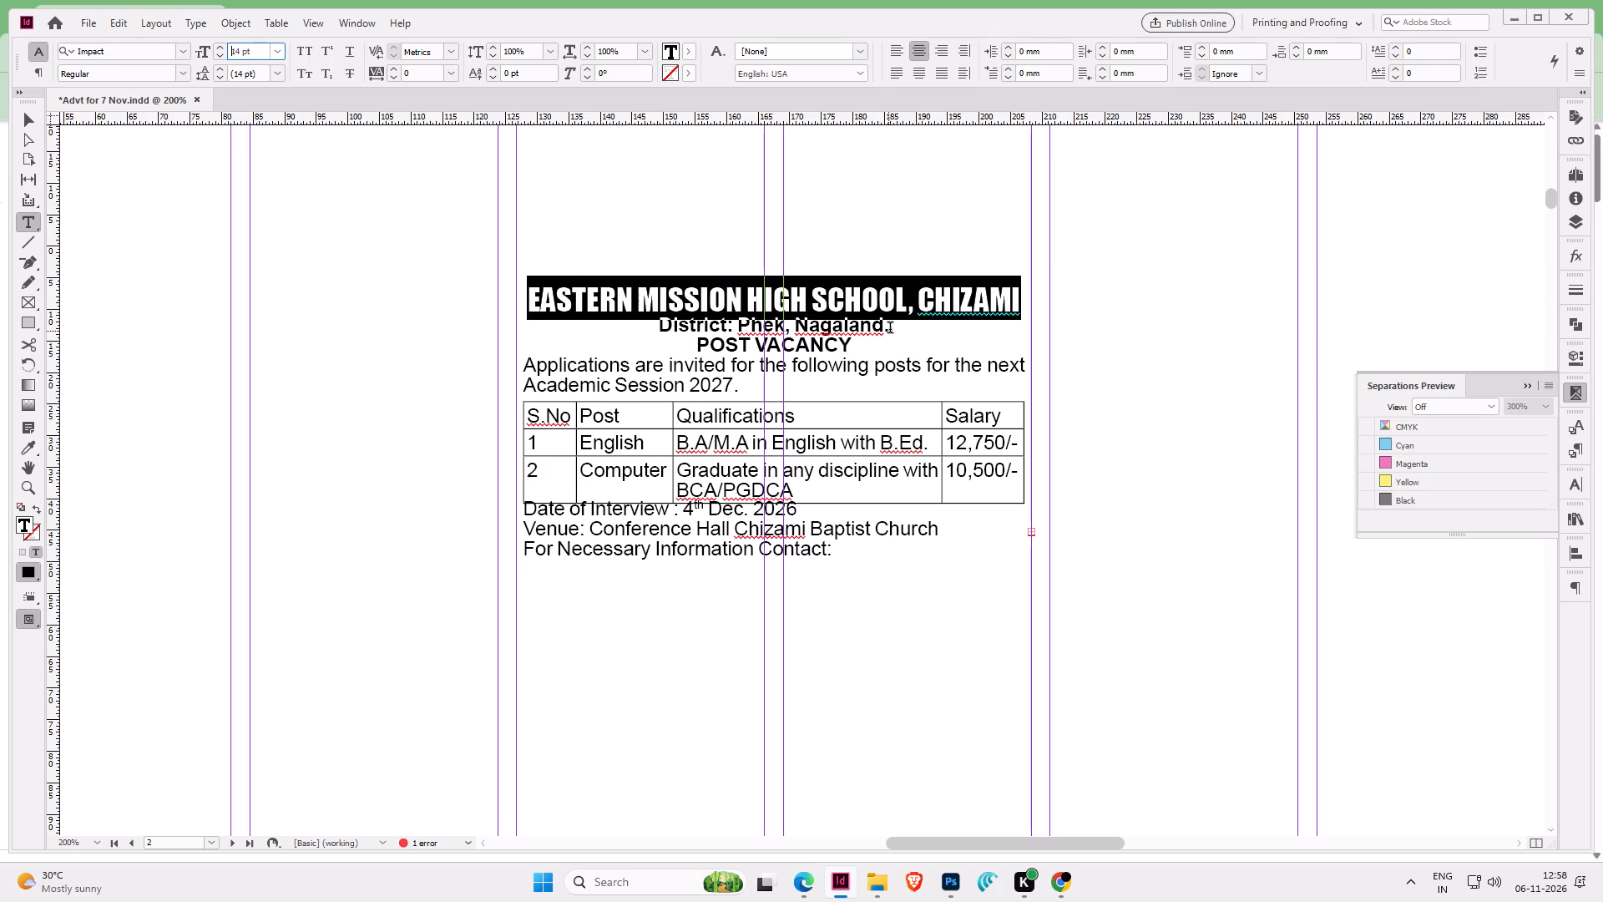
Remove the full stop after Nagaland and put a space before the colon following District.
click(890, 329)
key(BackSpace)
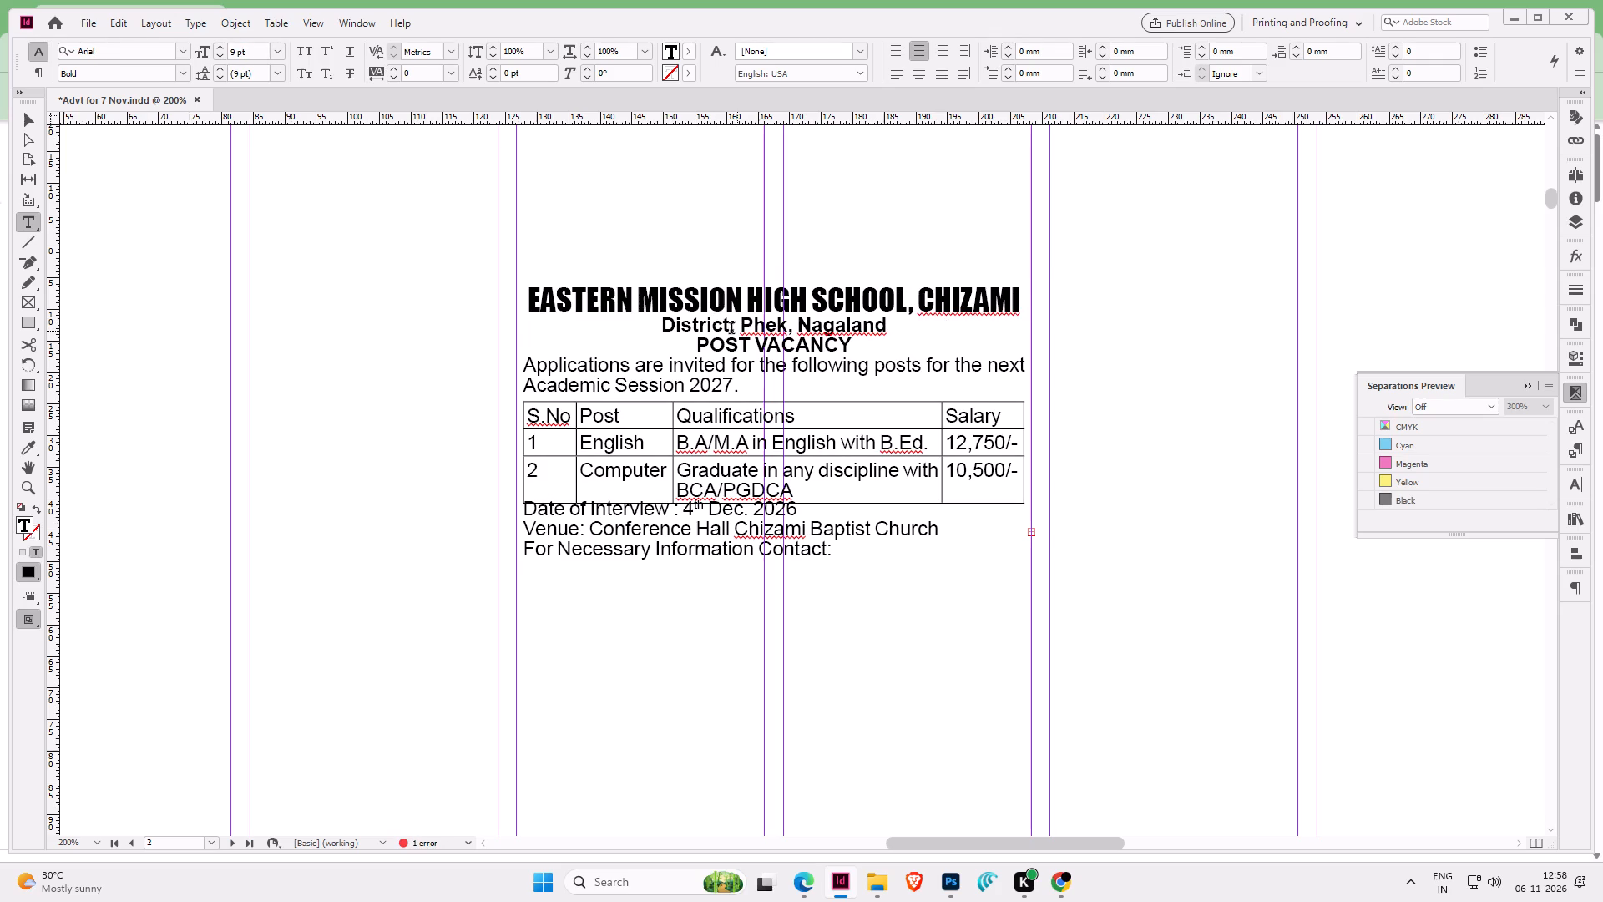
click(731, 326)
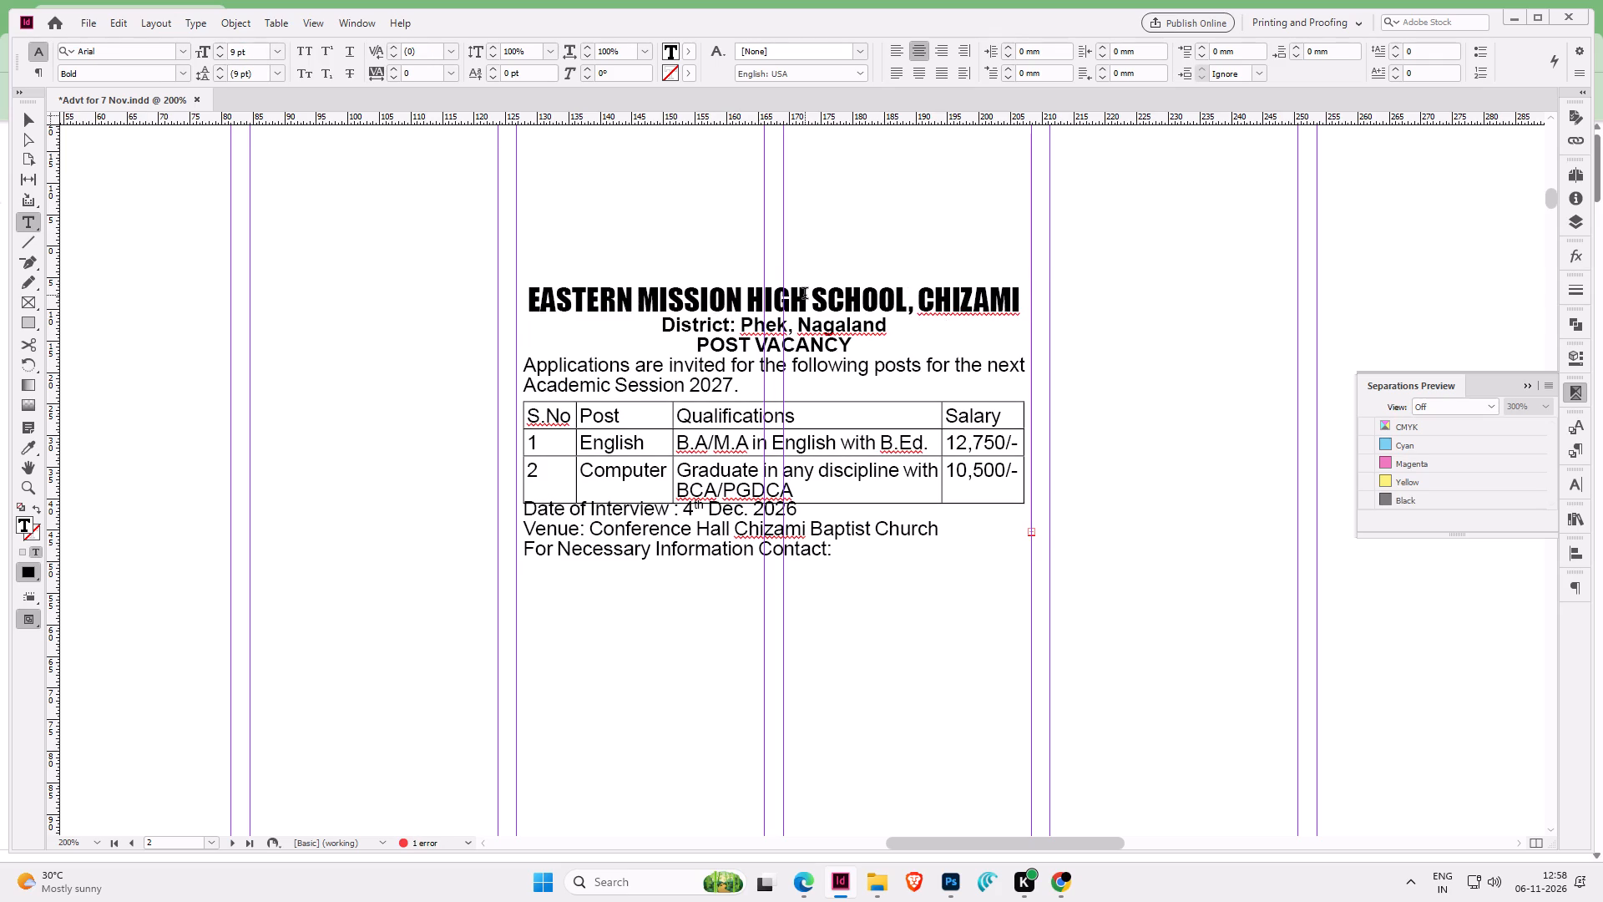
key(Delete)
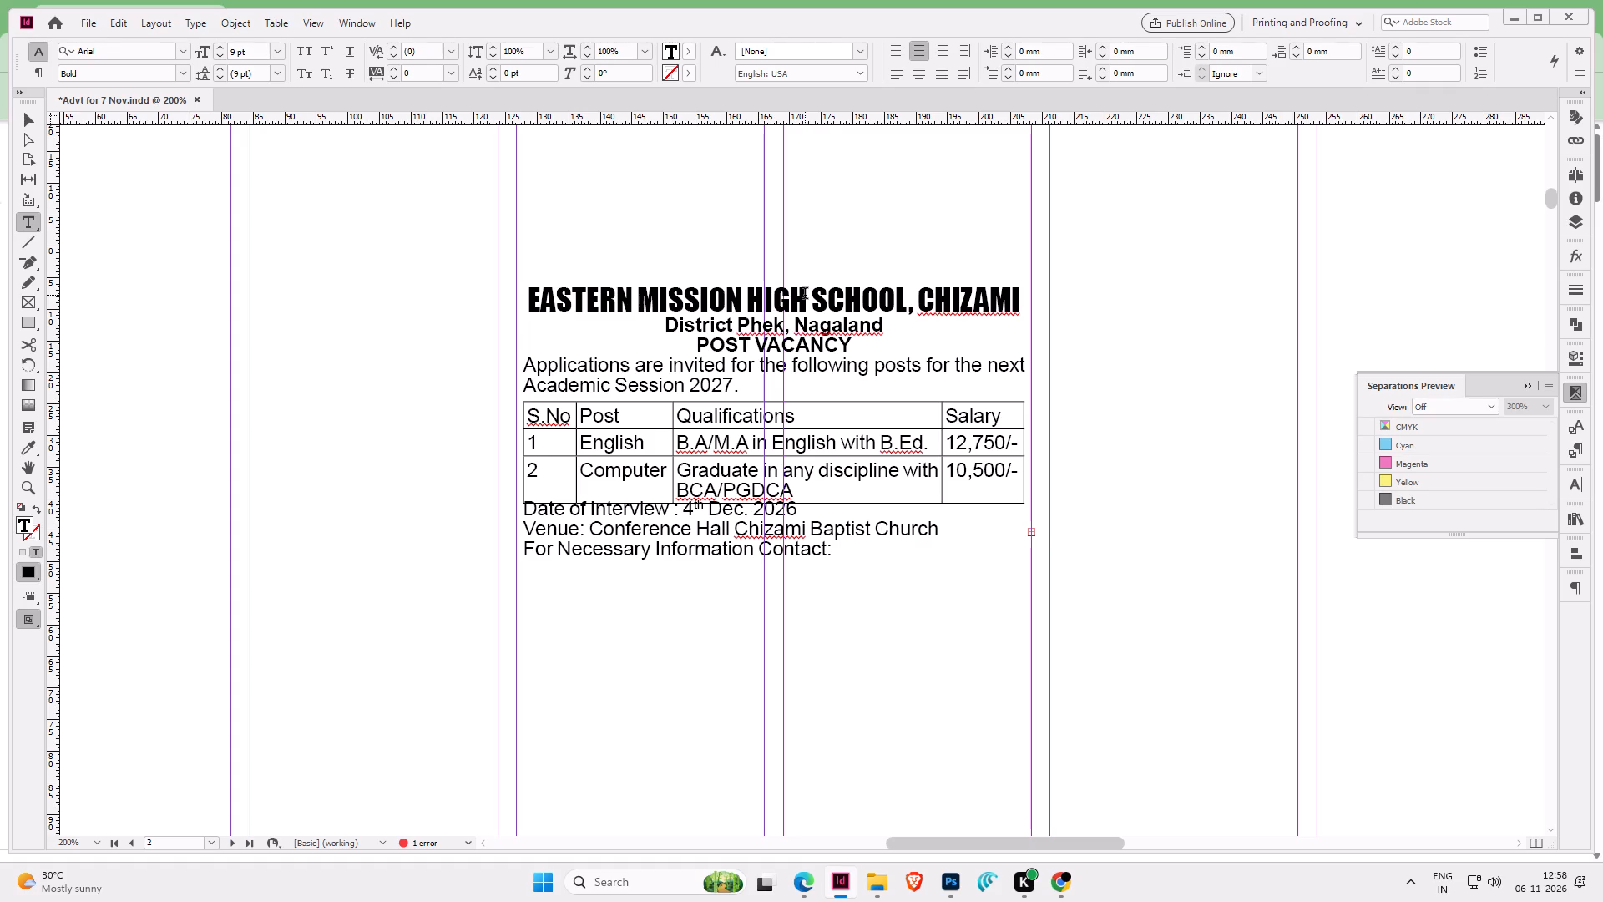
key(shift+colon)
key(Left)
key(space)
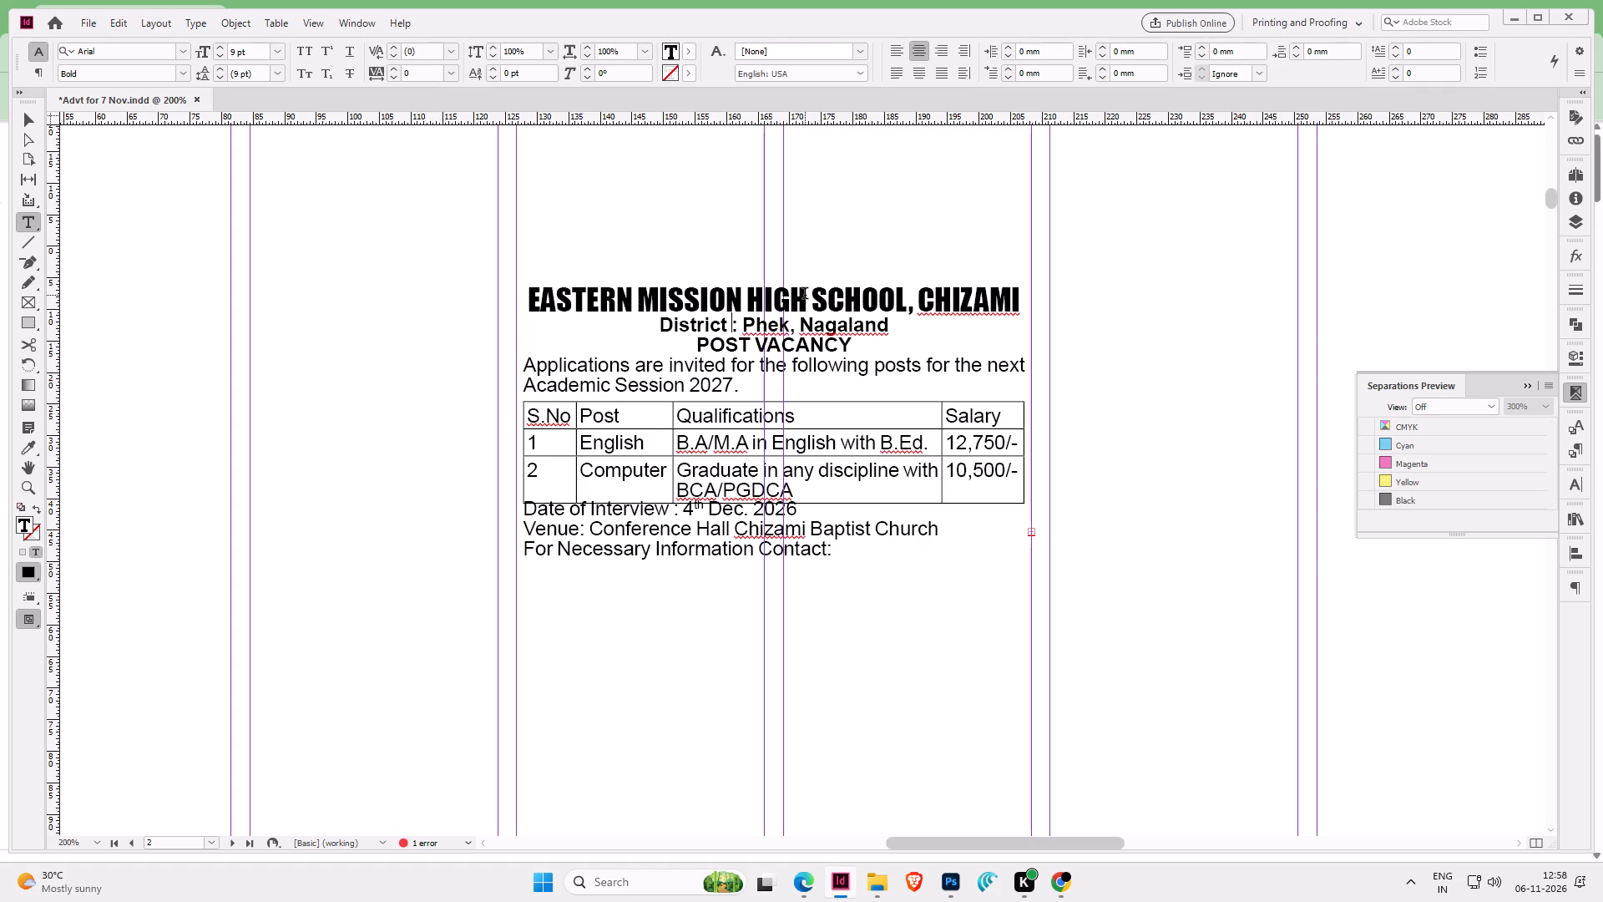
Set the space after the District and POST VACANCY lines to 1 mm.
key(shift+Down)
key(ctrl+m)
key(ctrl+m)
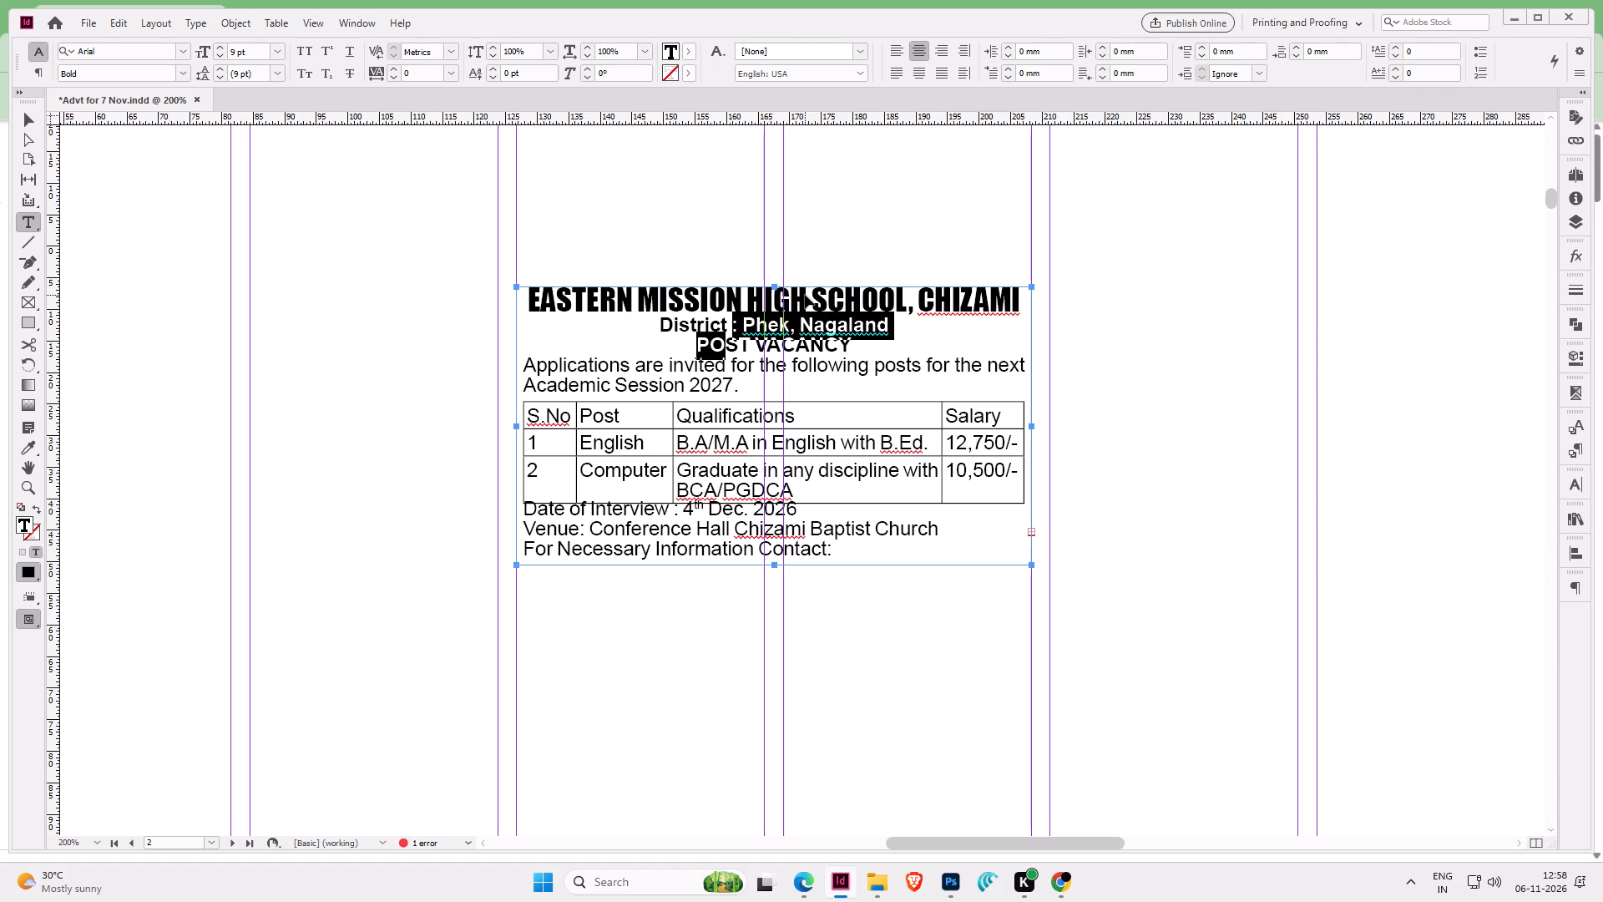
key(ctrl+m)
key(Tab)
key(Tab)
key(Tab)
key(Tab)
key(Tab)
key(Up)
key(Return)
key(Up)
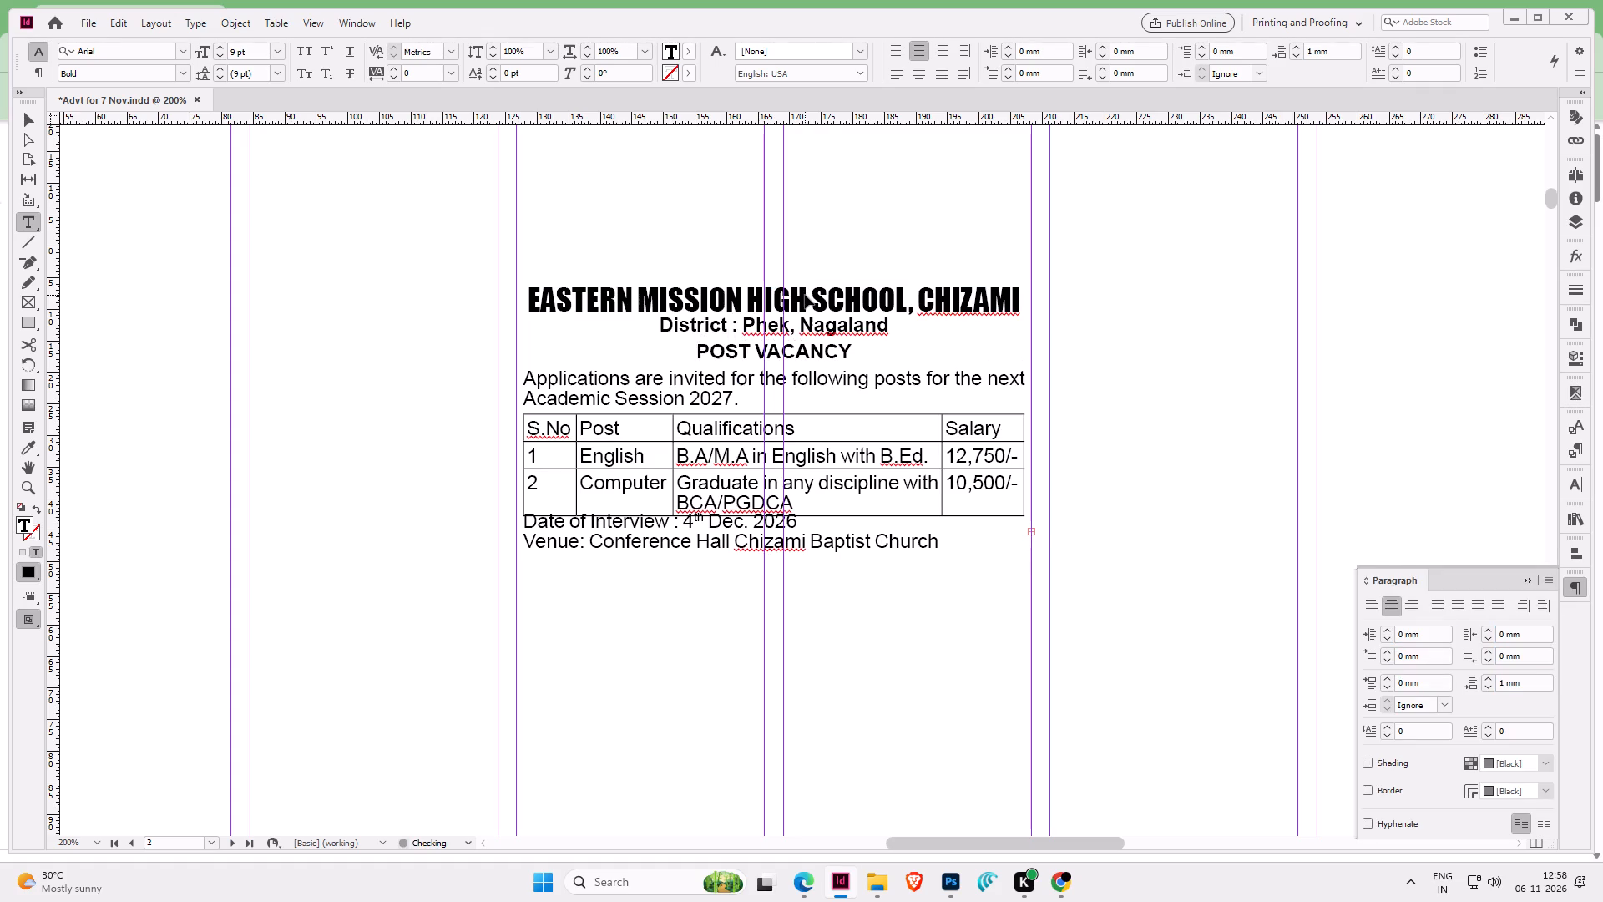
Underline the POST VACANCY heading.
key(ctrl+Down)
key(ctrl+shift+Down)
key(shift+Left)
key(ctrl+shift+u)
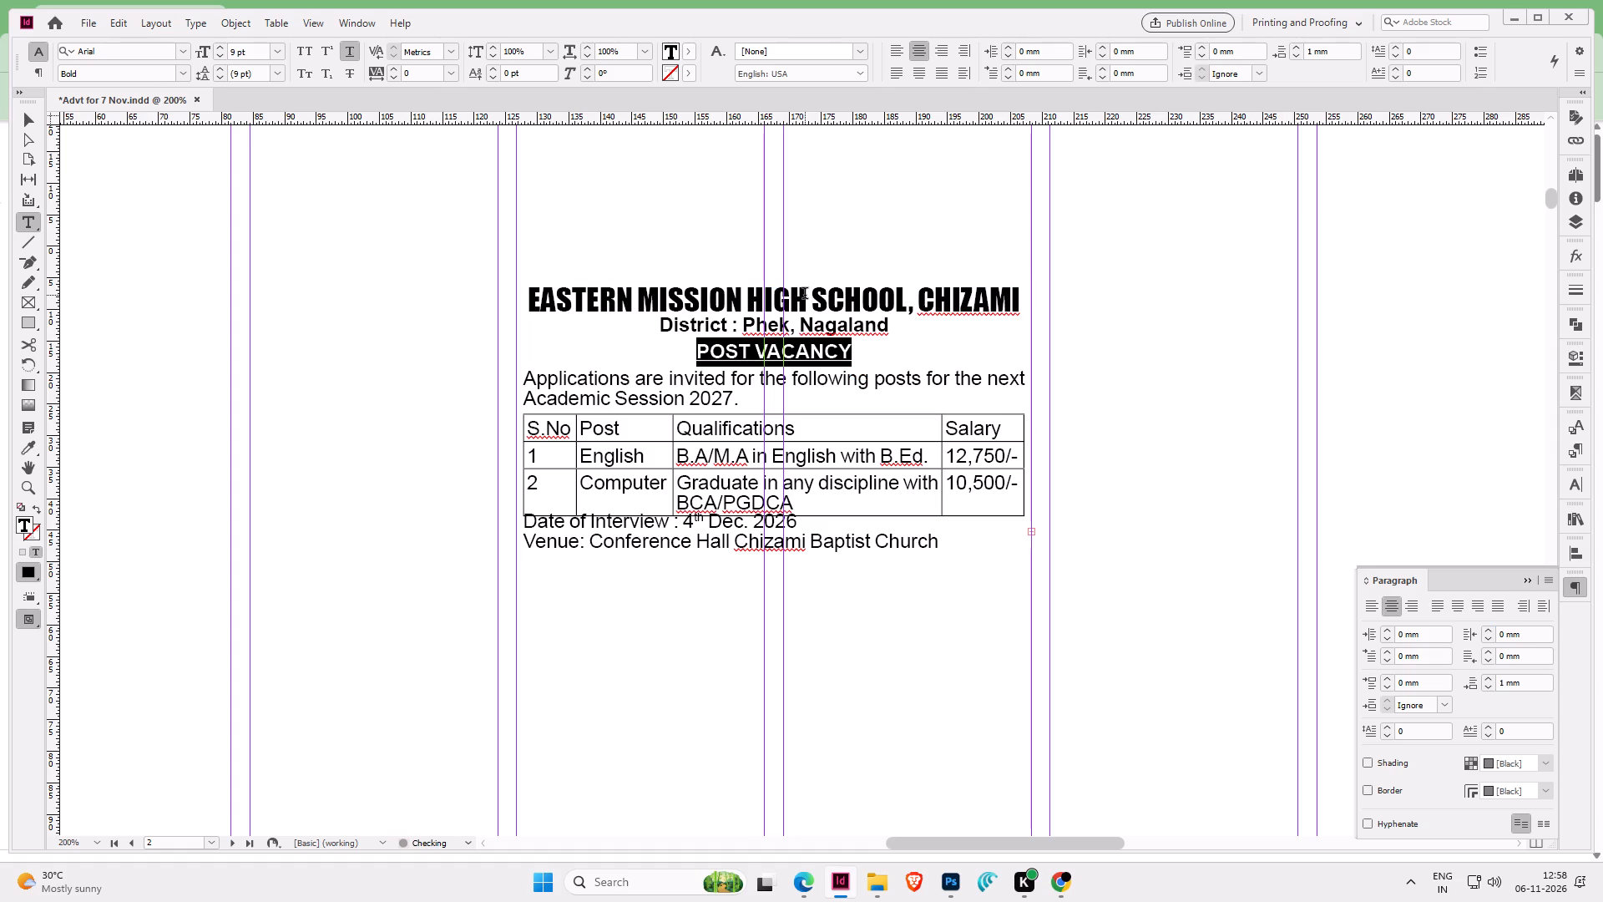
Change the font style of the POST VACANCY heading to Arial Black, keeping its text intact.
key(ctrl+6)
key(Tab)
key(b)
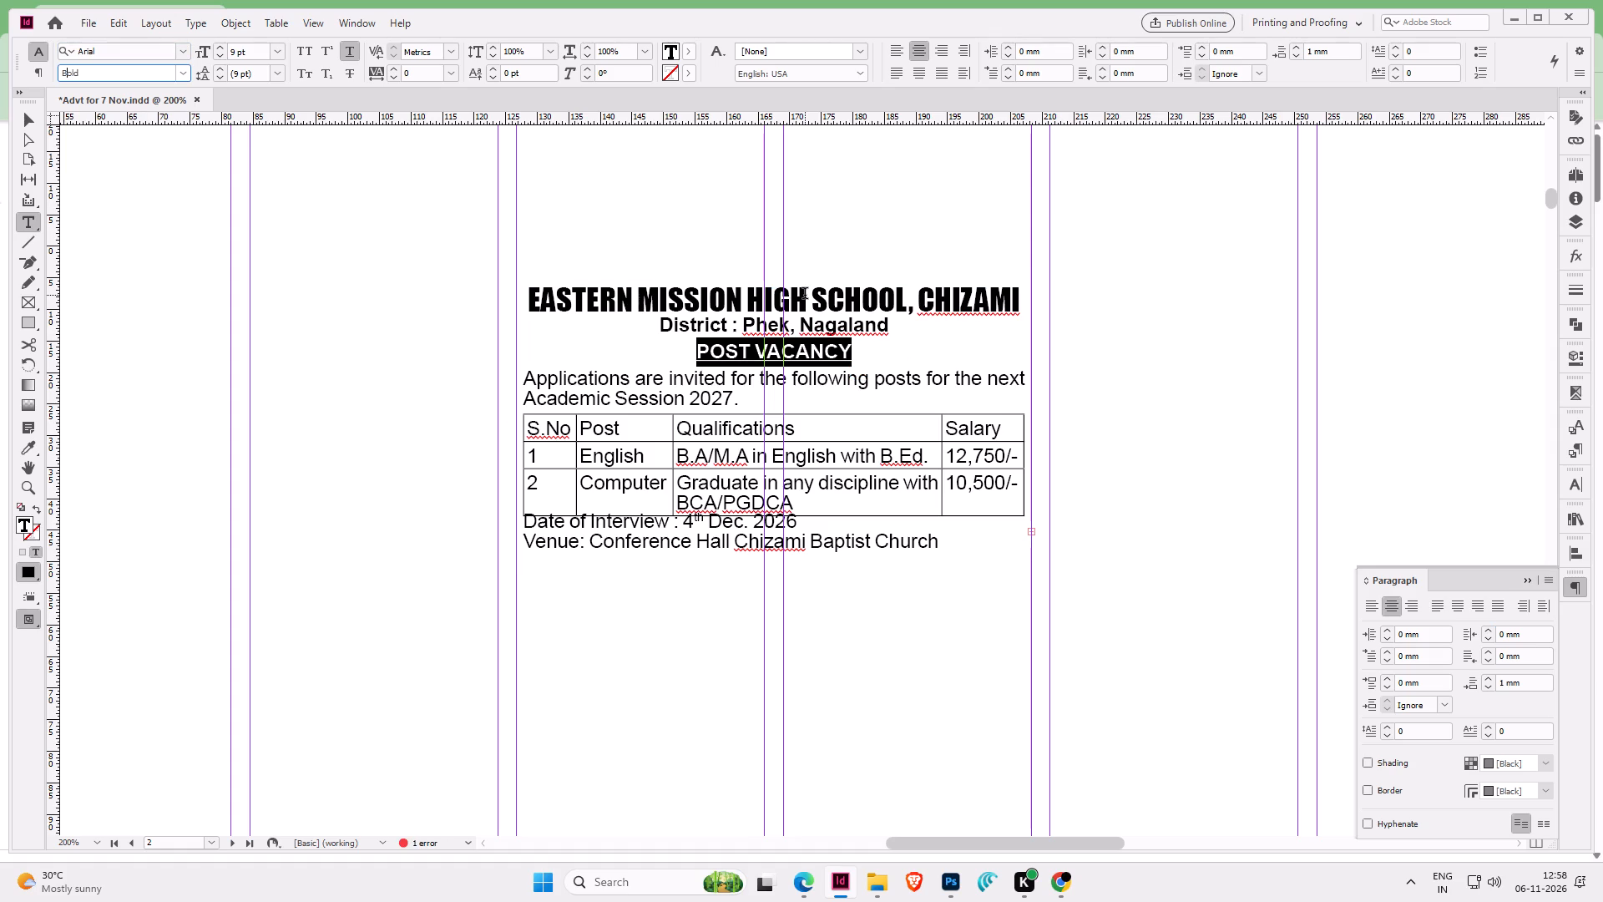
key(l)
key(Return)
key(Tab)
key(Tab)
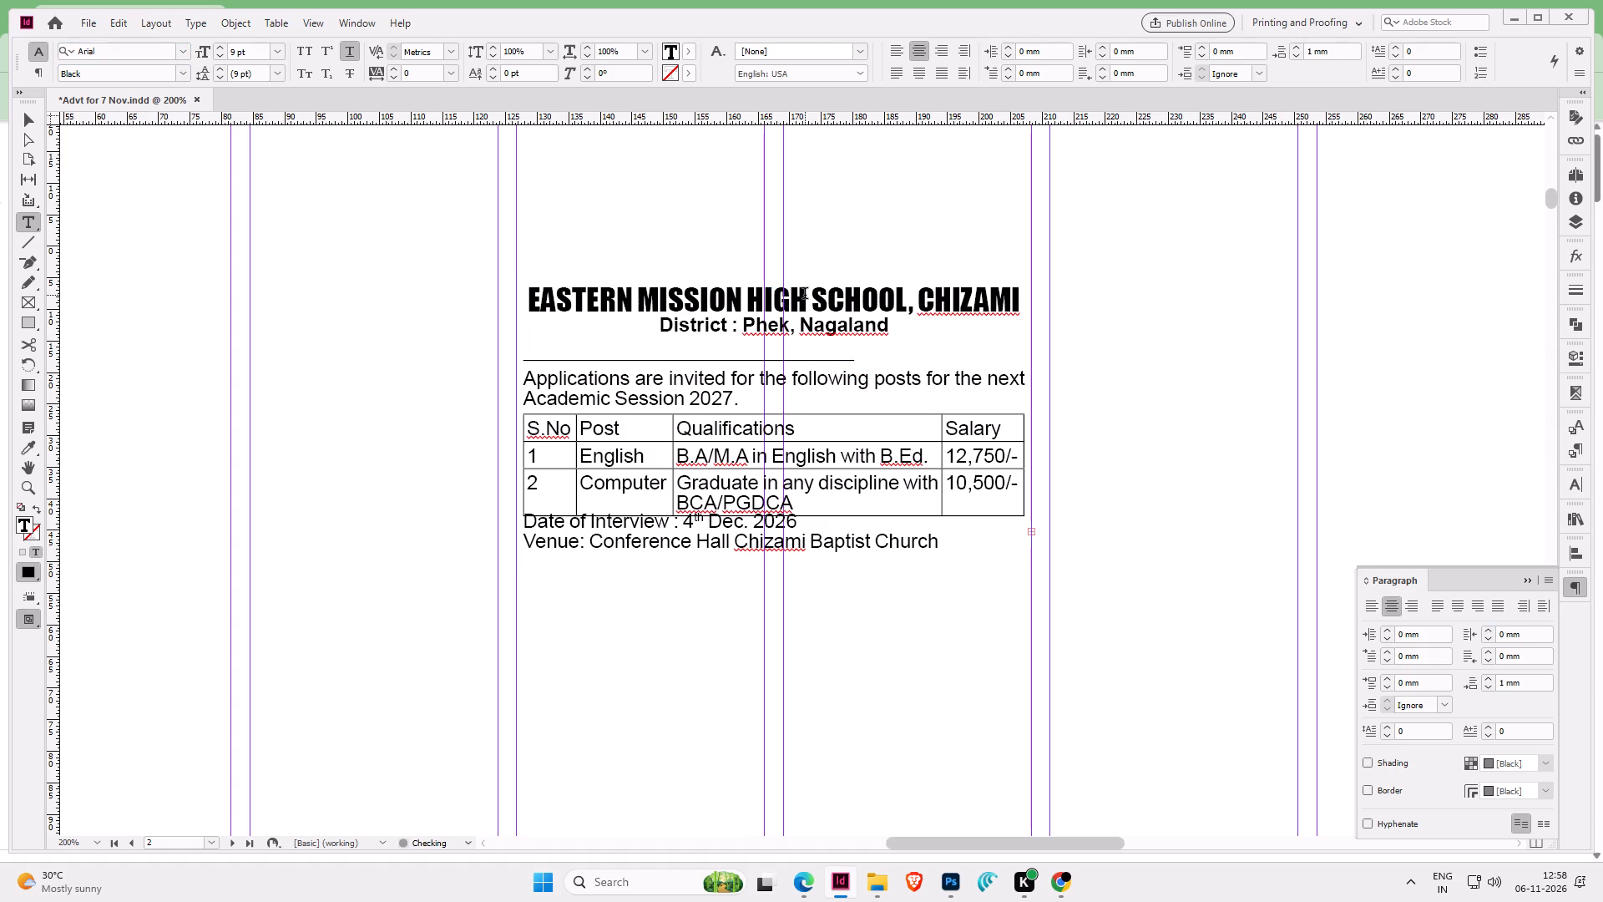
key(ctrl+z)
key(ctrl+z)
Set the POST VACANCY heading's font size to 12 pt.
key(ctrl+6)
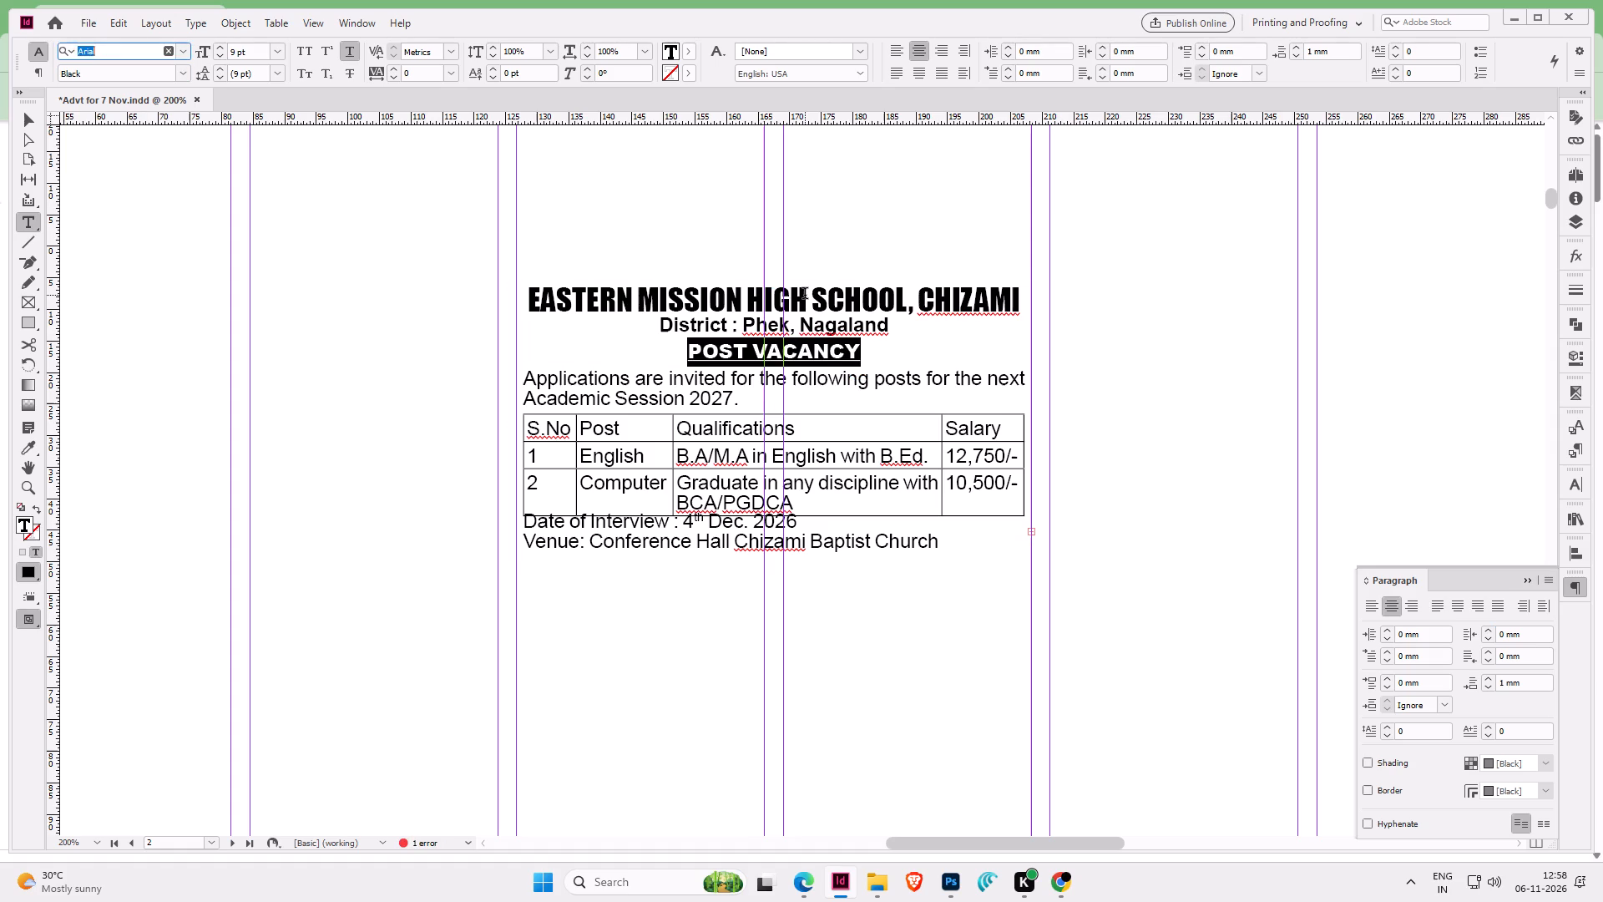
key(Tab)
key(Tab)
key(Up)
key(Up)
key(Up)
key(Return)
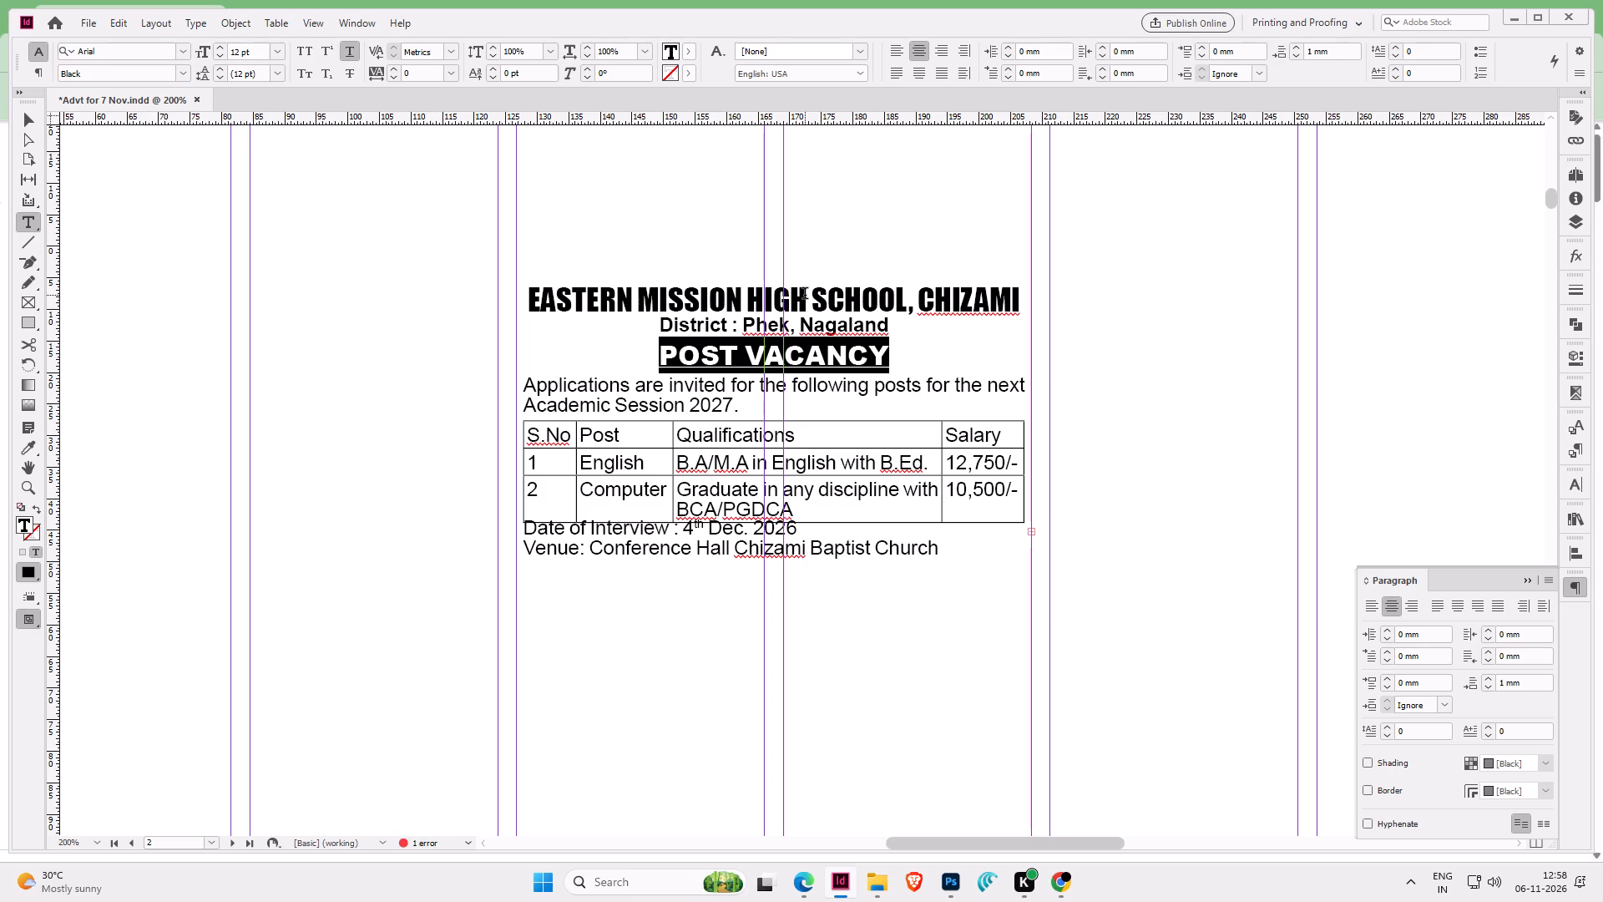
Fit the notice's text frame to its content.
key(Up)
key(ctrl+Down)
key(ctrl+Down)
key(ctrl+alt+c)
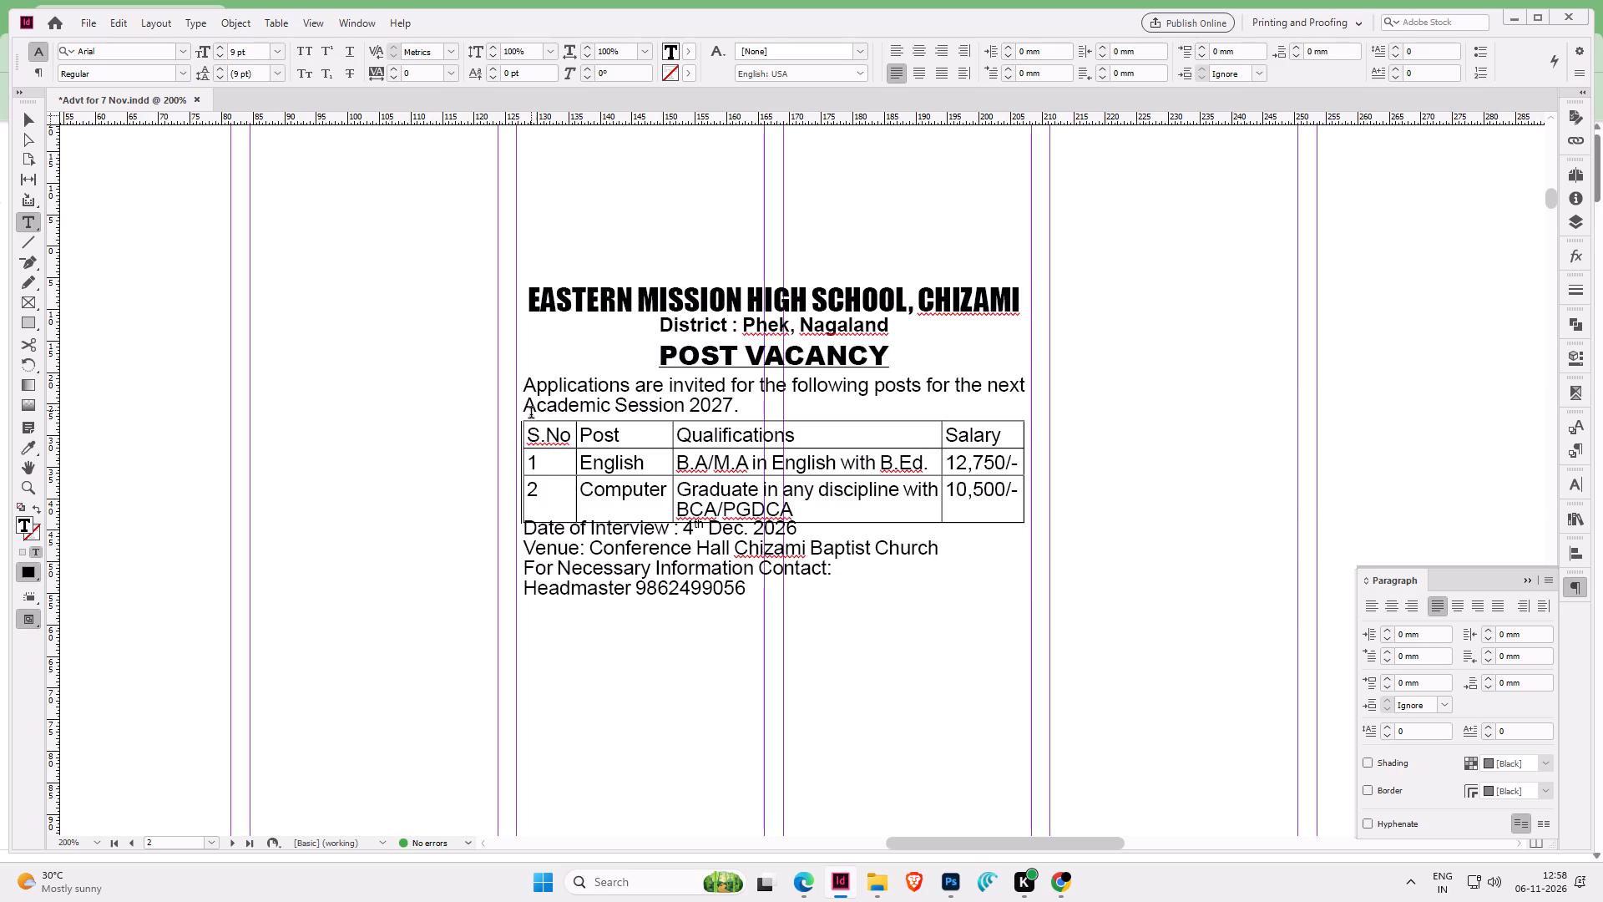
Make the header row of the posts table bold.
drag(541, 434, 1049, 434)
key(ctrl+shift+b)
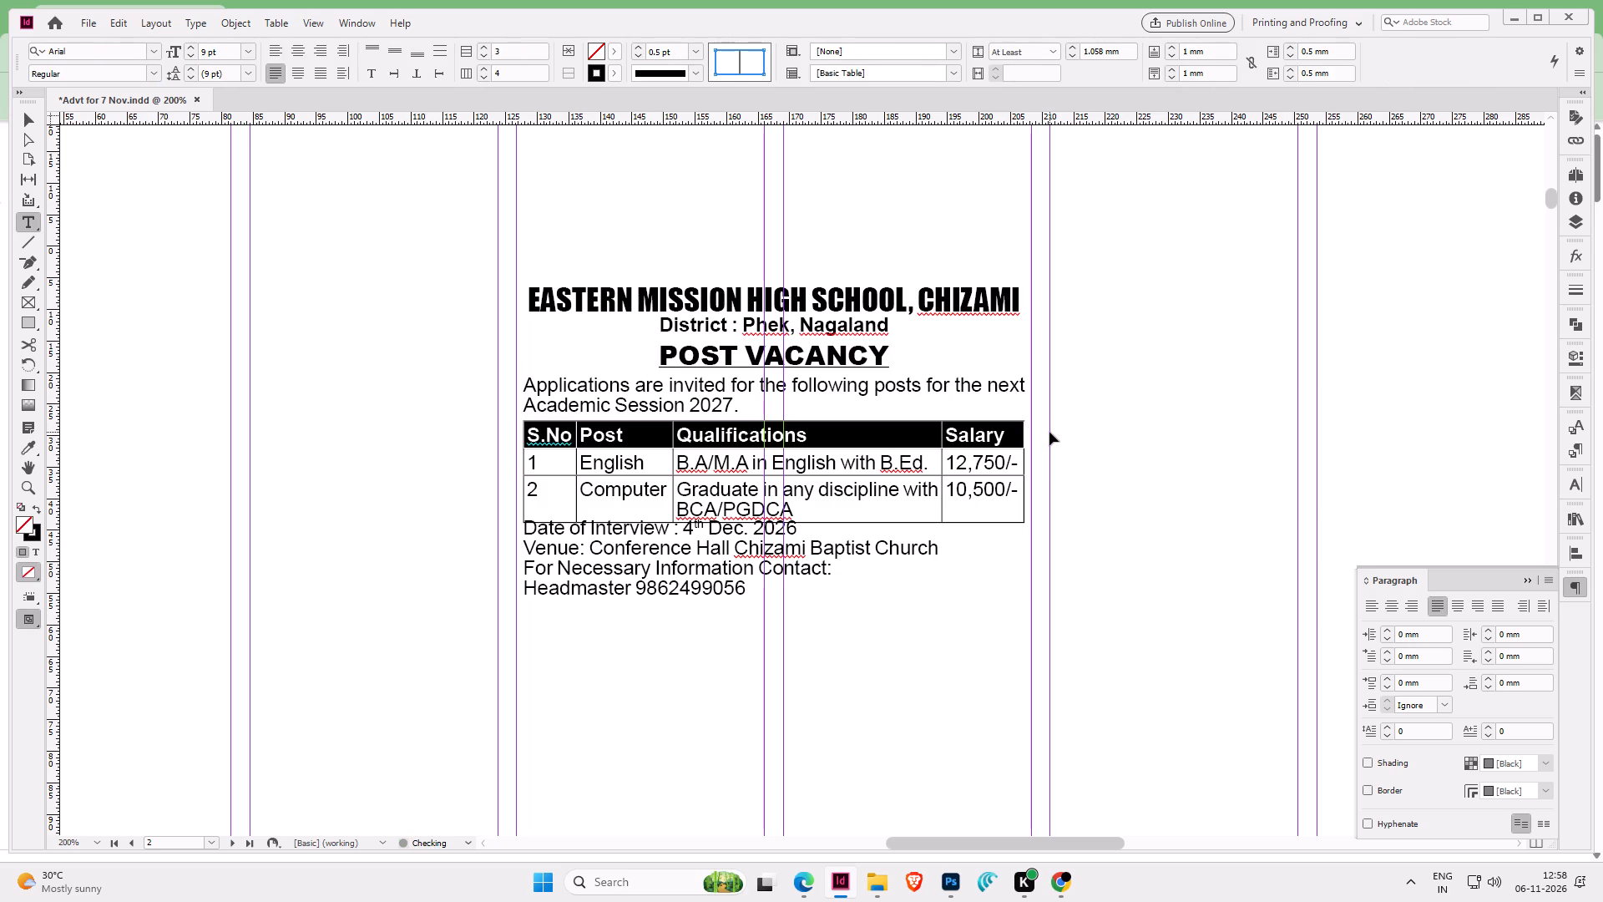
Centre the text horizontally in the S.No and Salary columns of the posts table.
click(549, 424)
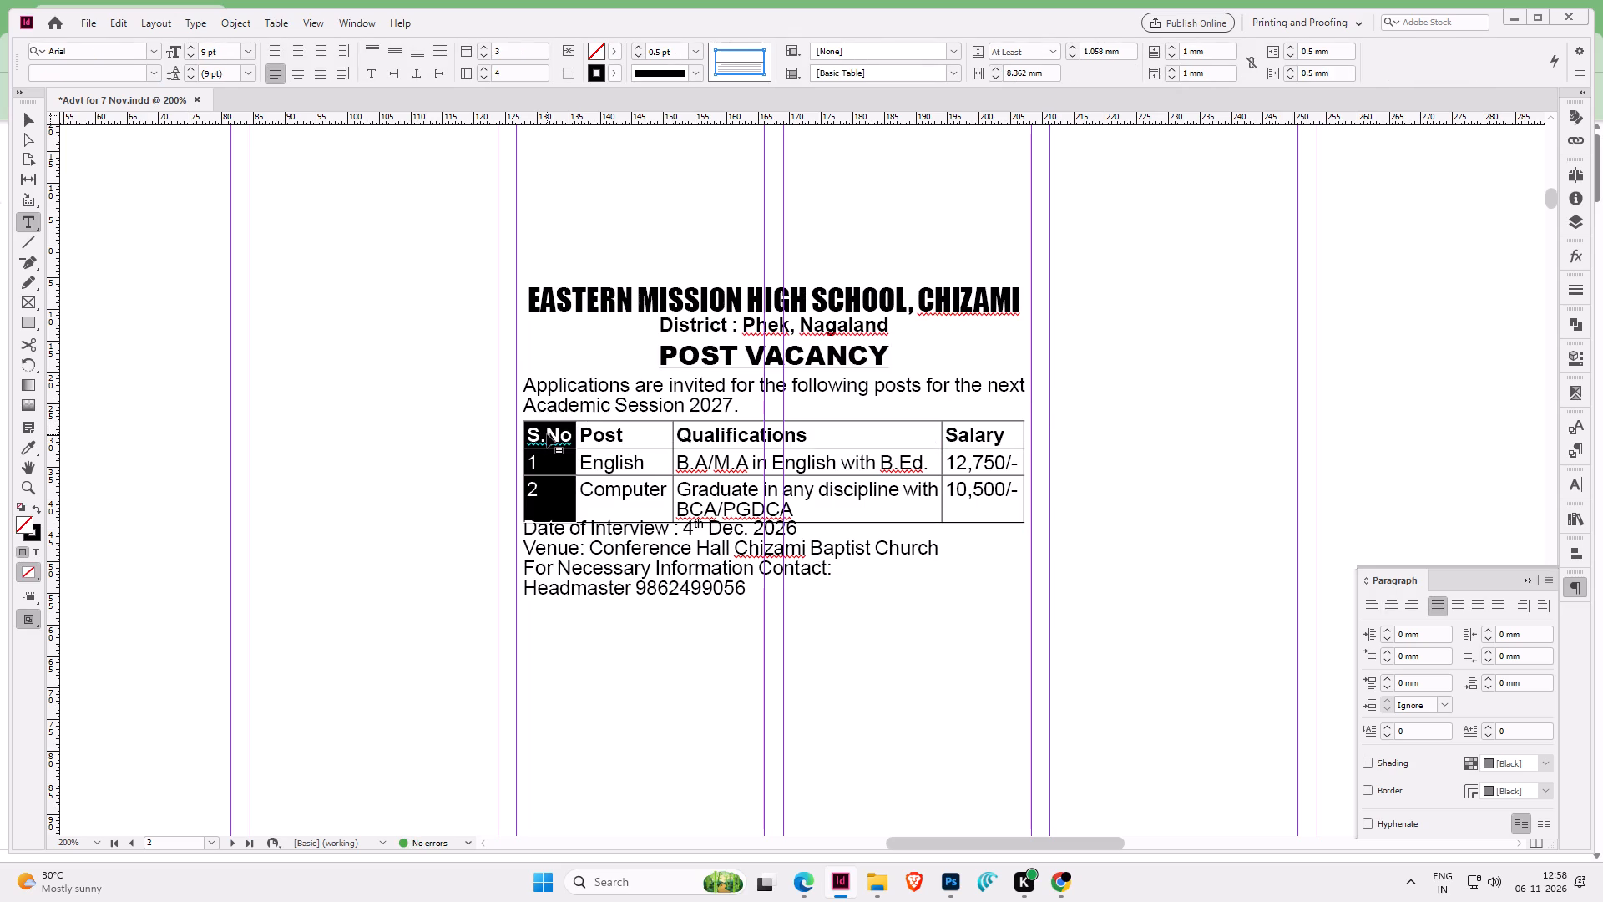
key(ctrl+shift+c)
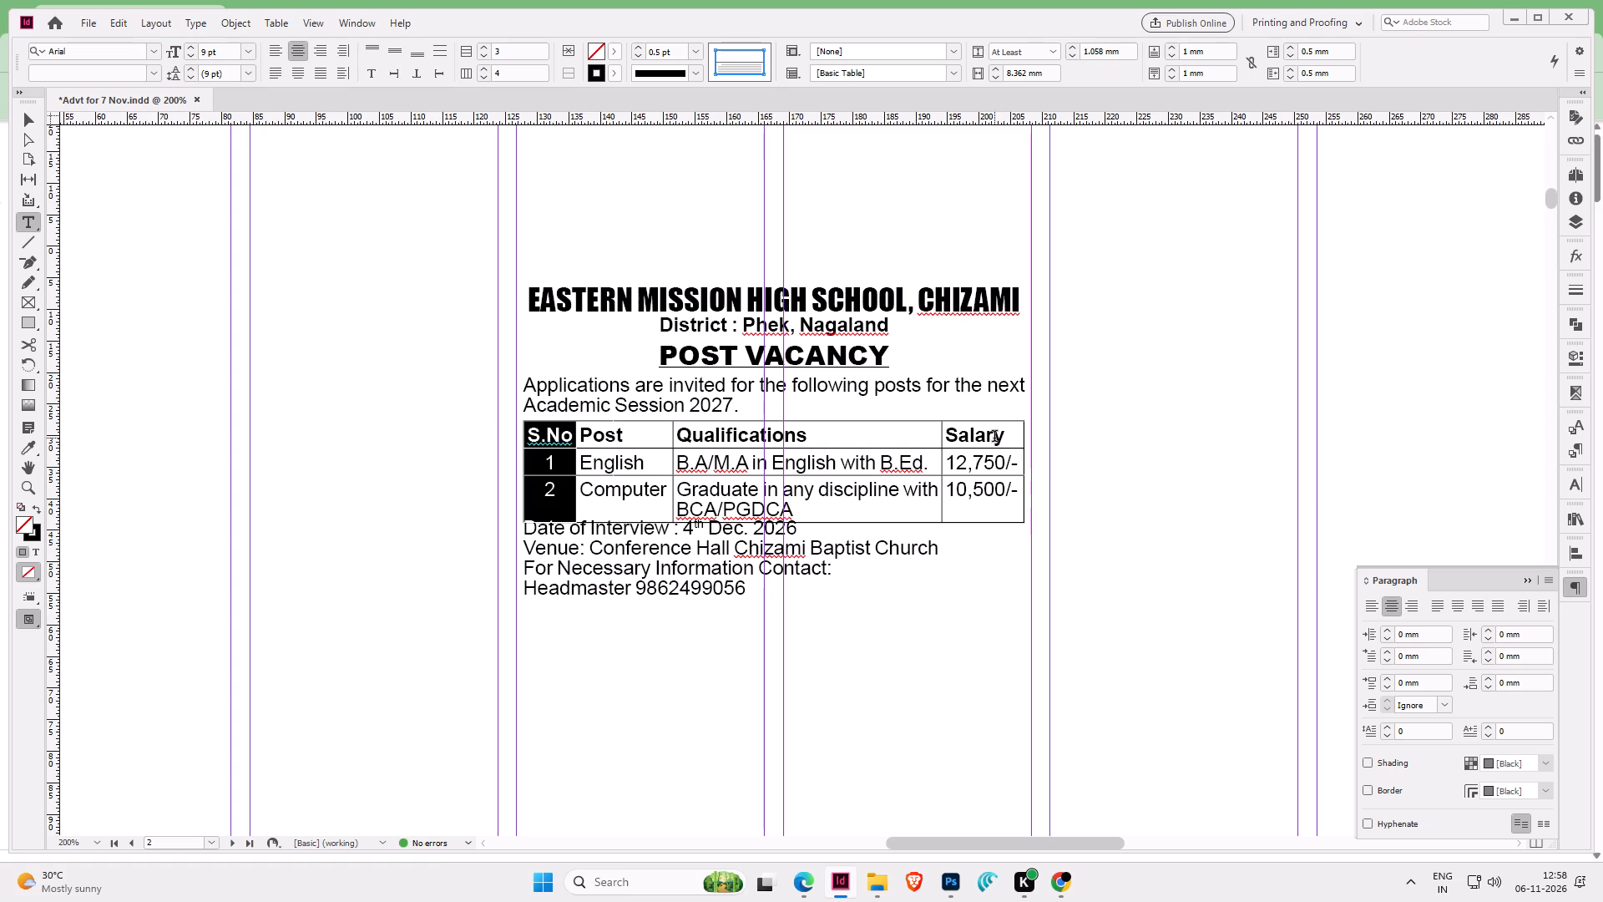
drag(994, 438, 995, 517)
key(ctrl+shift+c)
click(807, 498)
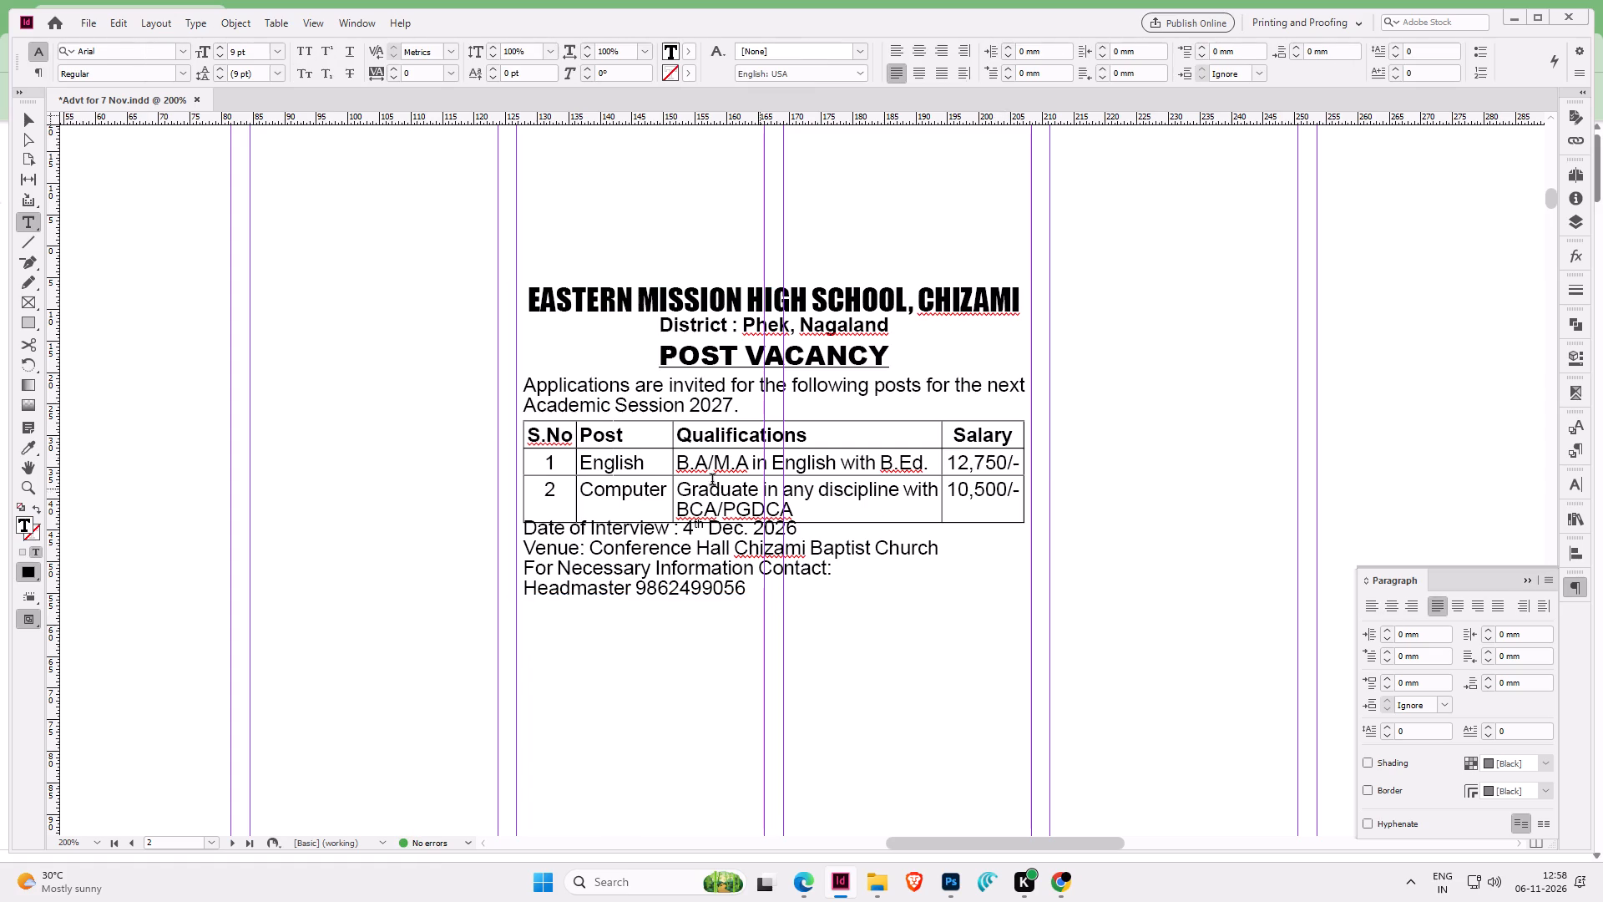
Align the text of all cells in the posts table to the vertical centre.
drag(622, 432, 654, 484)
key(ctrl+a)
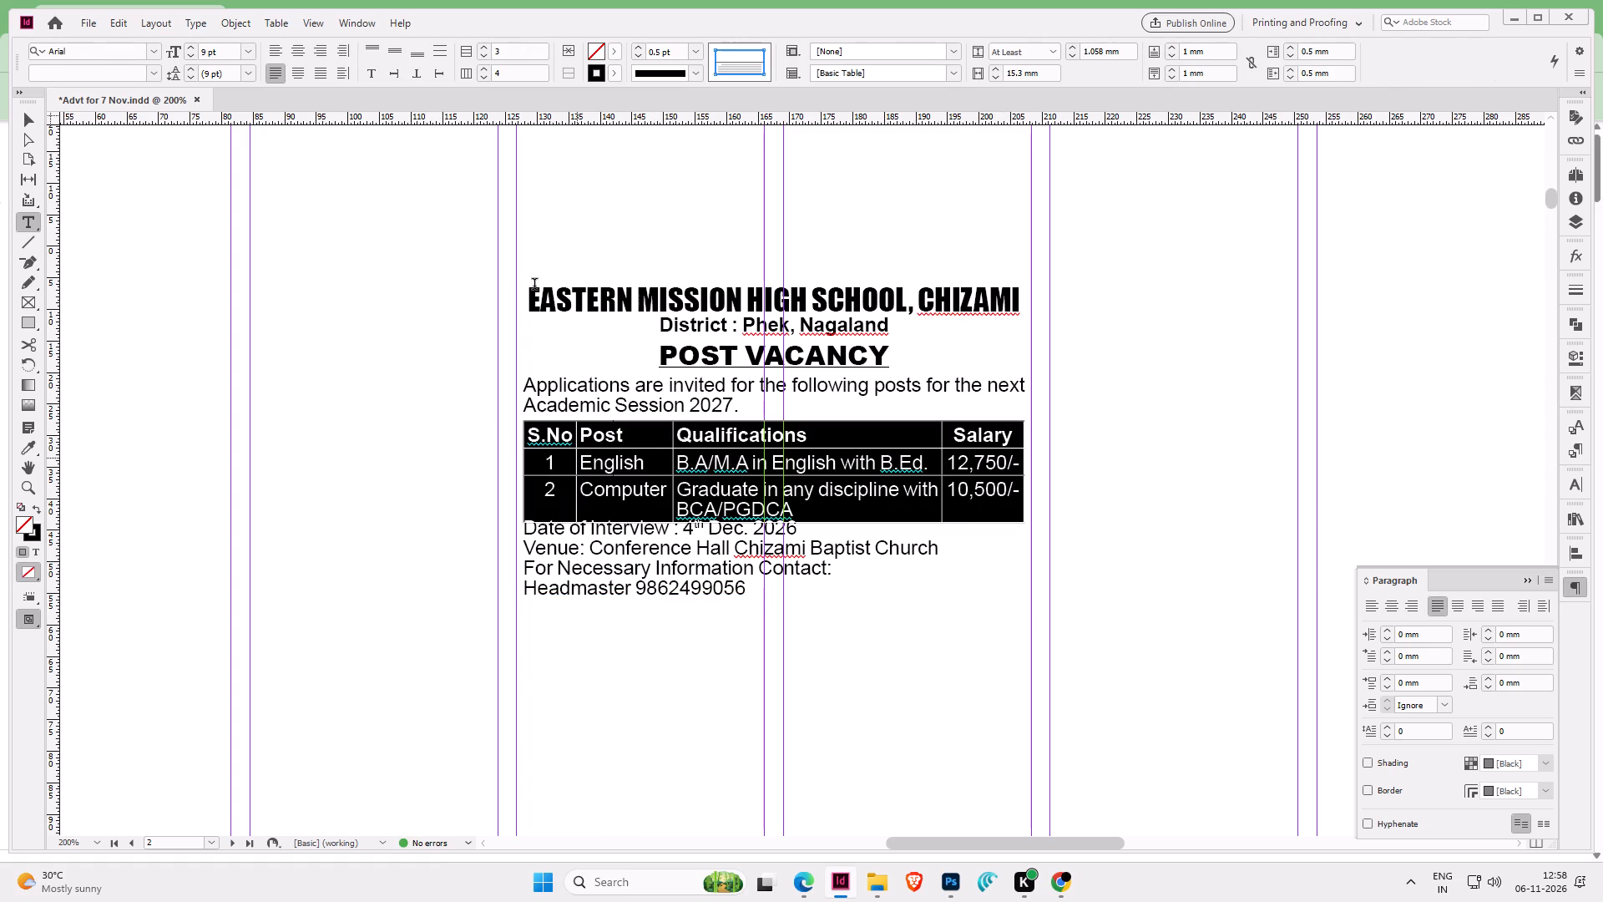
click(392, 56)
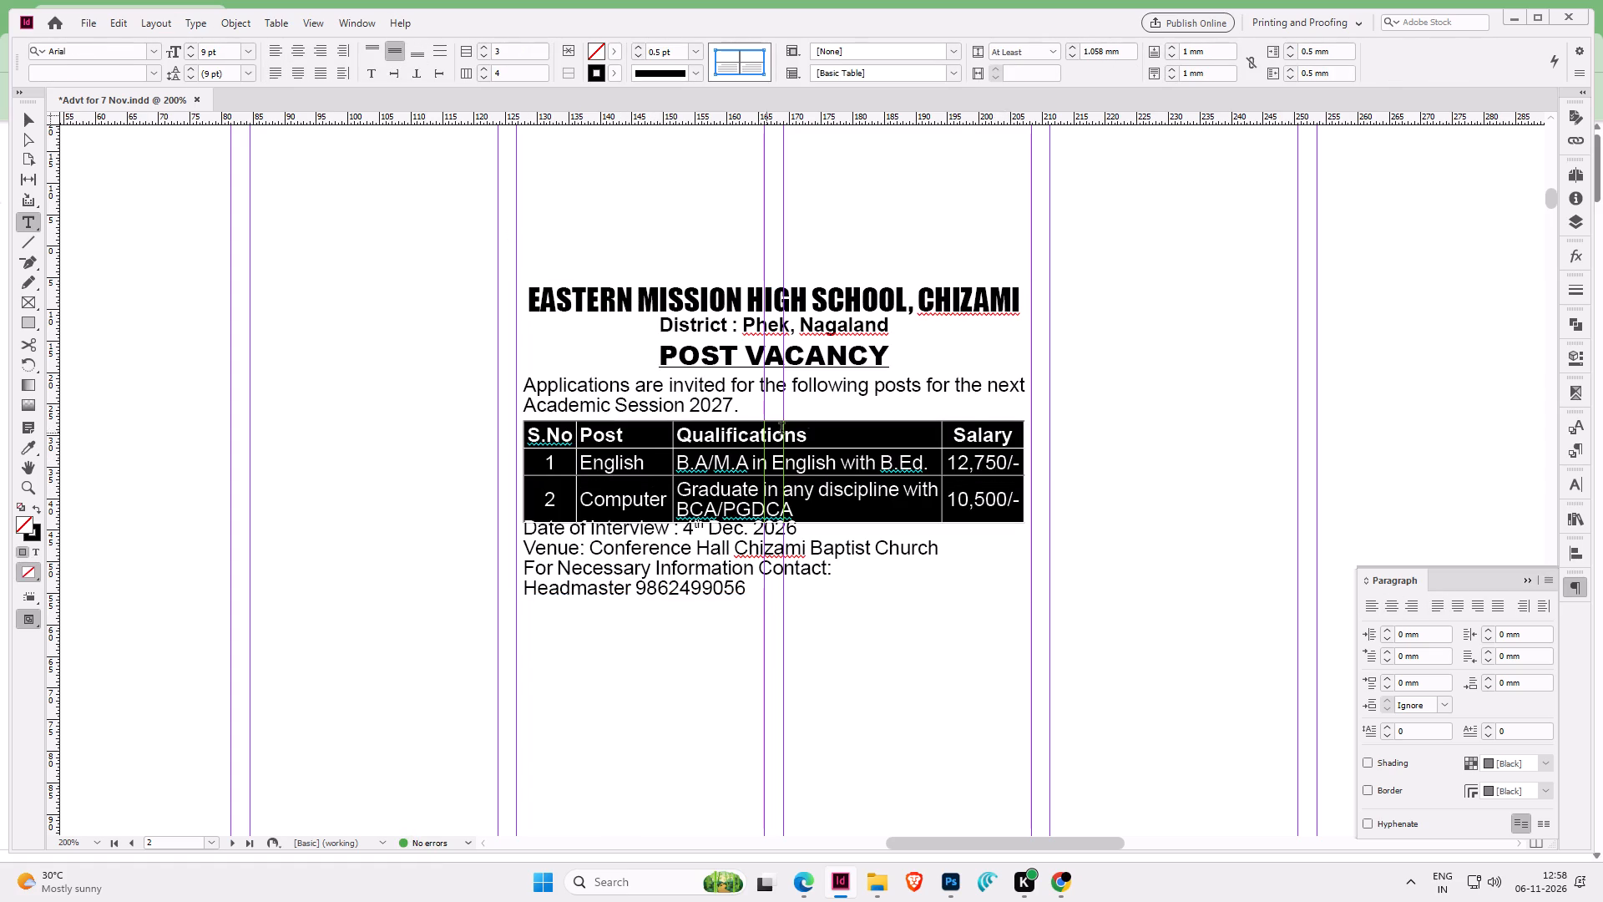
Centre the header row text of the posts table horizontally.
click(990, 433)
drag(991, 434, 525, 389)
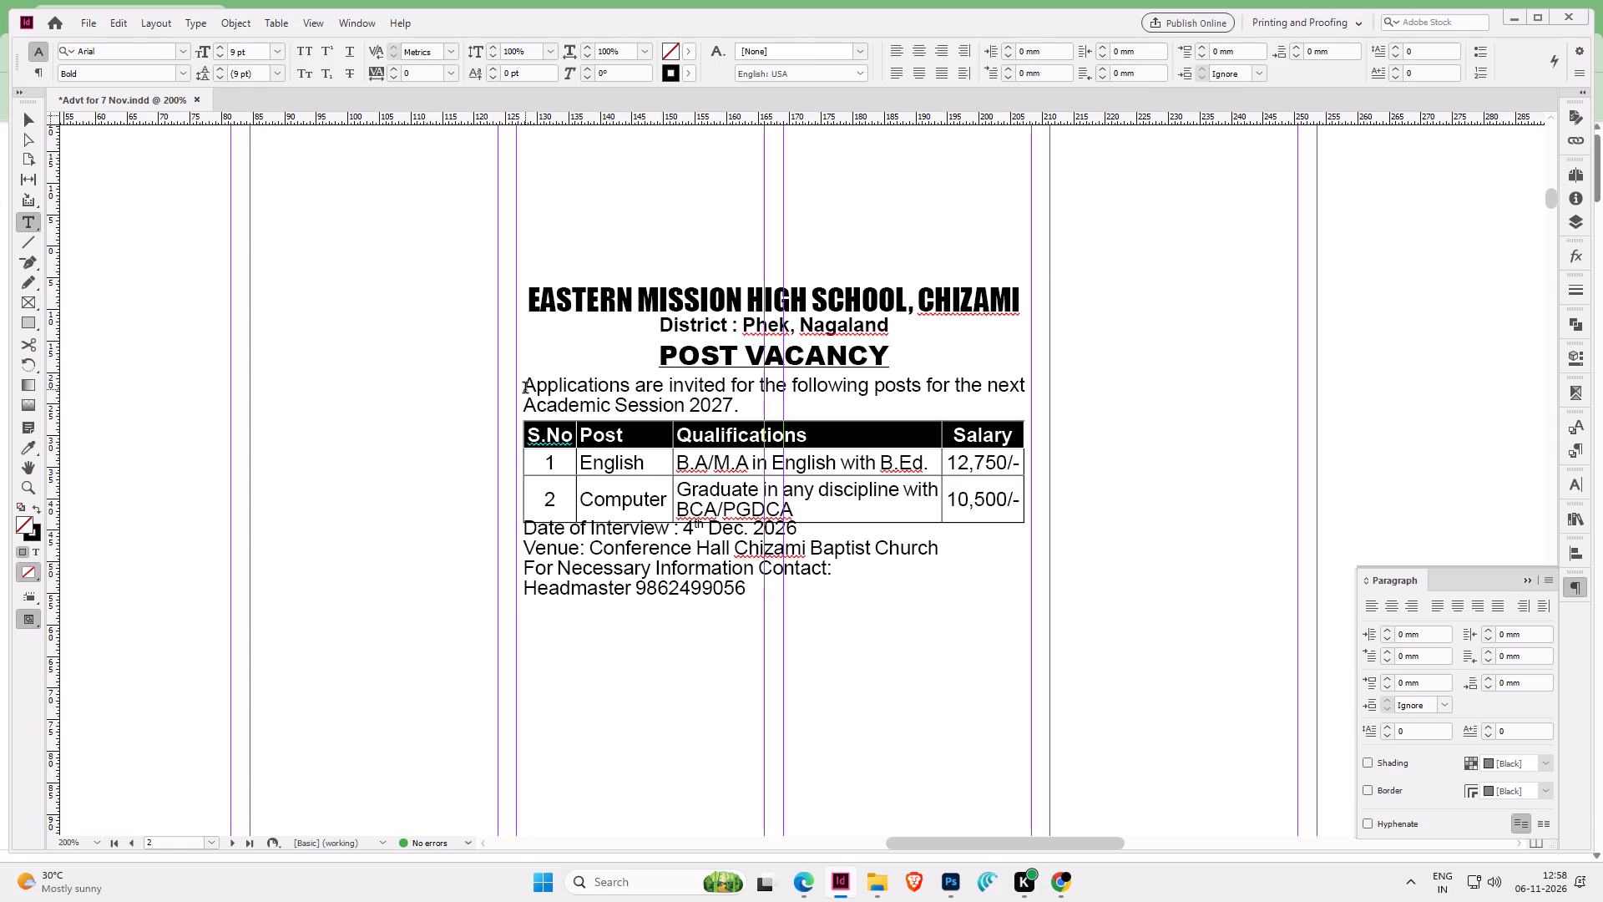
key(ctrl+shift+c)
Set the posts table's space before to 1 mm and its space after to 0 mm.
key(ctrl+a)
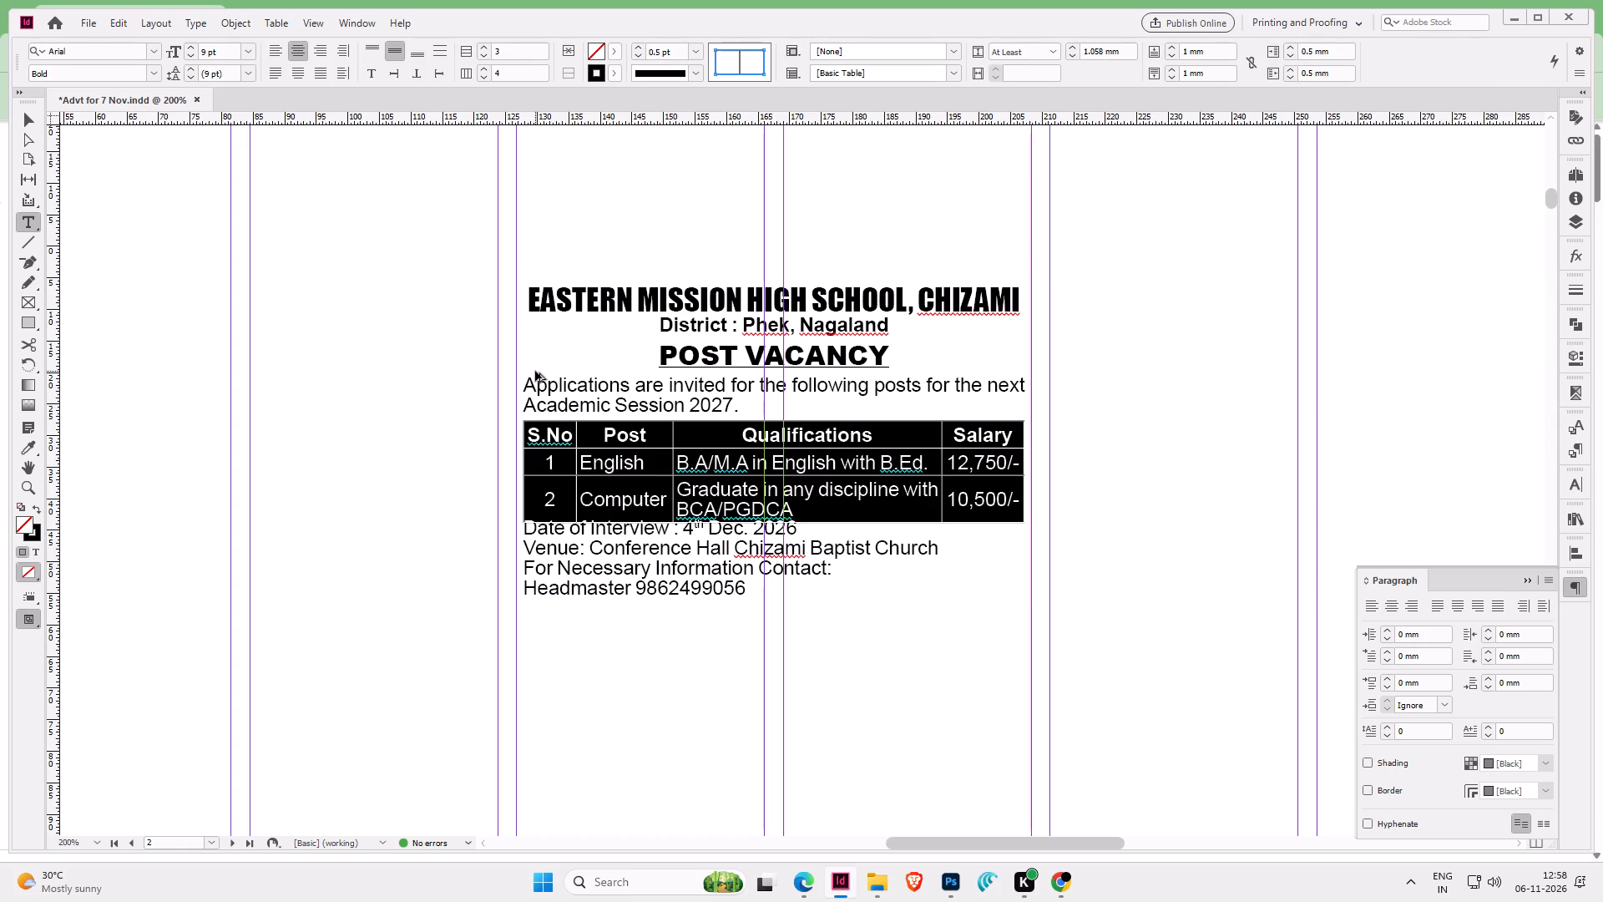
key(ctrl+alt+shift+b)
key(alt+s)
key(1)
key(Tab)
key(0)
key(Return)
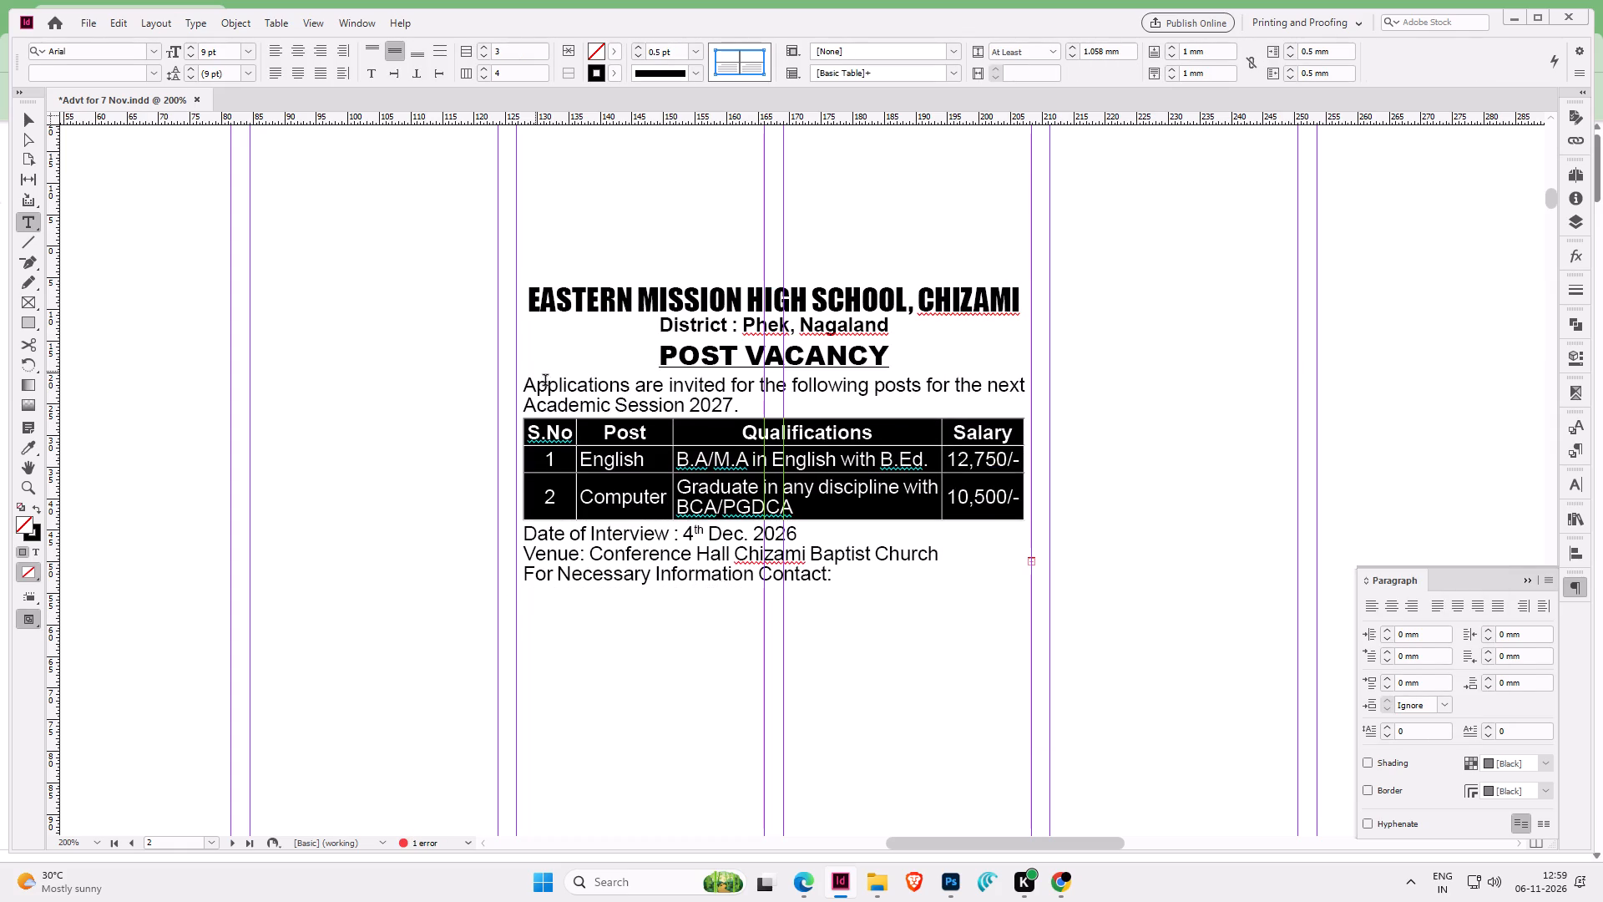
Fit the notice's text frame to its content again.
key(ctrl+alt+c)
click(689, 540)
key(ctrl+alt+c)
key(ctrl+alt+c)
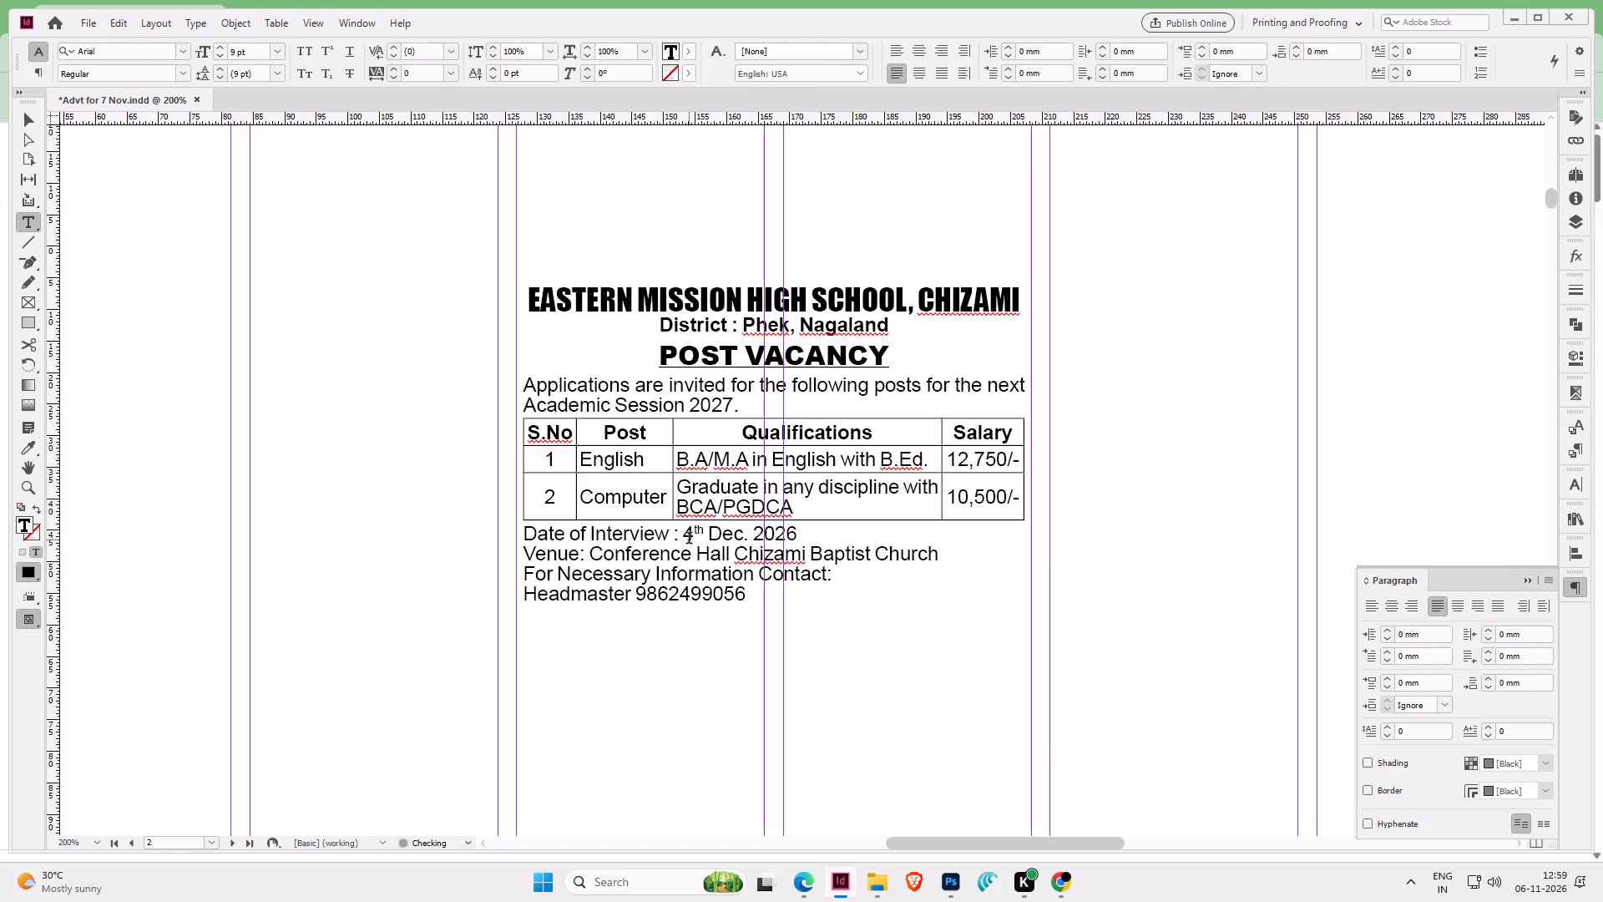
Make the Date of Interview and Venue lines below the table bold.
double_click(689, 540)
drag(686, 532, 828, 521)
triple_click(790, 528)
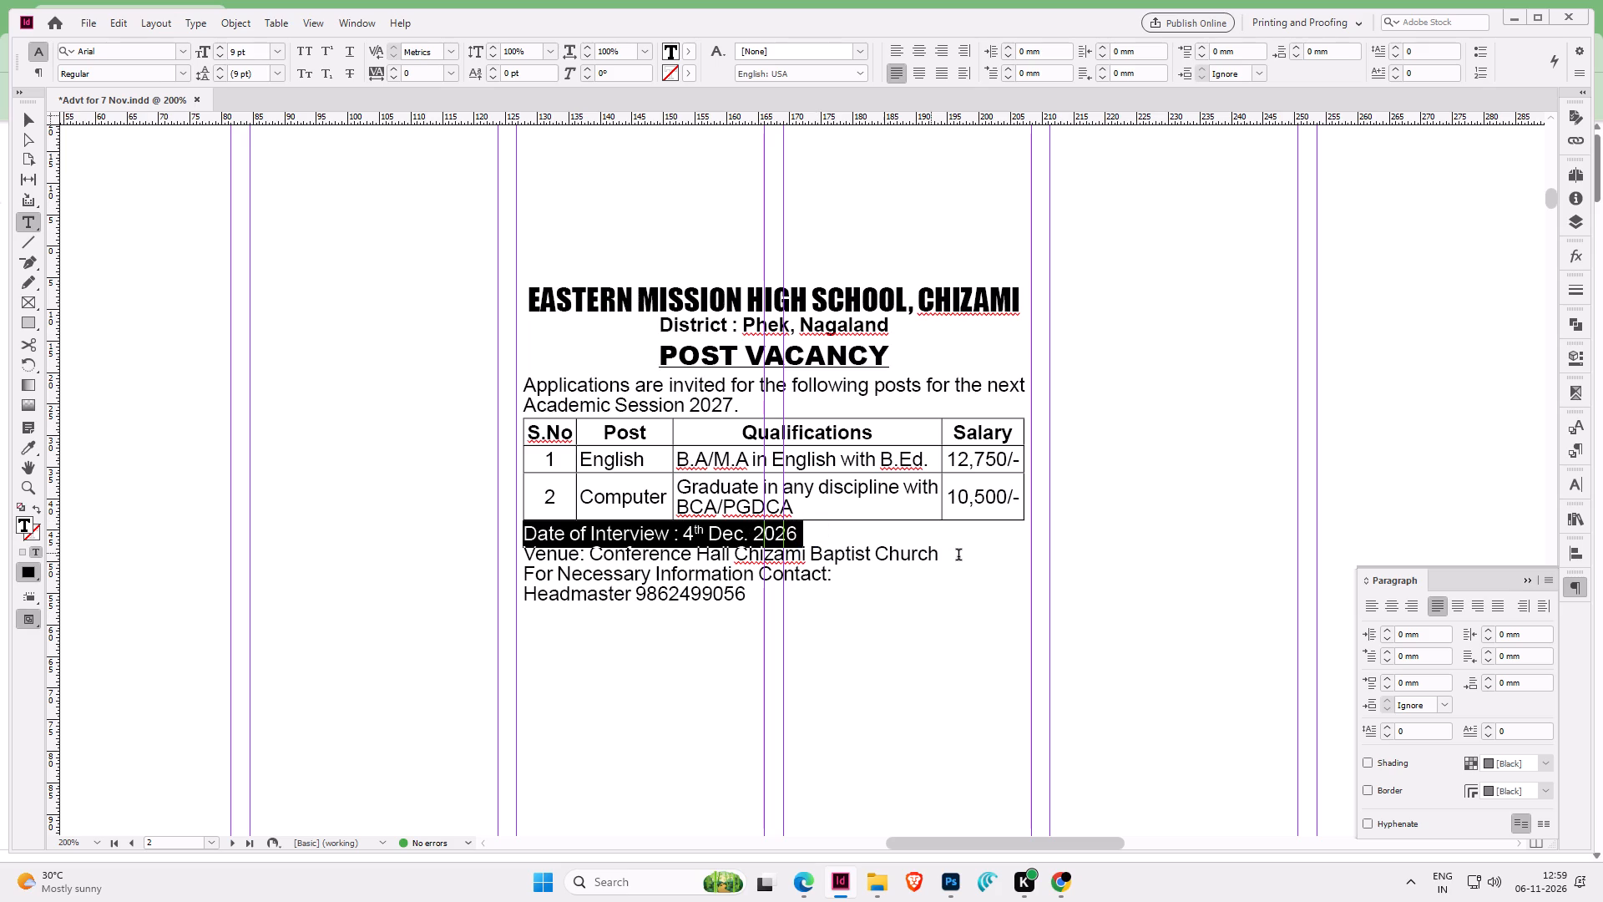
shift+click(958, 556)
key(ctrl+shift+b)
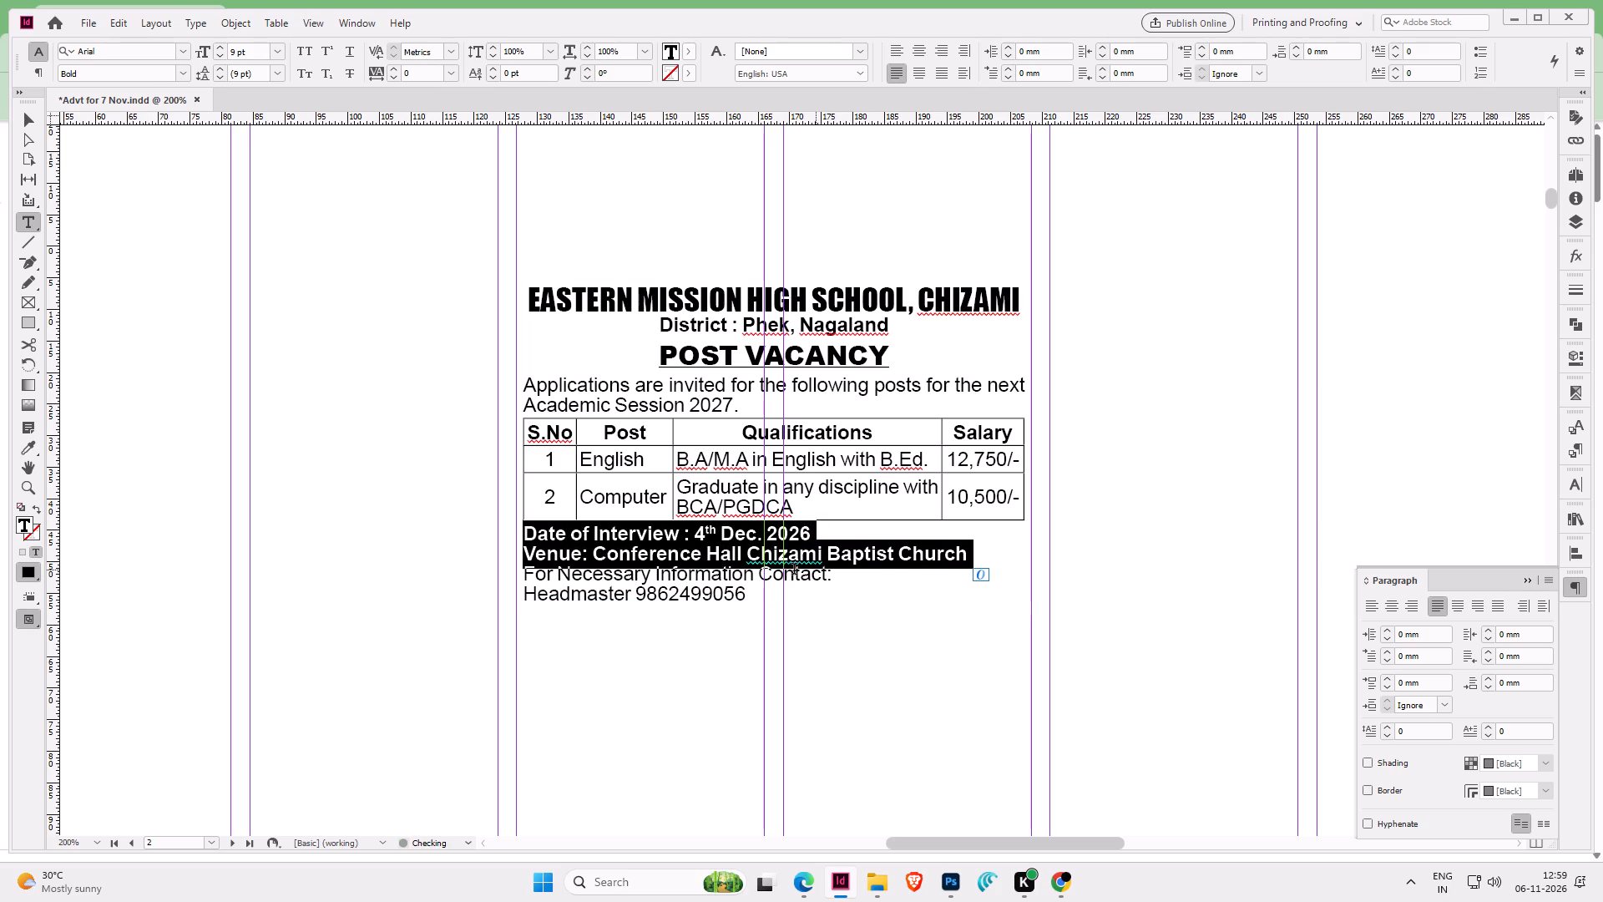
Insert a comma after Conference Hall in the Venue line.
click(744, 552)
key(comma)
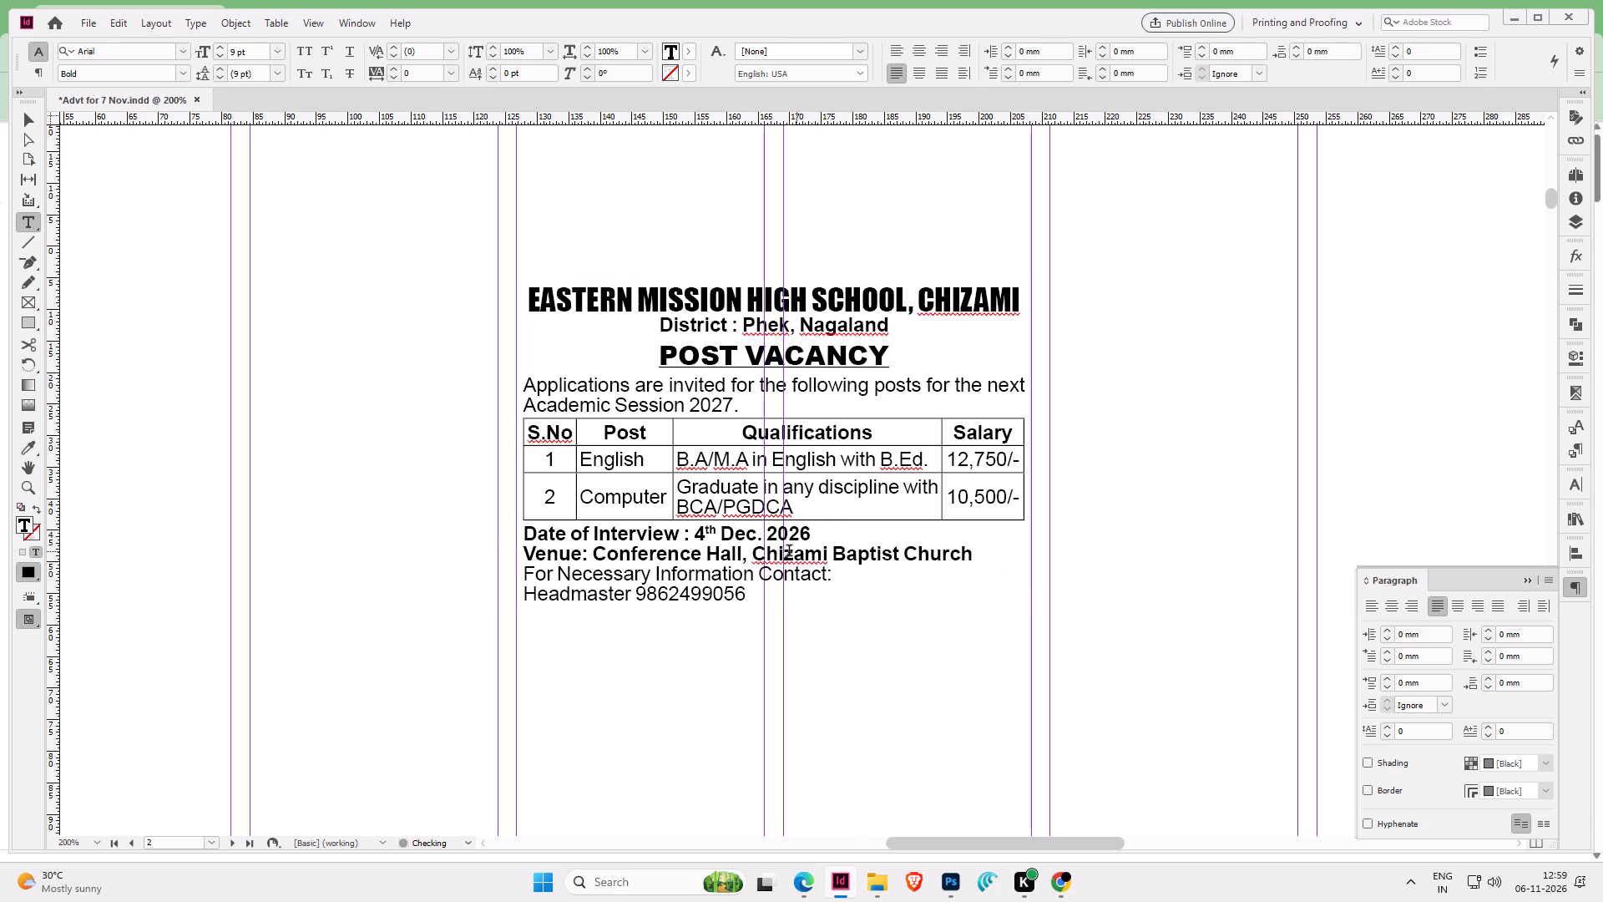
Set the space after the Venue line to 1 mm and refit the text frame to its content.
click(787, 552)
key(ctrl+alt+c)
triple_click(778, 566)
double_click(748, 552)
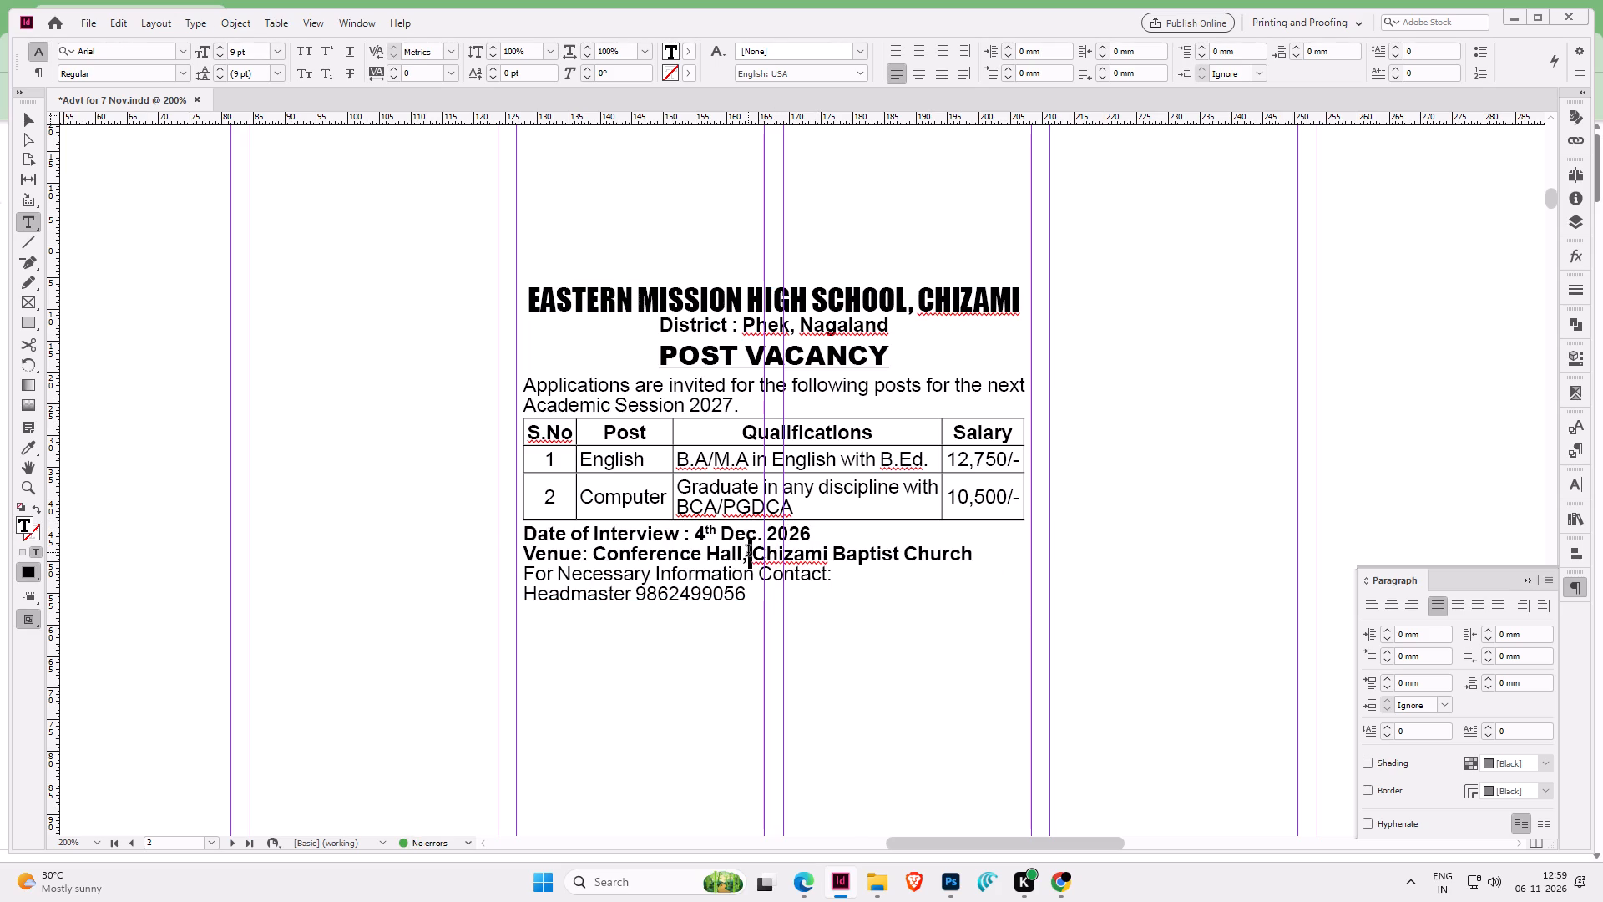
click(1336, 53)
key(Up)
click(748, 557)
key(ctrl+alt+c)
key(ctrl+alt+c)
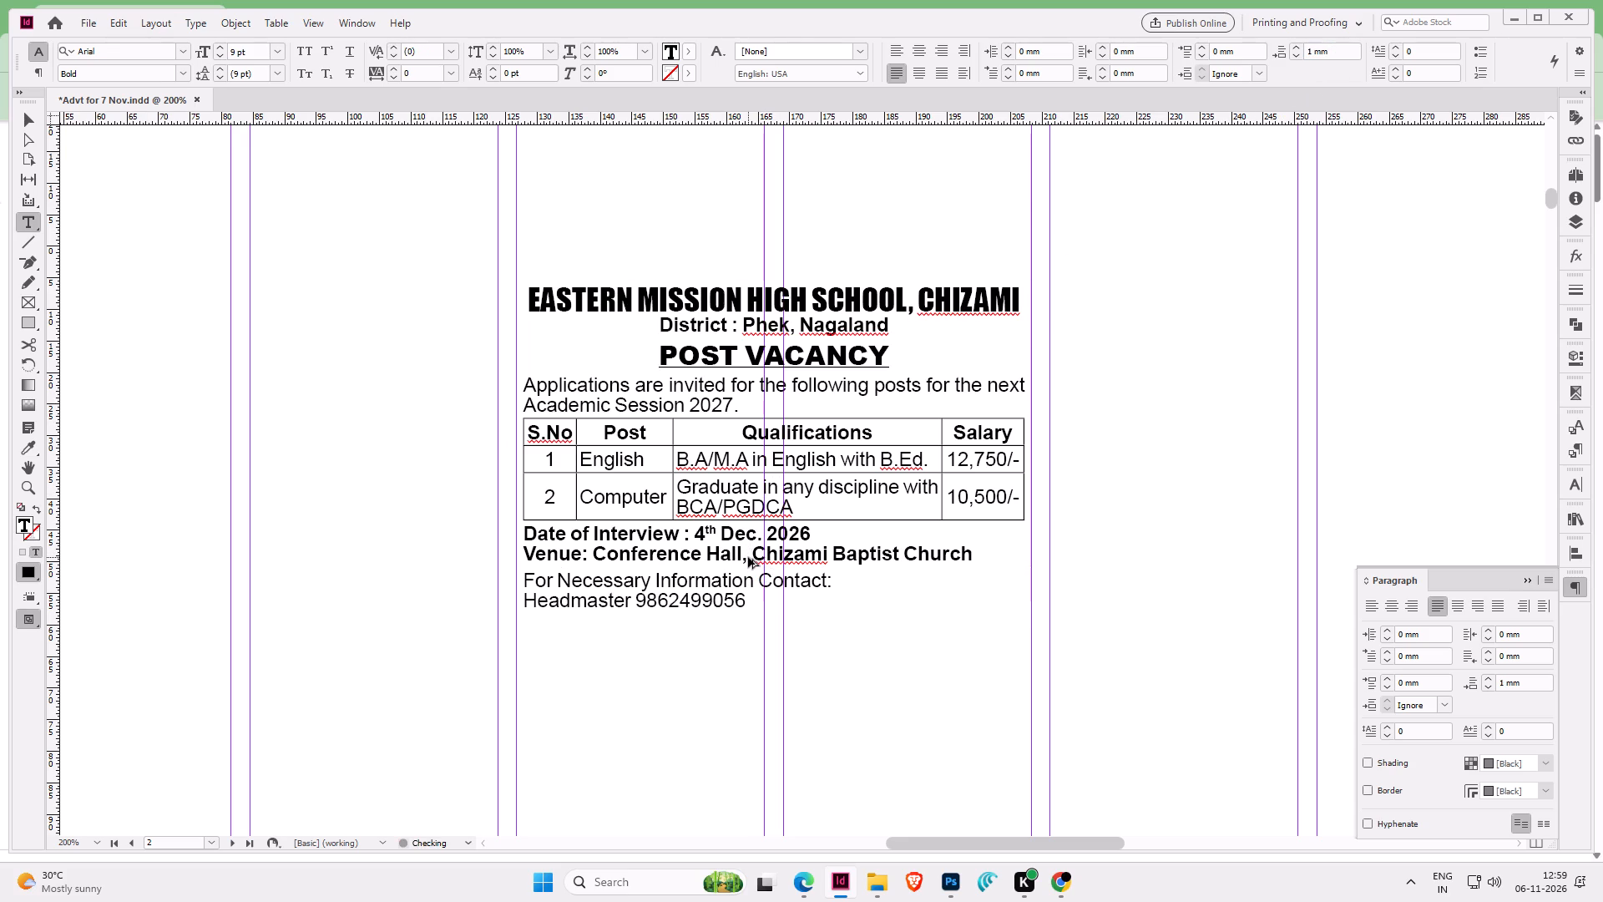
key(Escape)
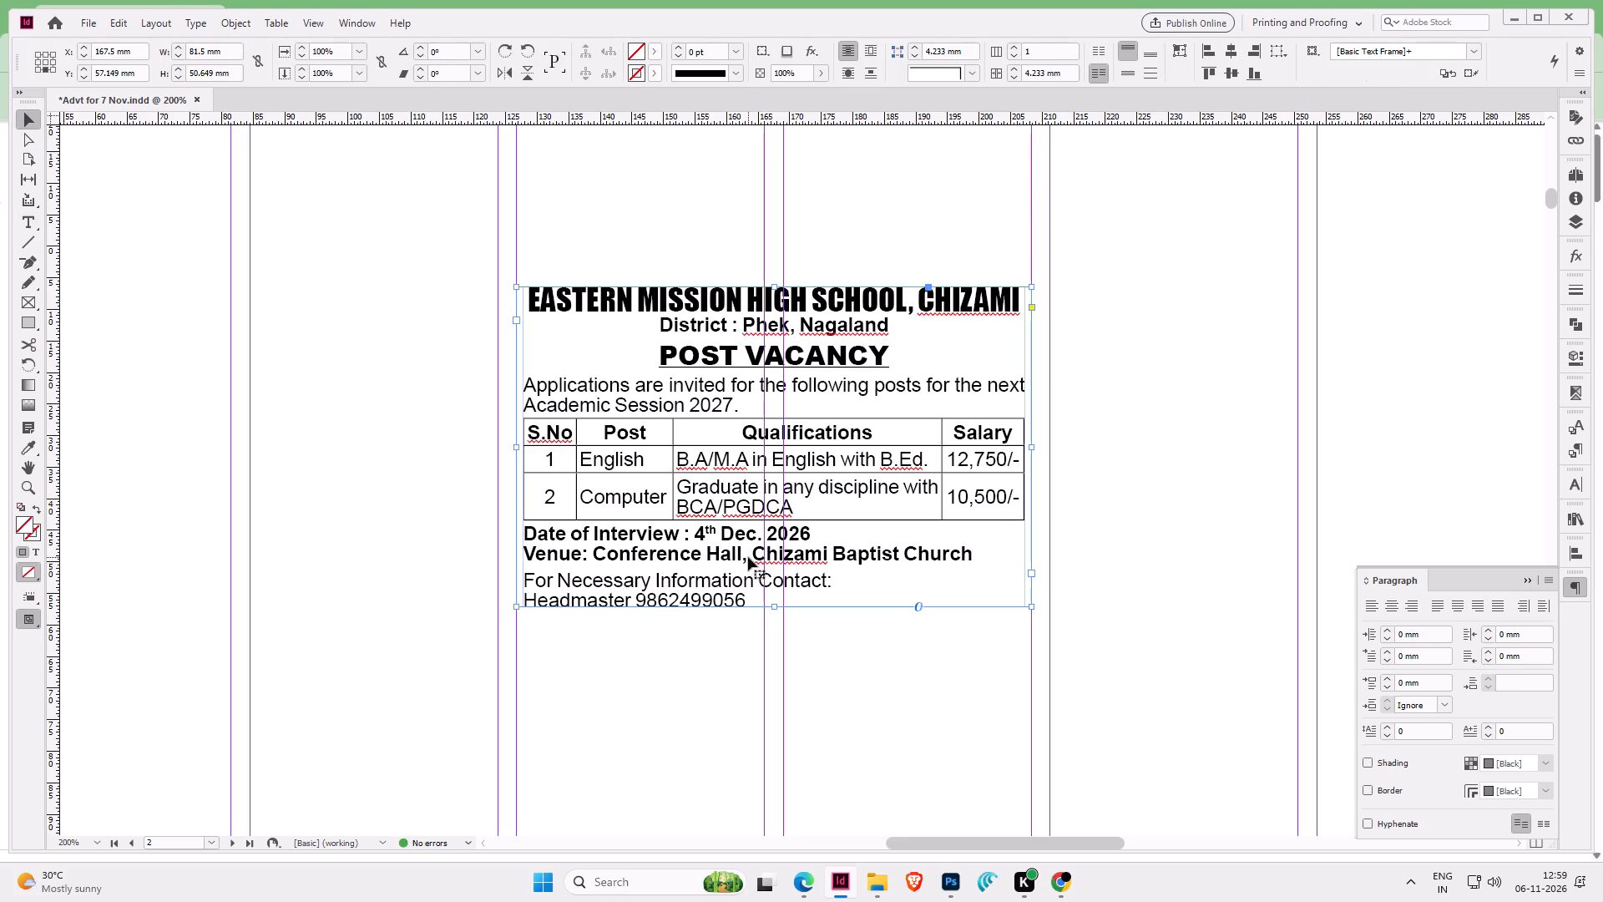
Set auto leading to 110% for the notice's text outside the table and refit the frame to its content.
triple_click(748, 557)
key(ctrl+a)
key(ctrl+alt+shift+j)
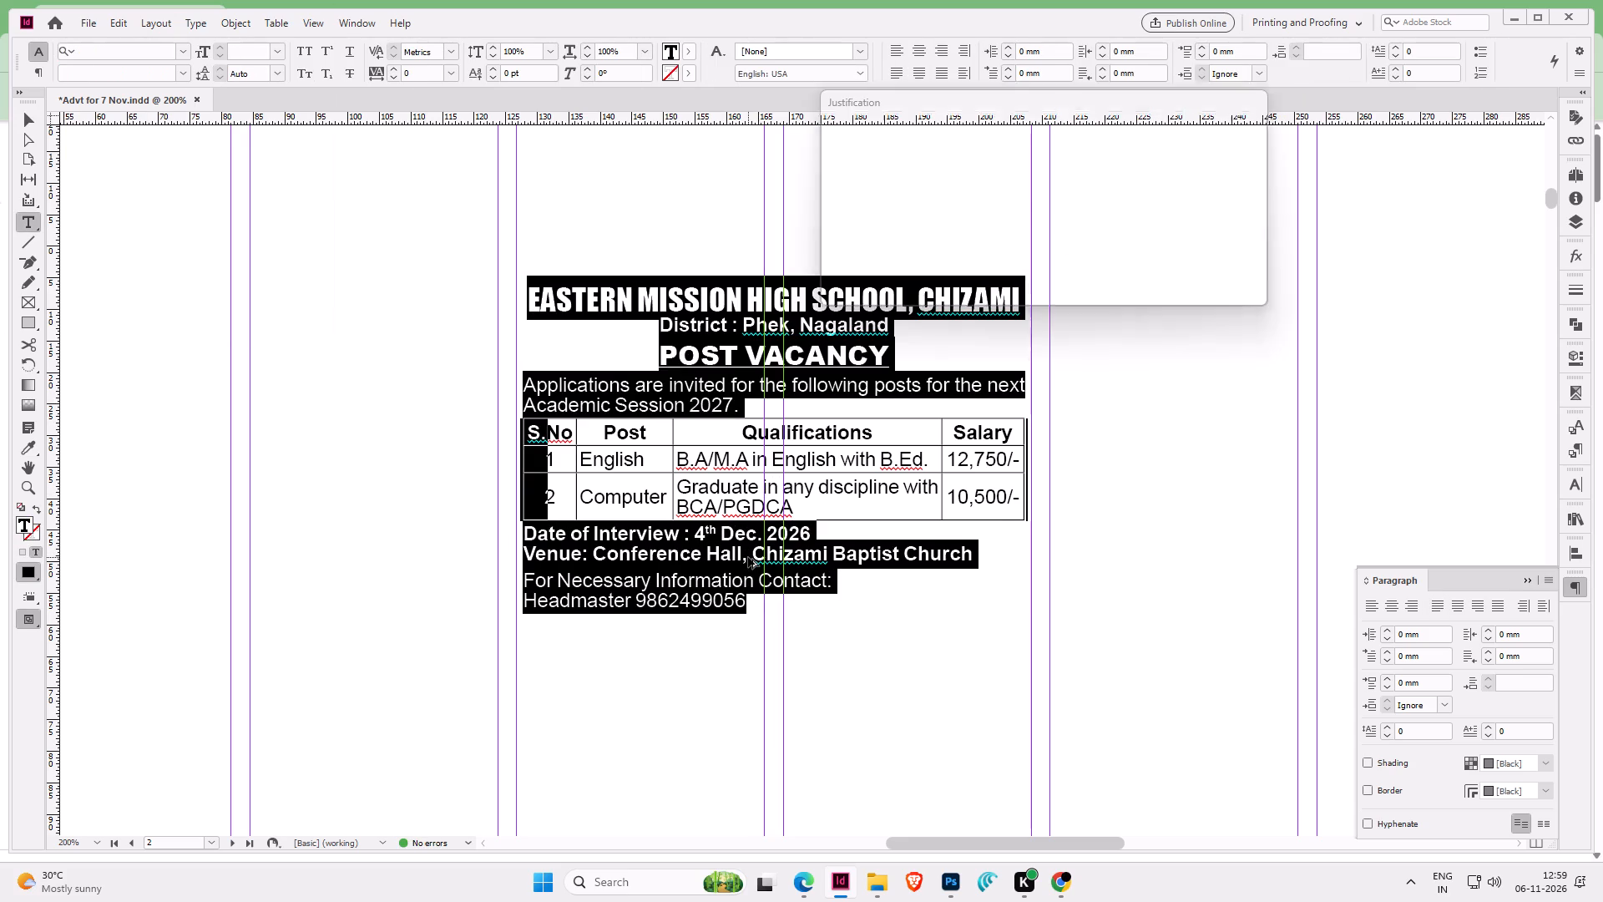
key(alt+a)
text(110)
key(Return)
key(ctrl+alt+c)
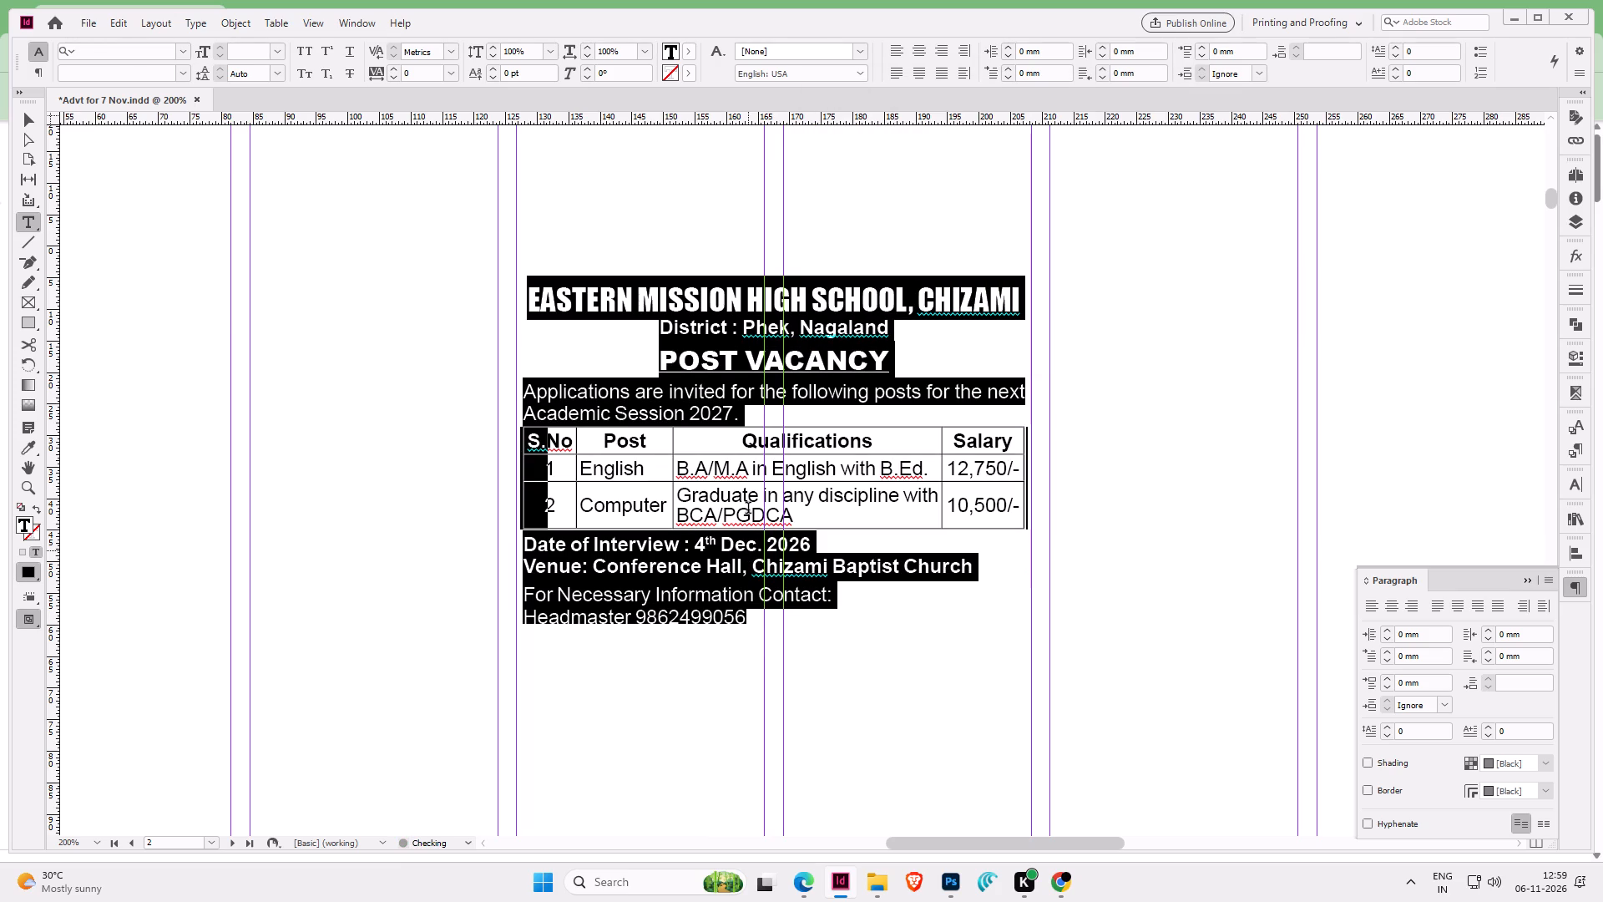
Set auto leading to 110% for all cells of the posts table, refit the text frame and deselect it.
click(724, 430)
key(ctrl+a)
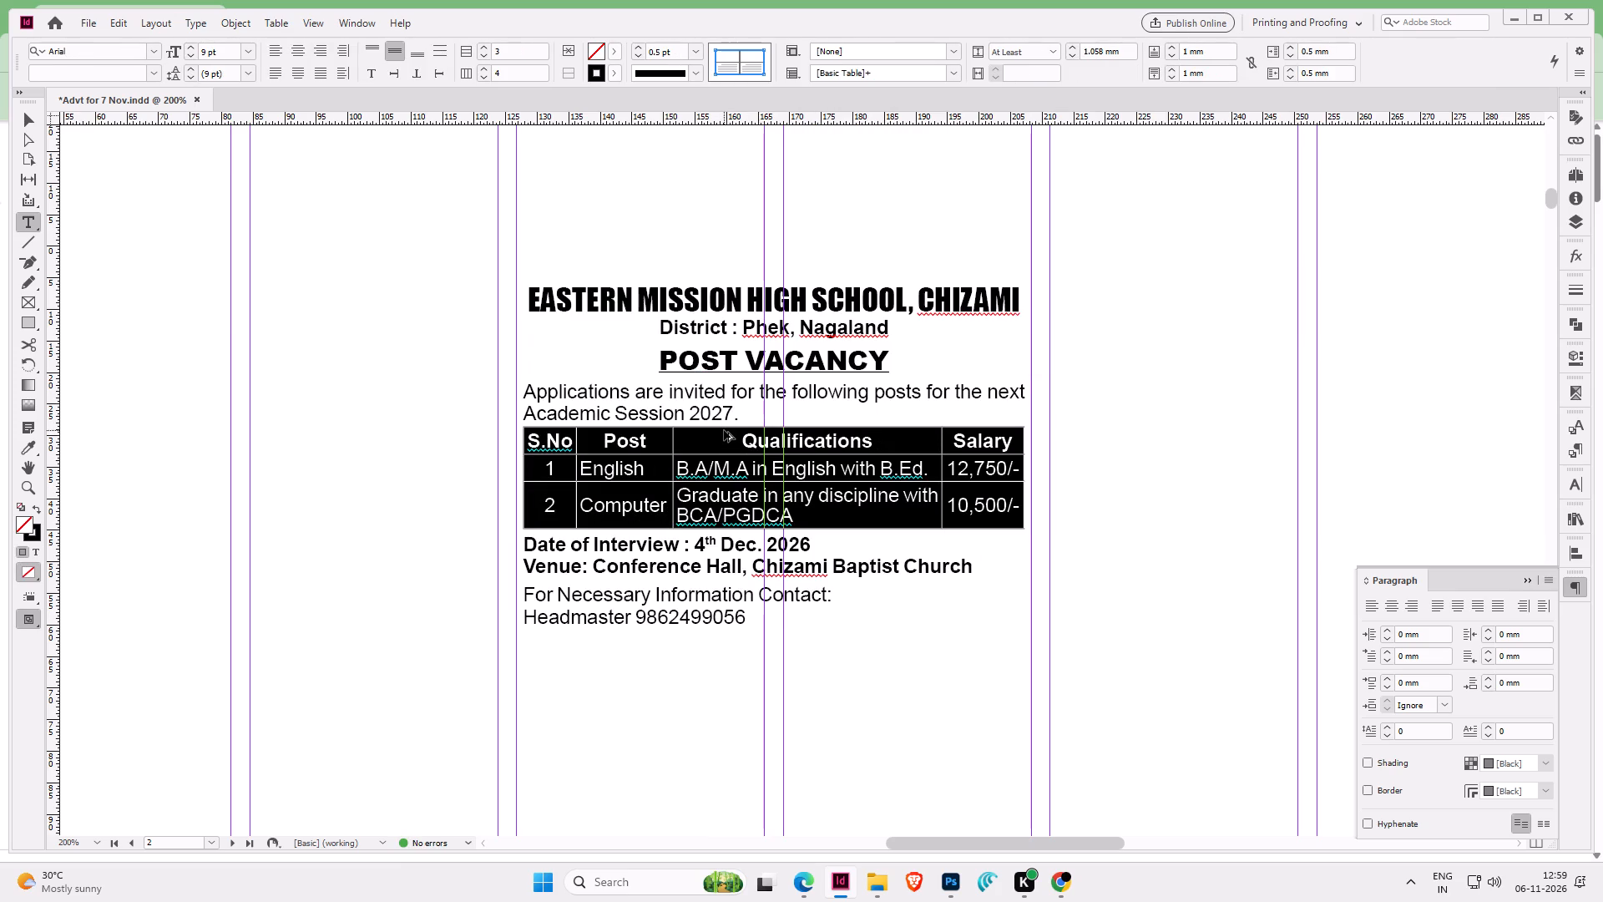
key(ctrl+alt+shift+j)
key(alt+a)
text(110)
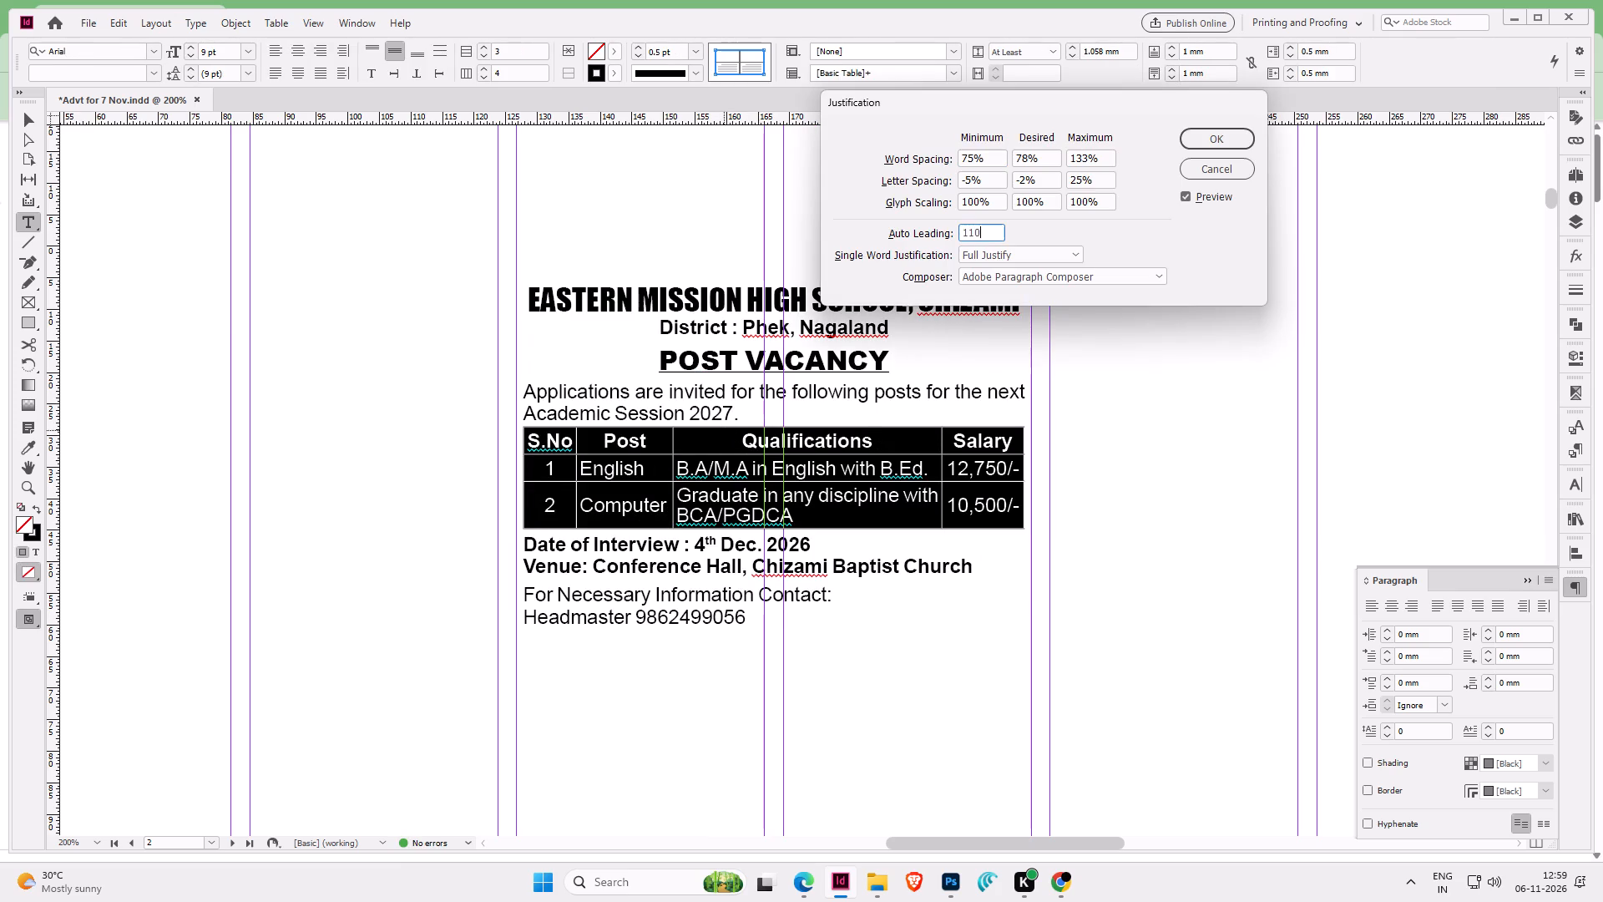
key(Return)
key(Escape)
key(ctrl+alt+c)
click(732, 574)
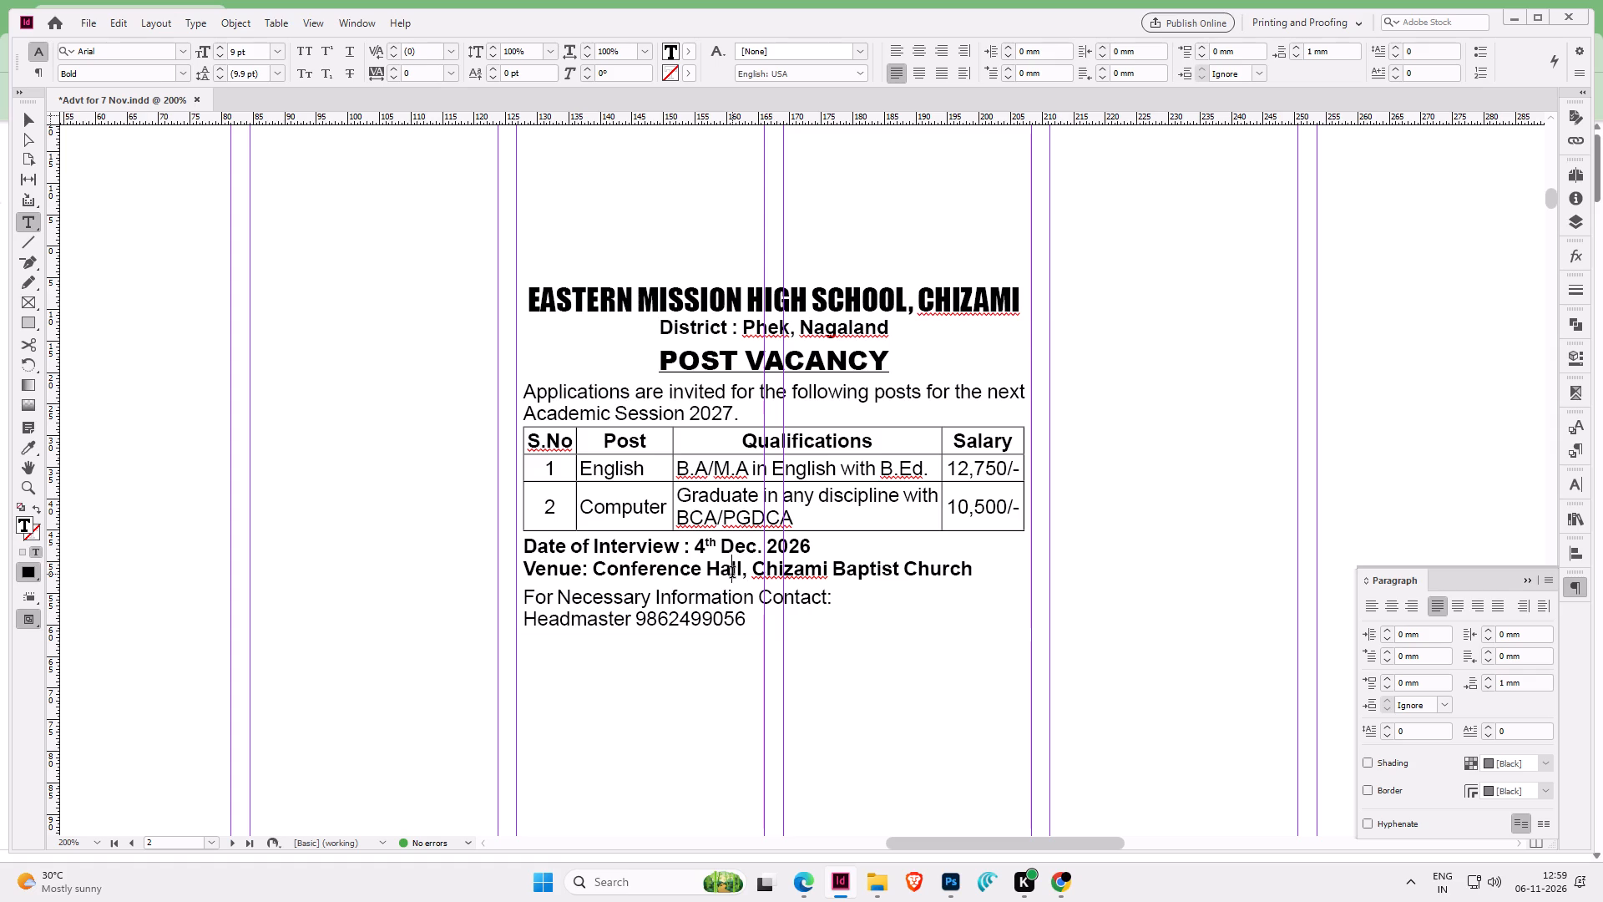
key(Escape)
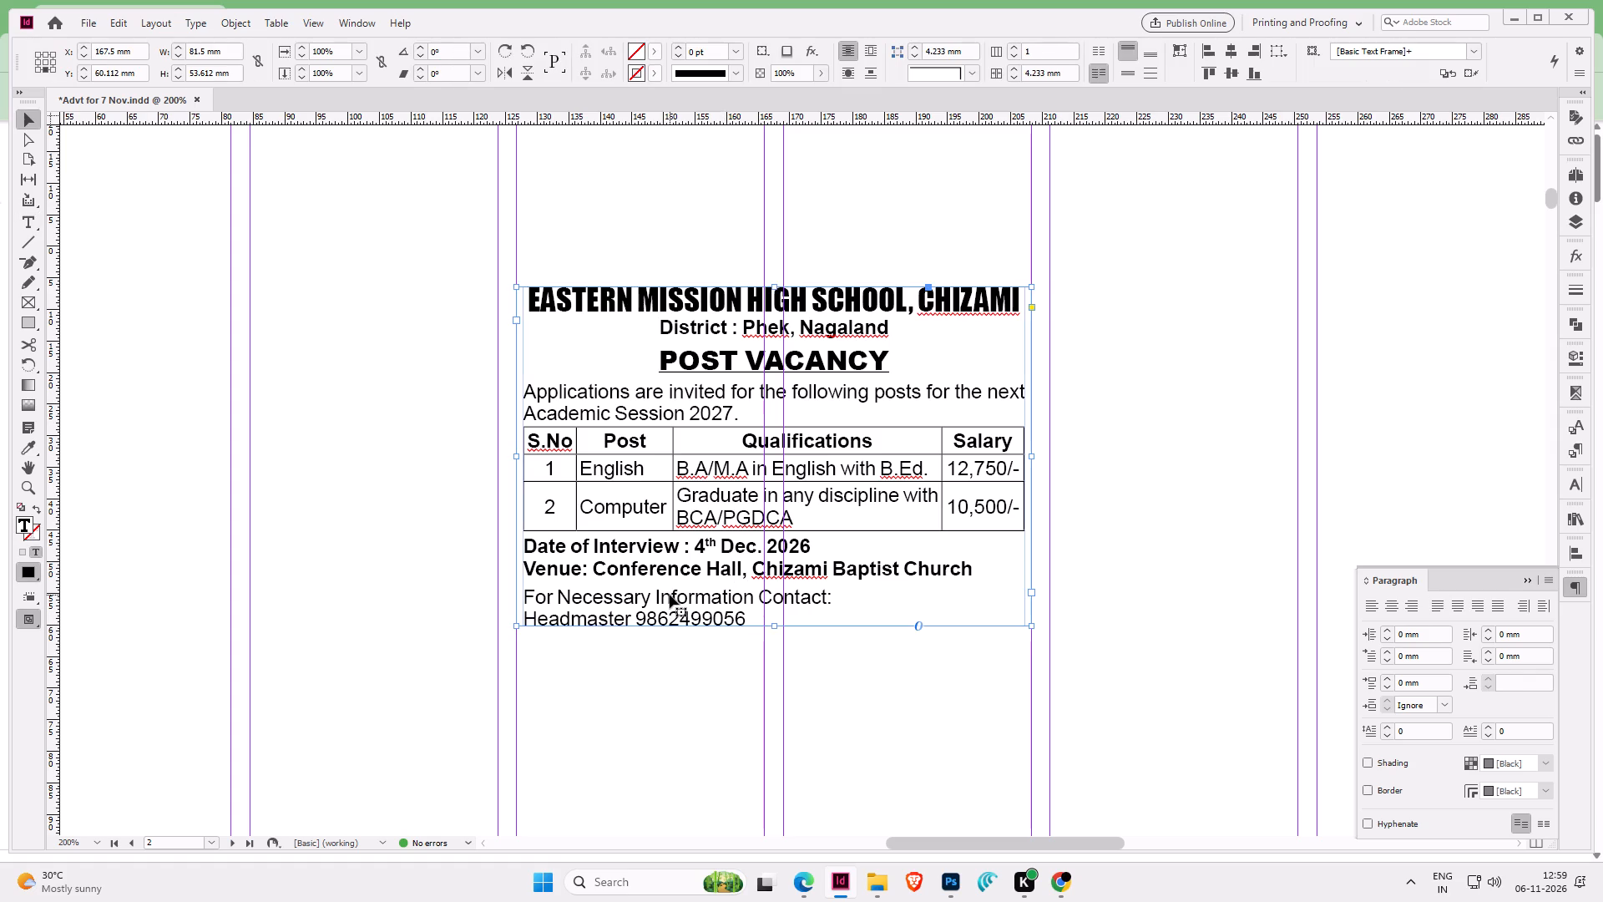
click(670, 595)
click(666, 693)
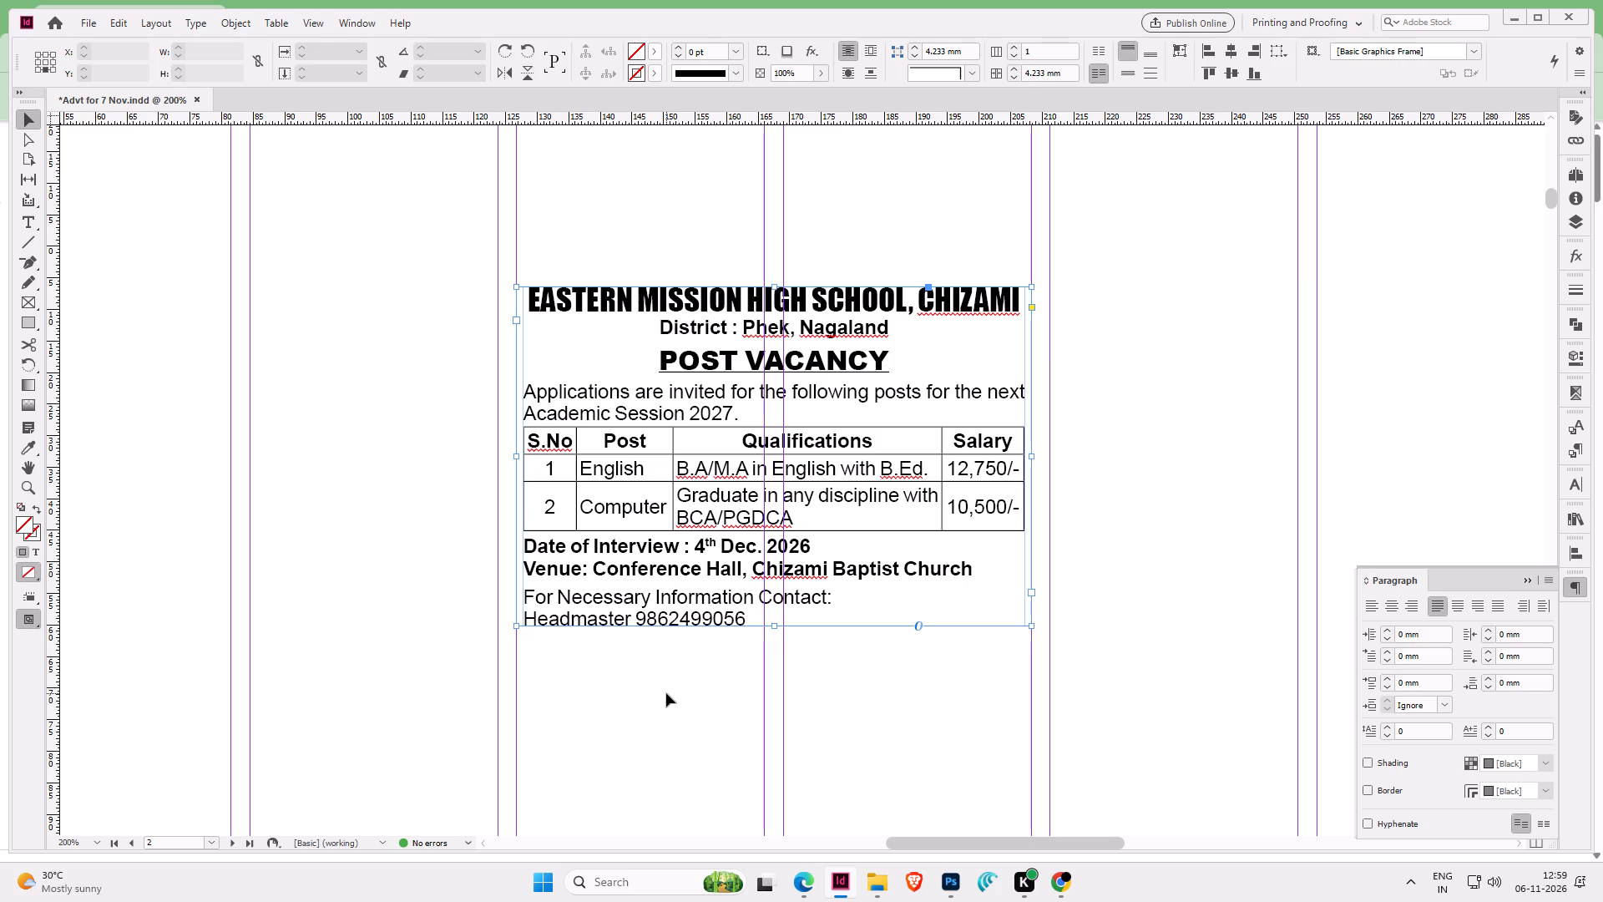
Switch to the desktop and open the Nagaland Post Quotation Generator file there.
click(1601, 874)
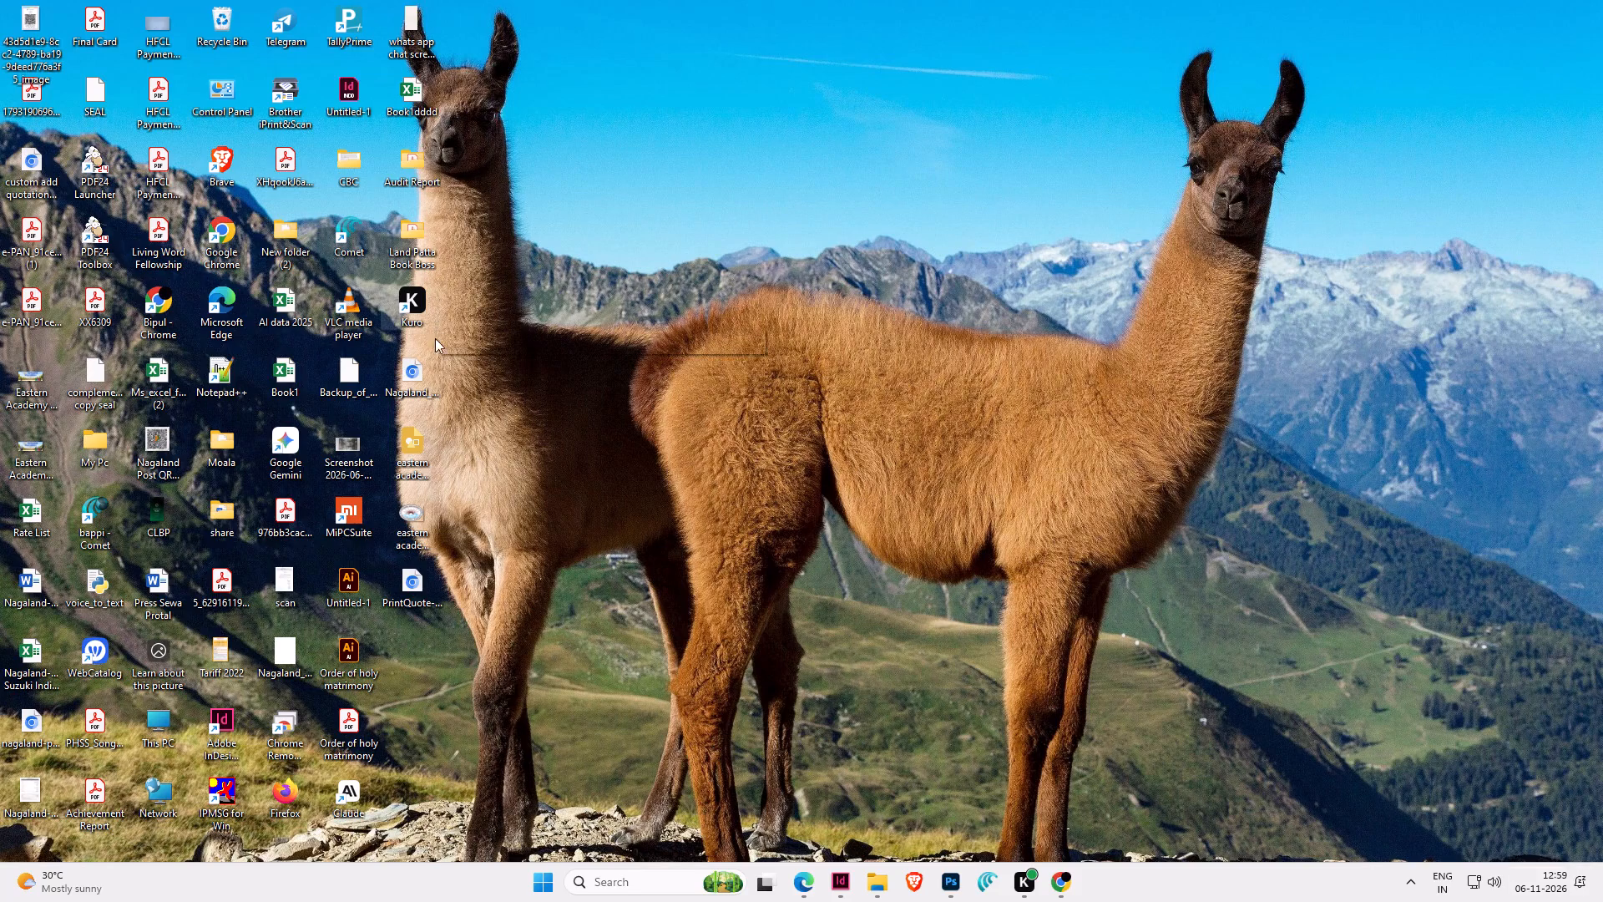
double_click(405, 367)
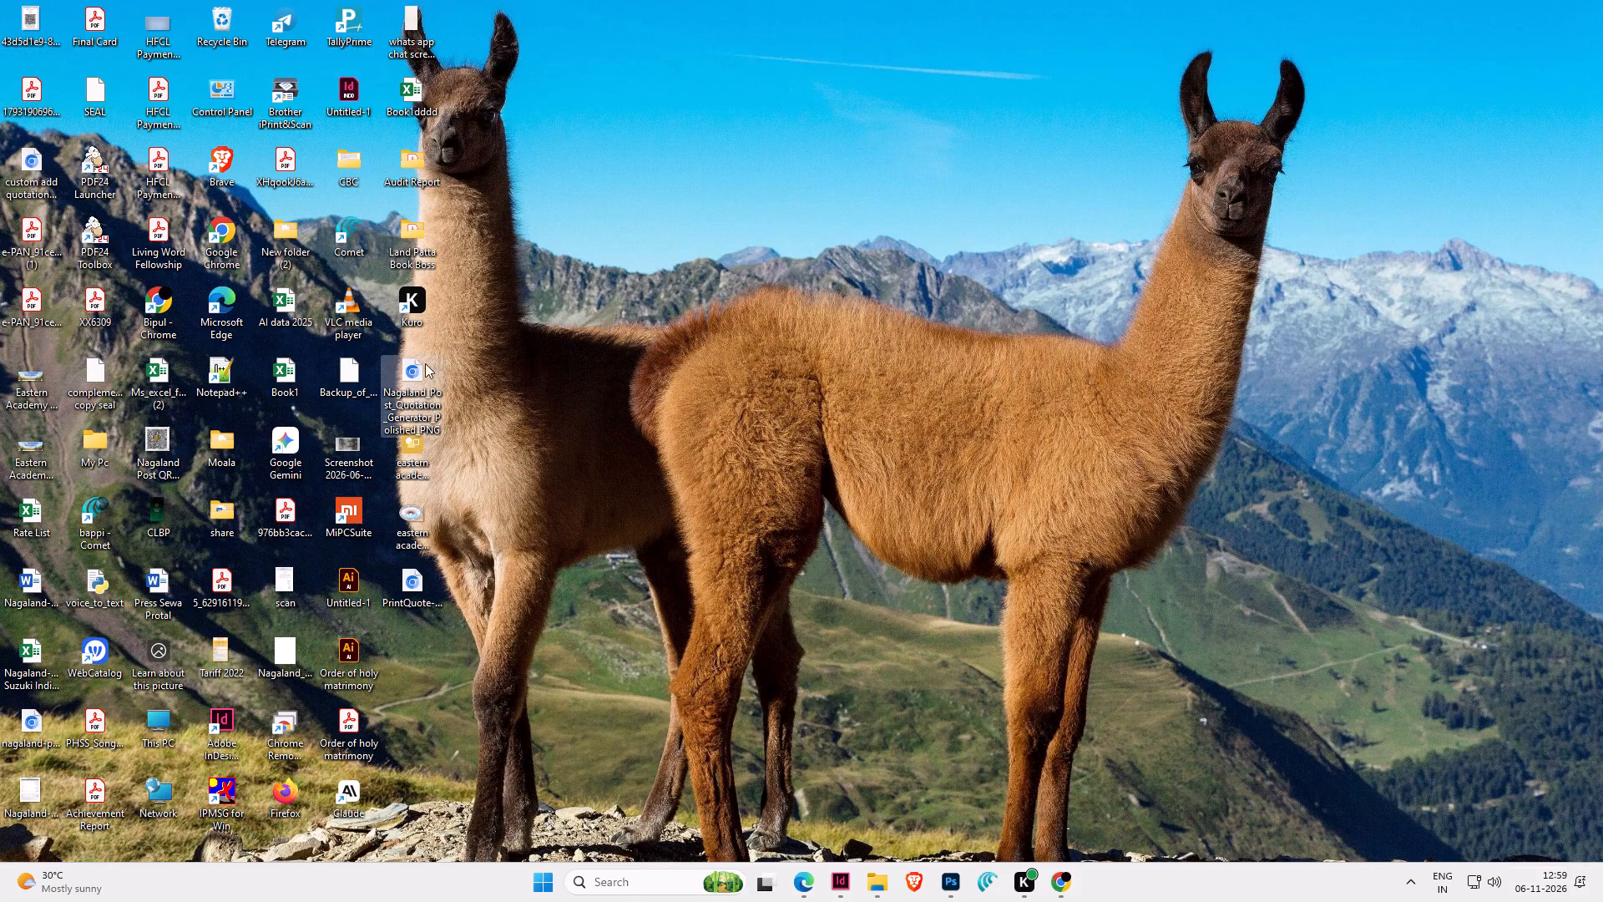
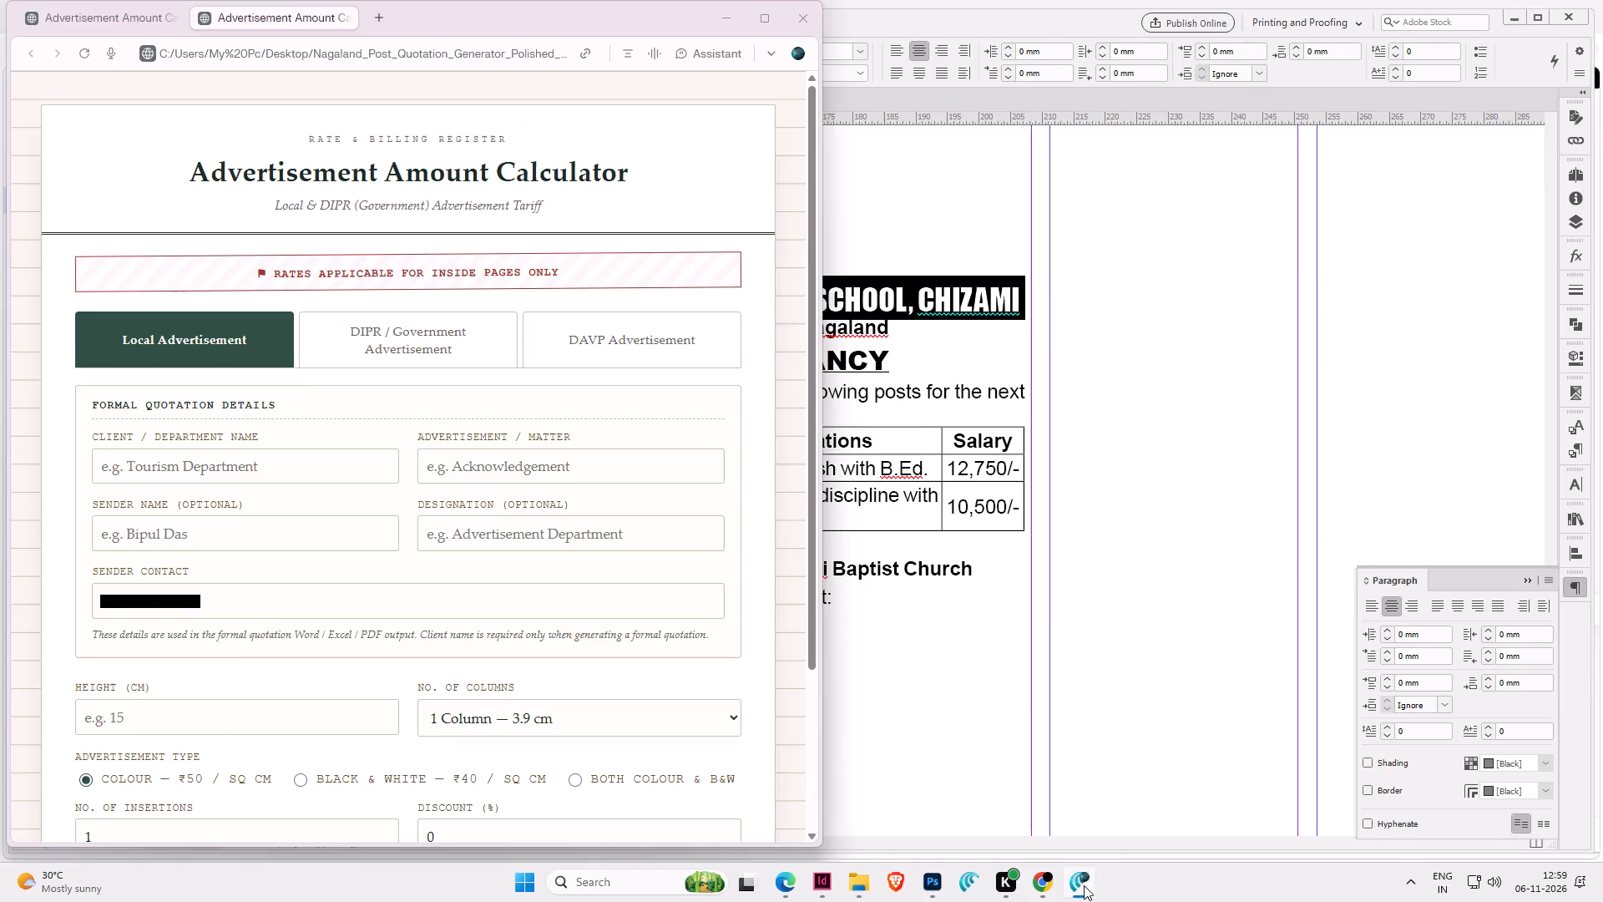
Fill in the quotation's client name with the copied EASTERN MISSION HIGH SCHOOL, CHIZAMI heading and the matter as Vacancy Advertisement.
click(210, 451)
key(ctrl+v)
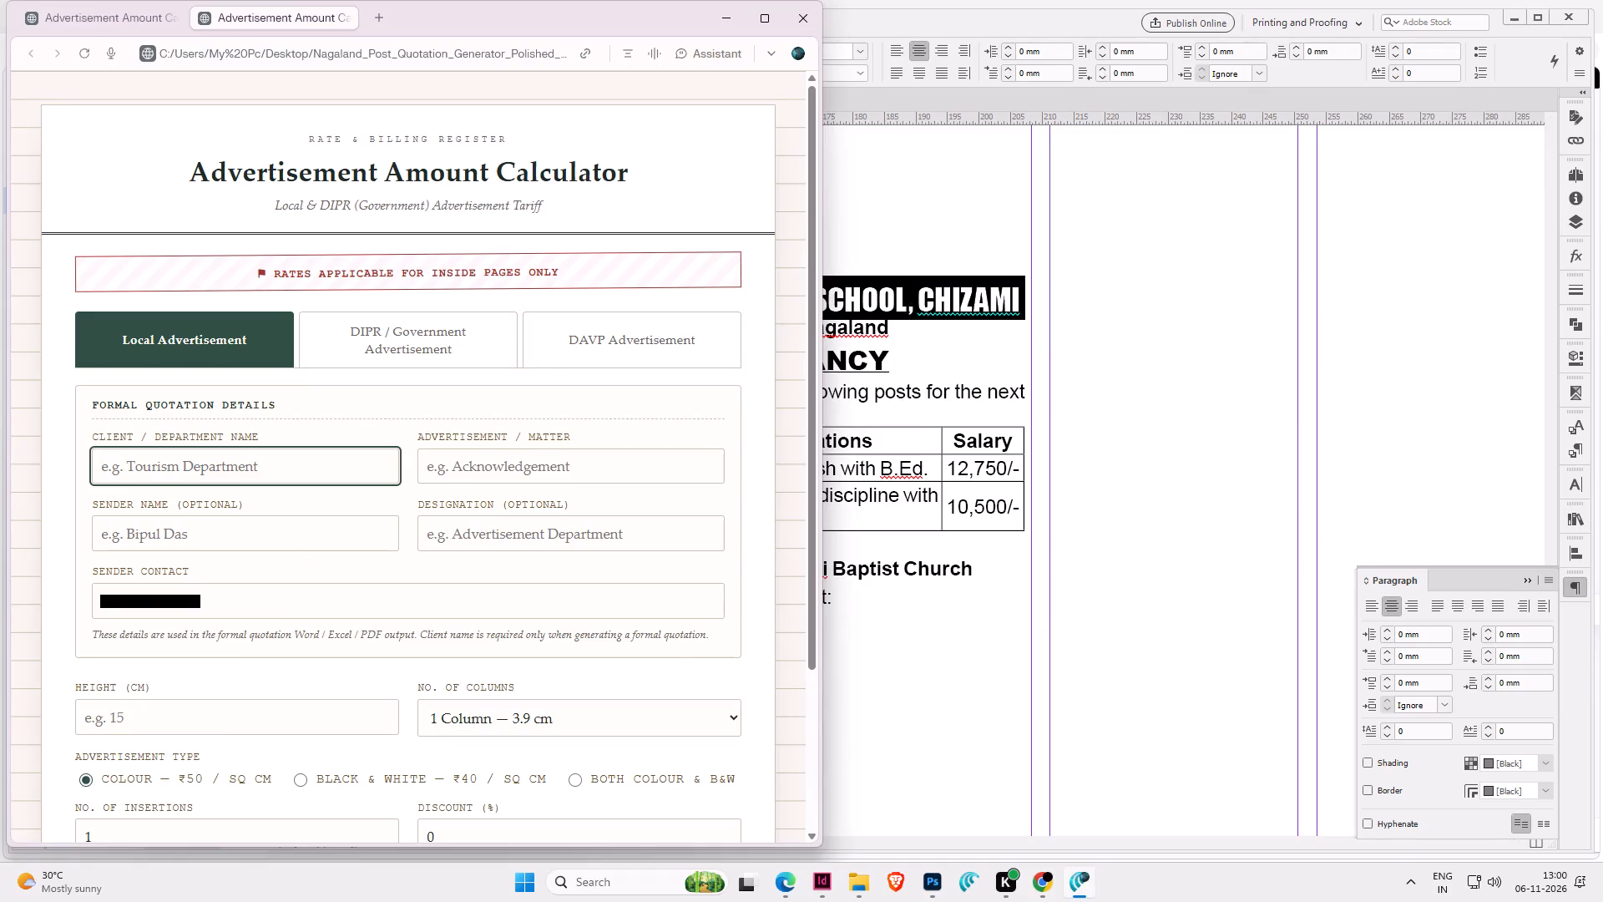
click(491, 468)
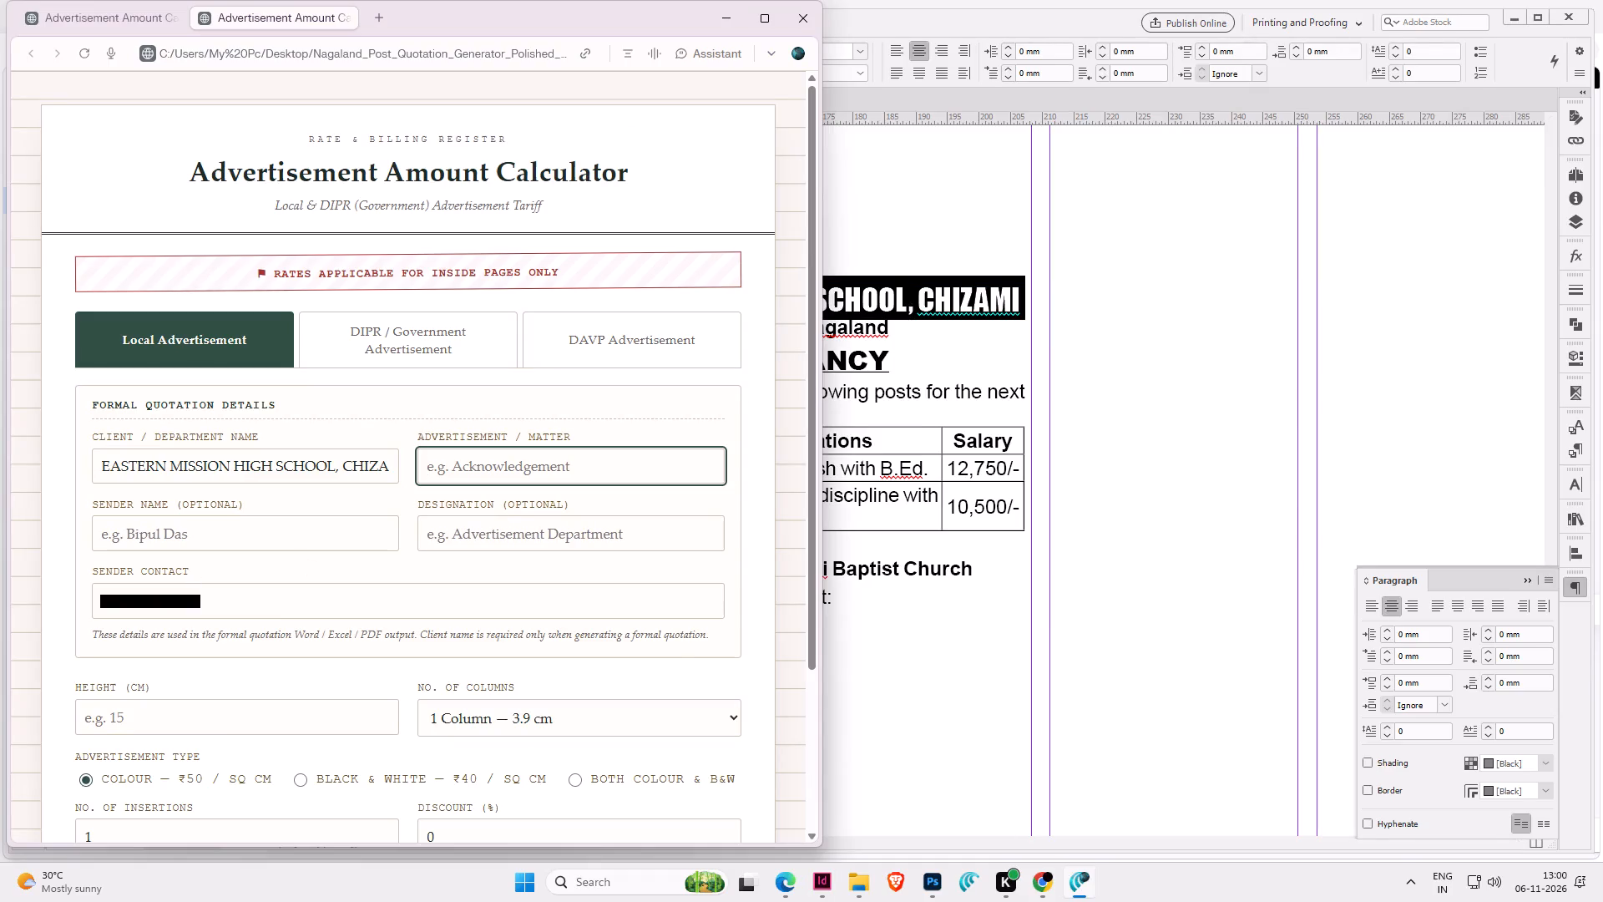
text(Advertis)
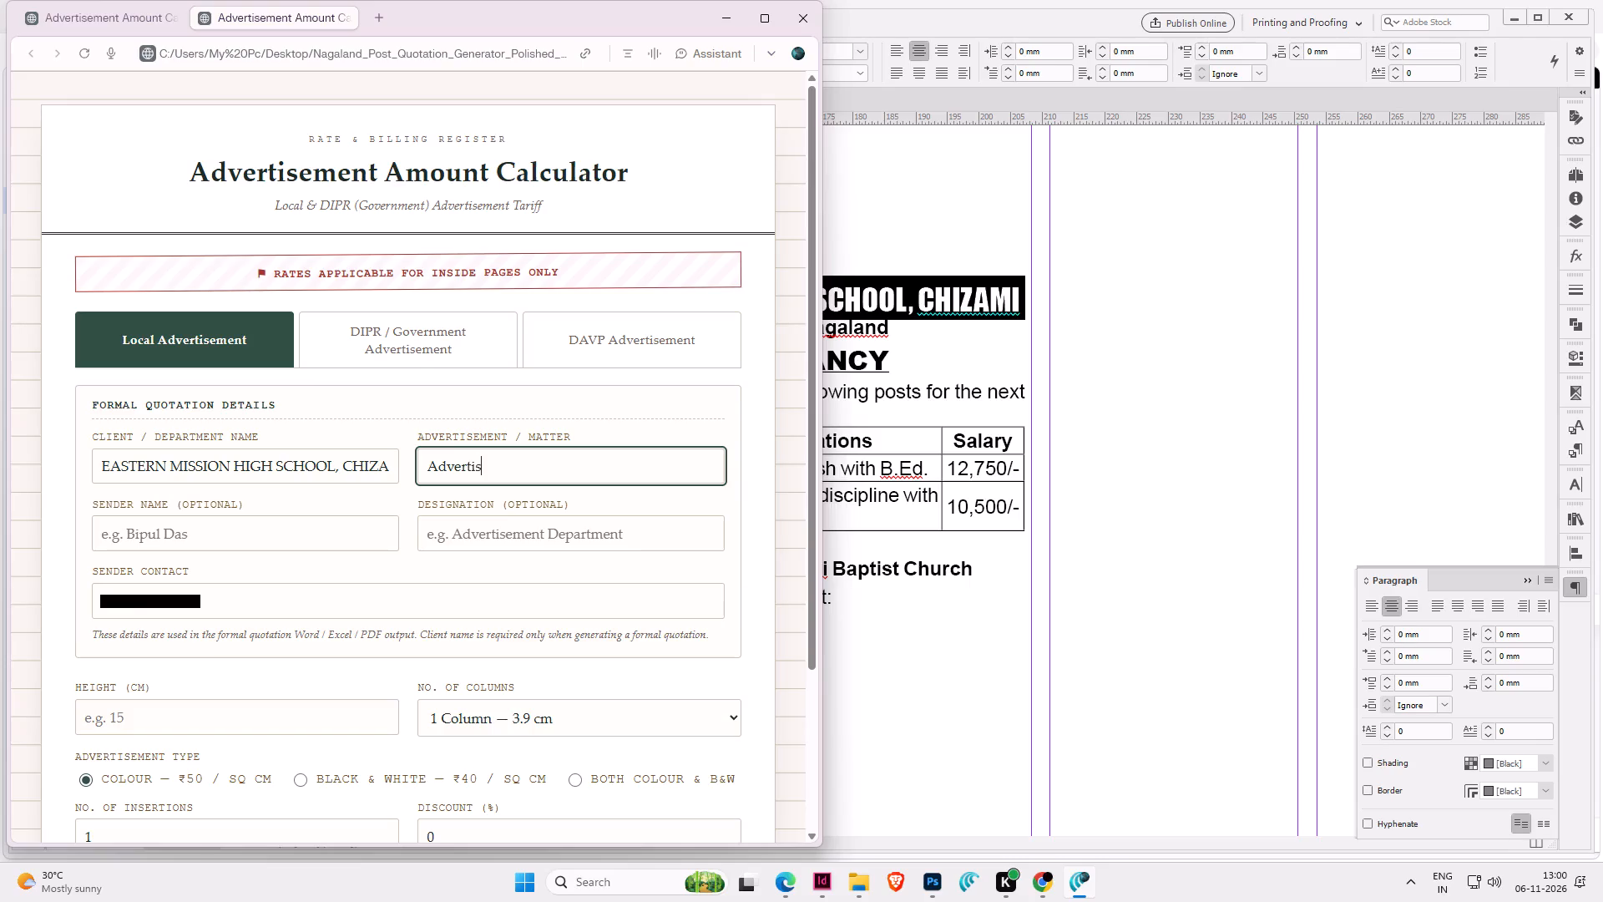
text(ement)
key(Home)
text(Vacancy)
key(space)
Open the advertisement's height in centimetres for entry.
click(131, 720)
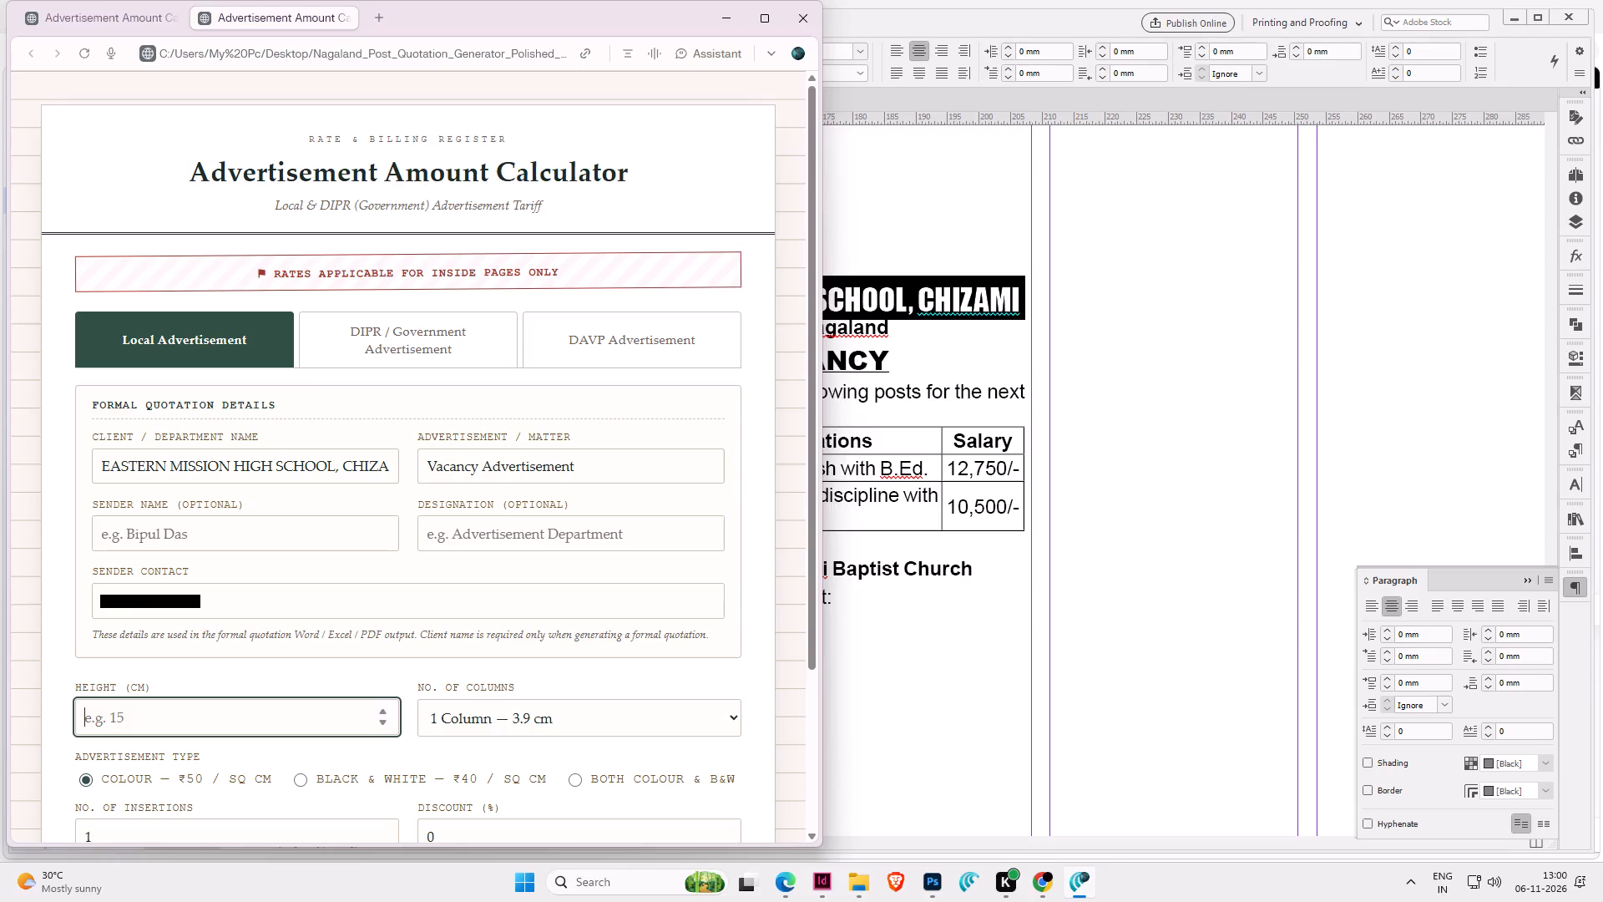
Calculate the local advertisement amount for a height of 6 cm, 2 columns (8.1 cm) and black & white.
key(6)
click(452, 712)
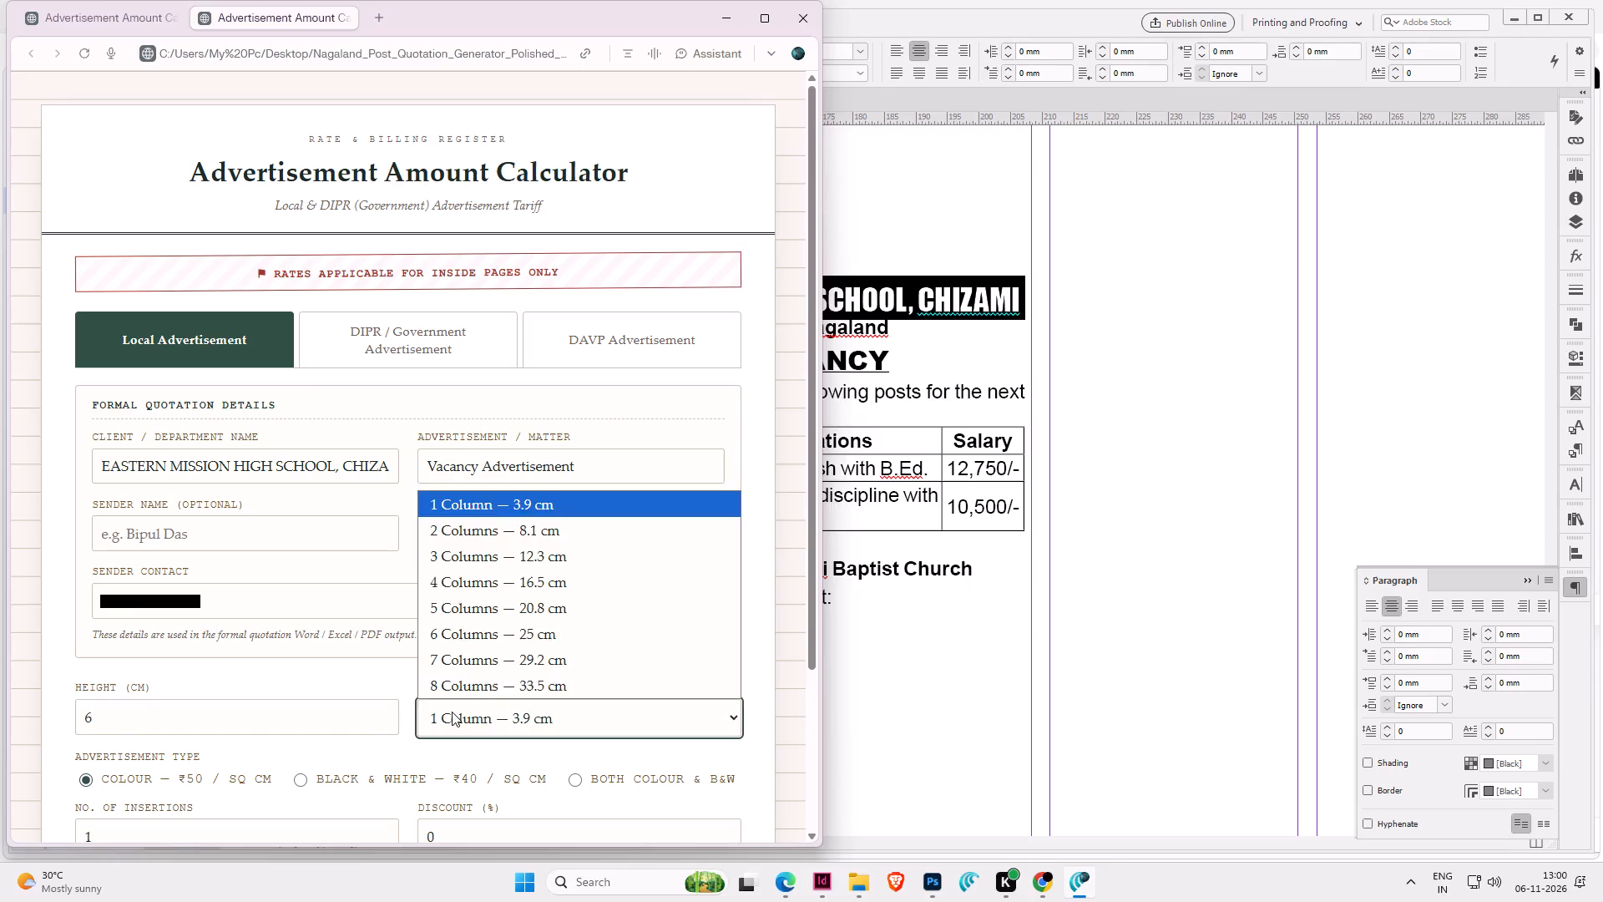
click(469, 532)
click(301, 778)
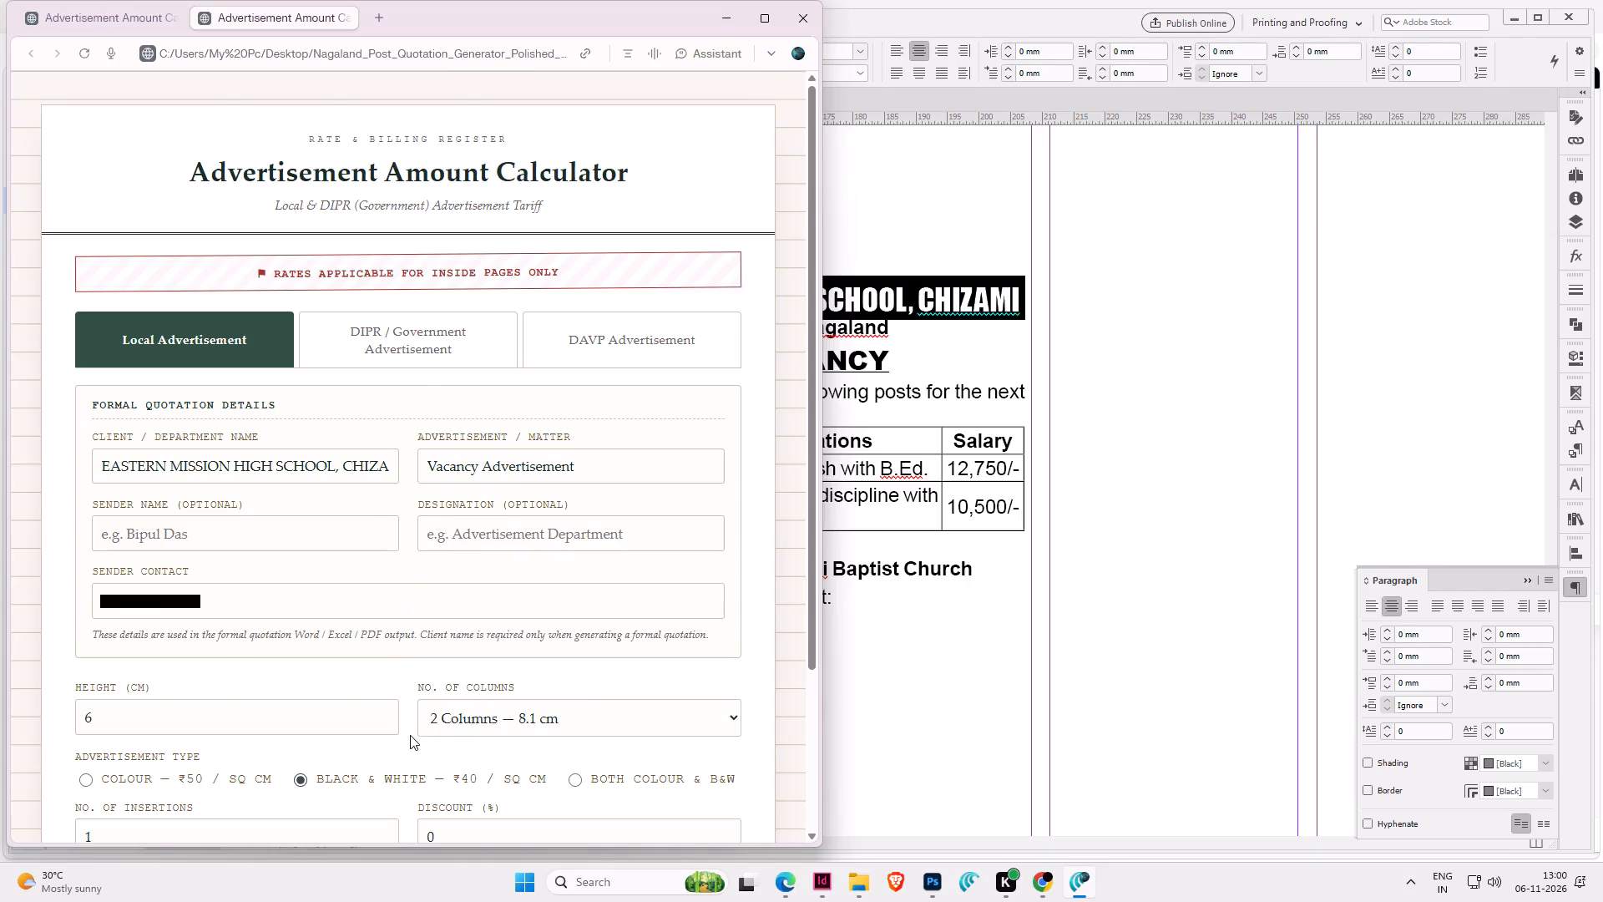
scroll(410, 735, down, 2)
click(402, 737)
Generate the formal quotation for Eastern Mission High School, Chizami and save it as a PNG image in the 7 Nov folder.
scroll(417, 722, down, 11)
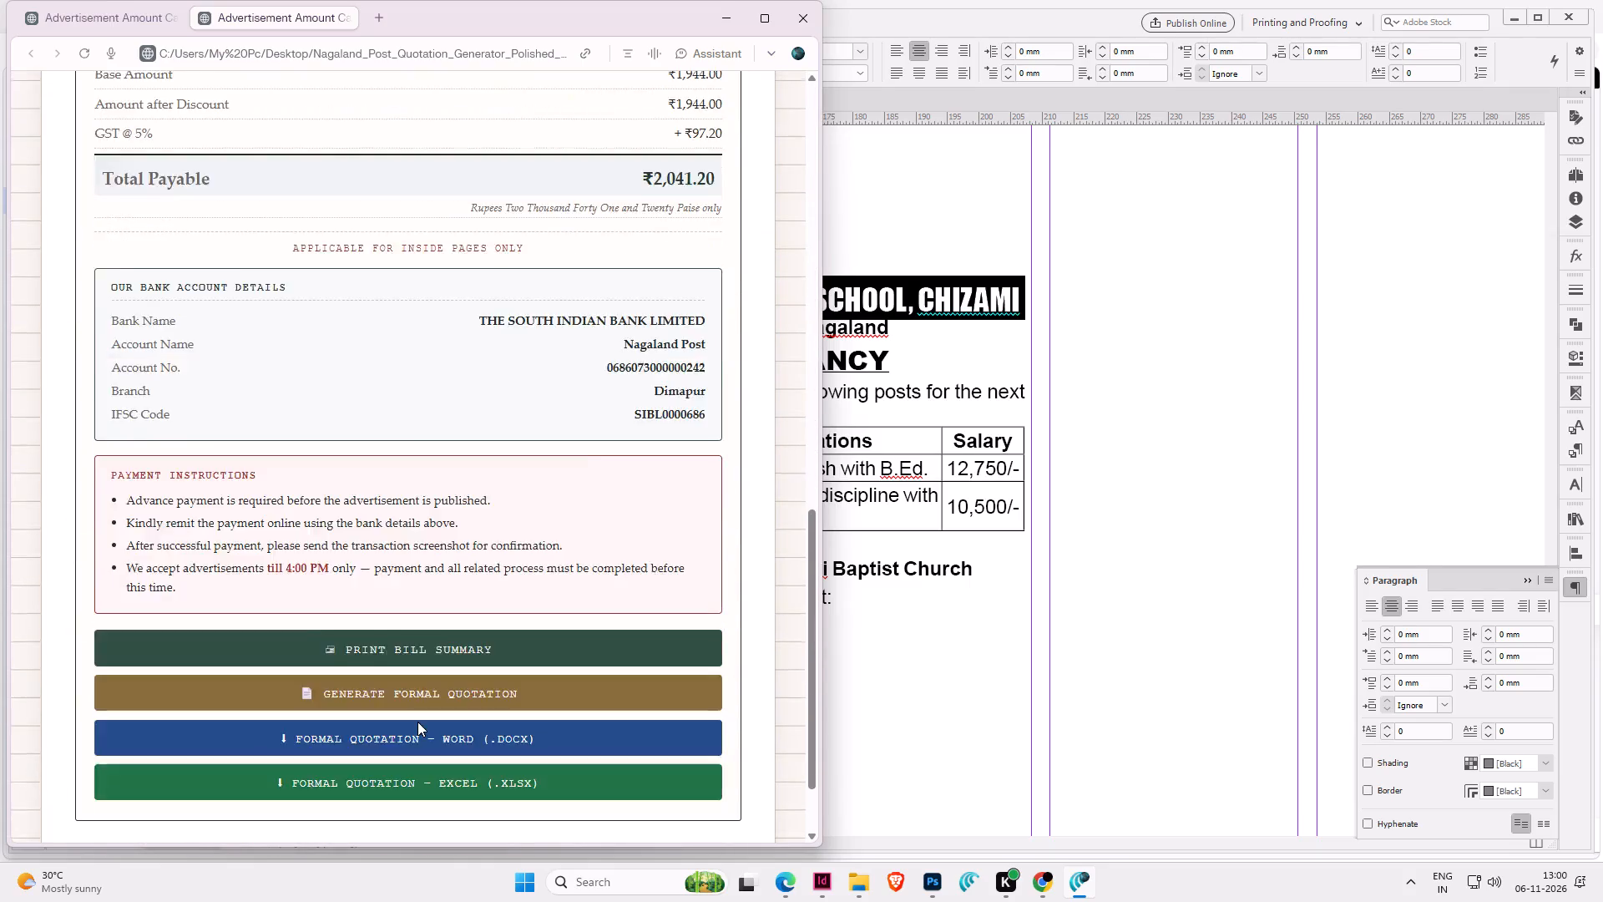
scroll(417, 722, down, 3)
click(463, 587)
click(695, 82)
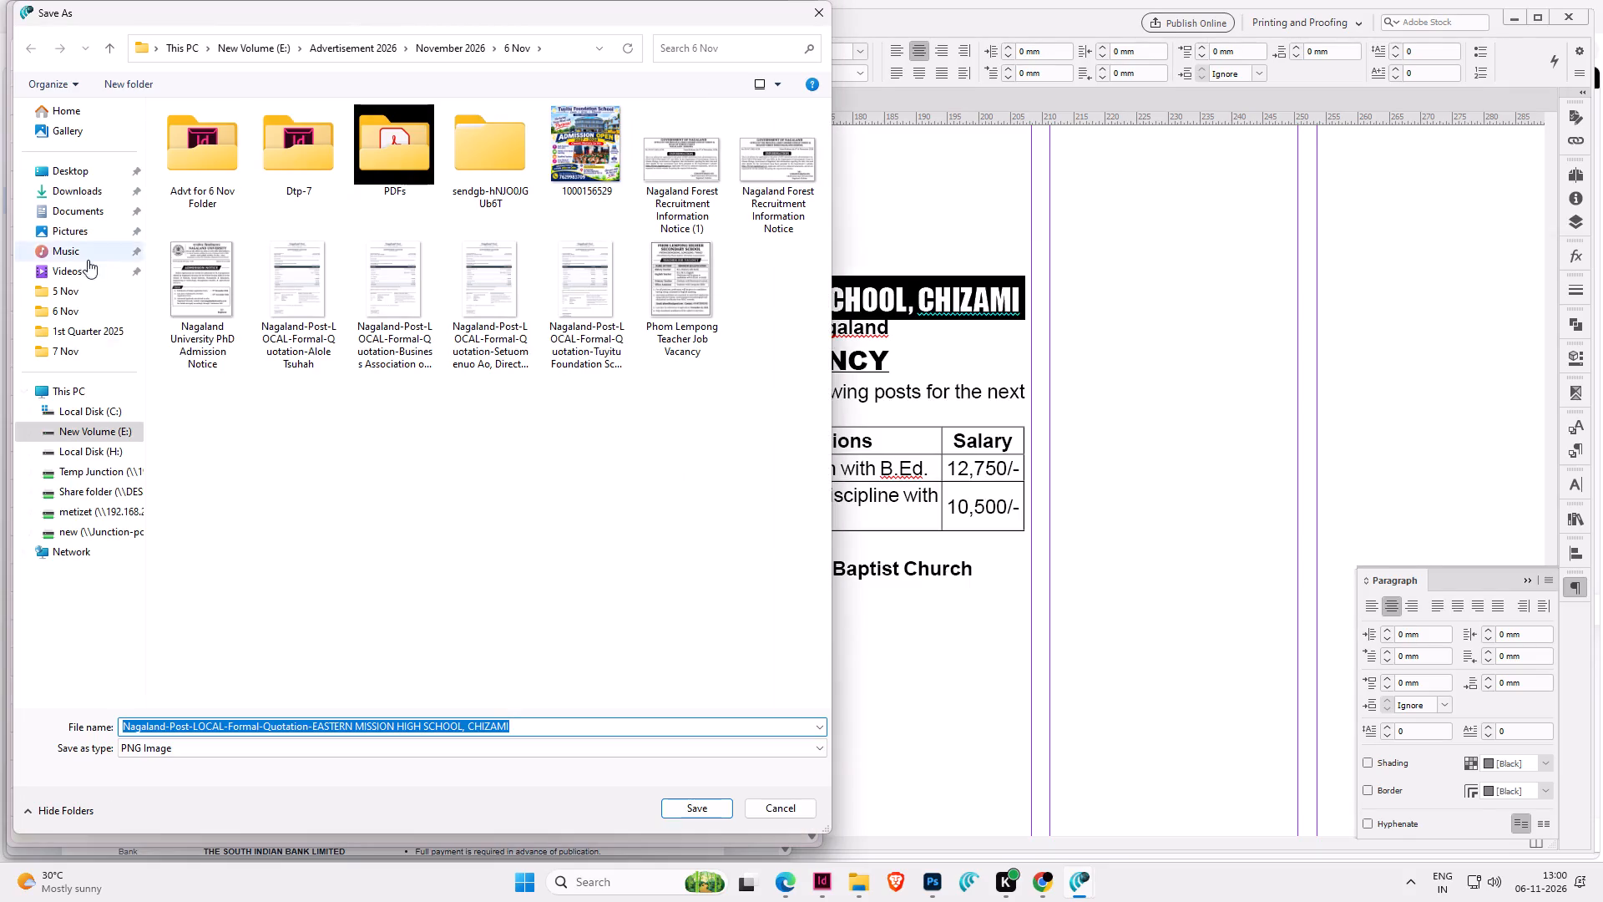
click(55, 349)
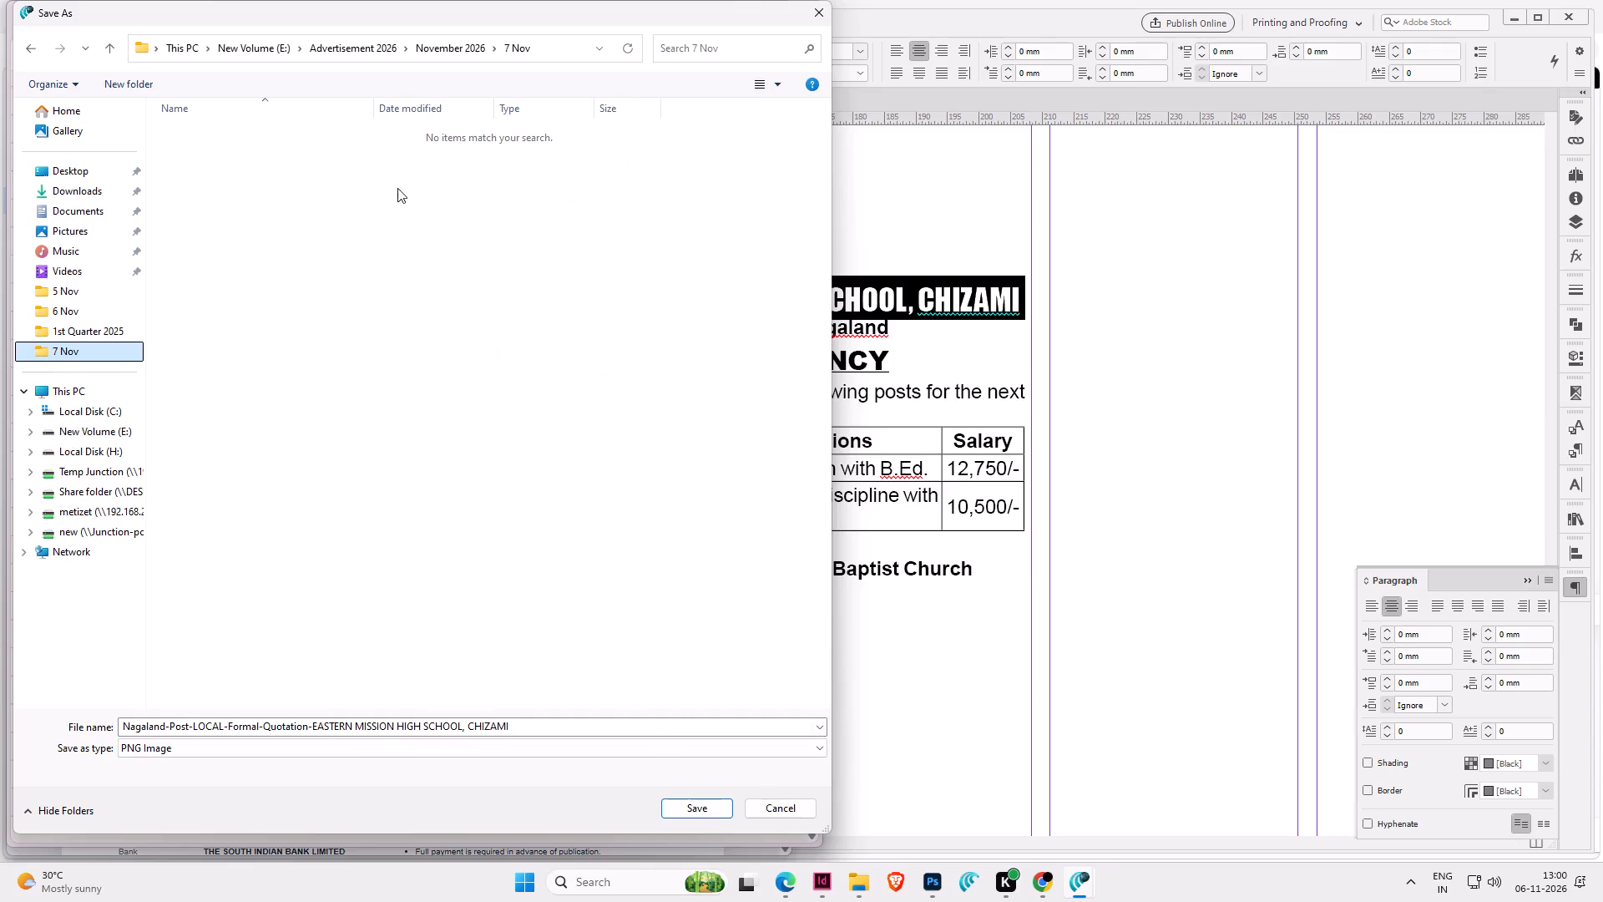
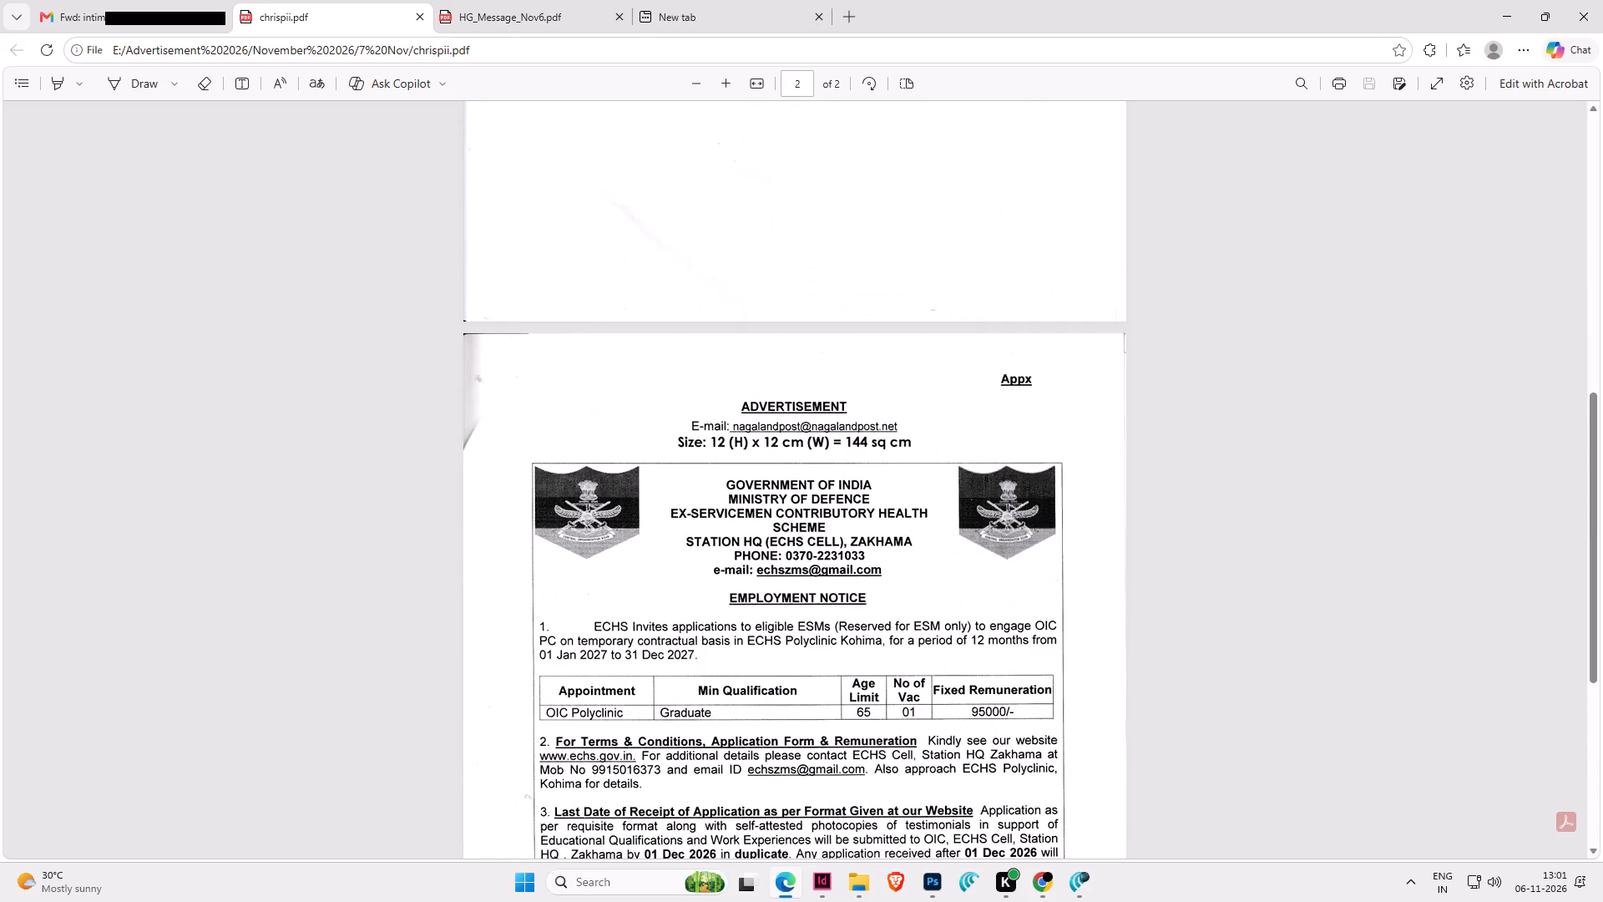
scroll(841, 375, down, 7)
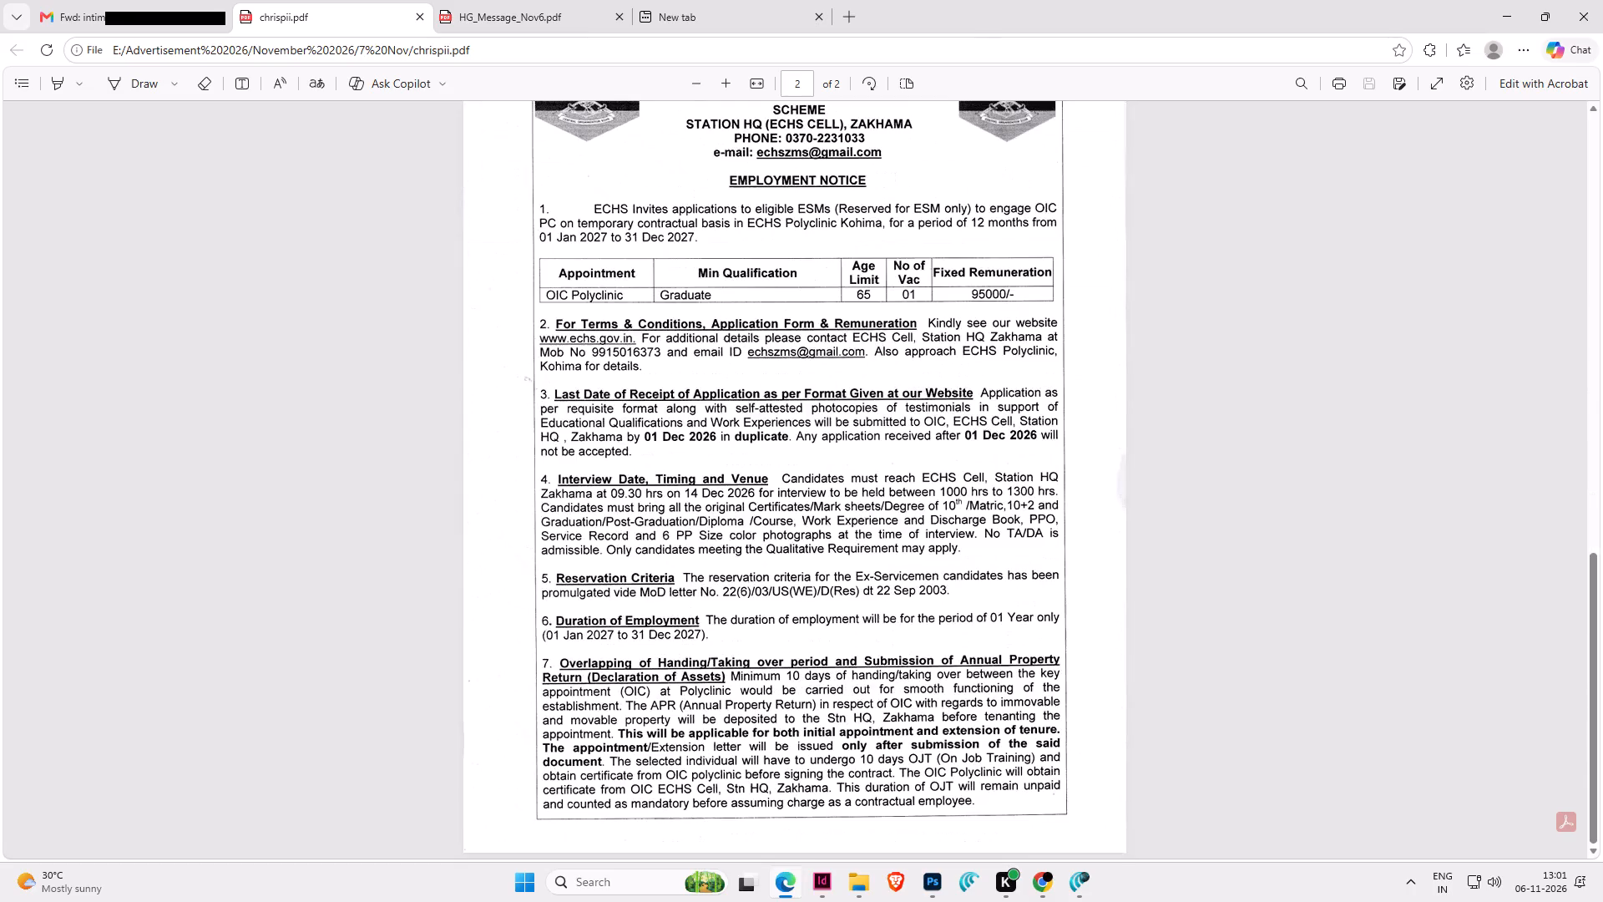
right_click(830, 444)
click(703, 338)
Switch to File Explorer at the 7 Nov advertisement folder.
click(863, 887)
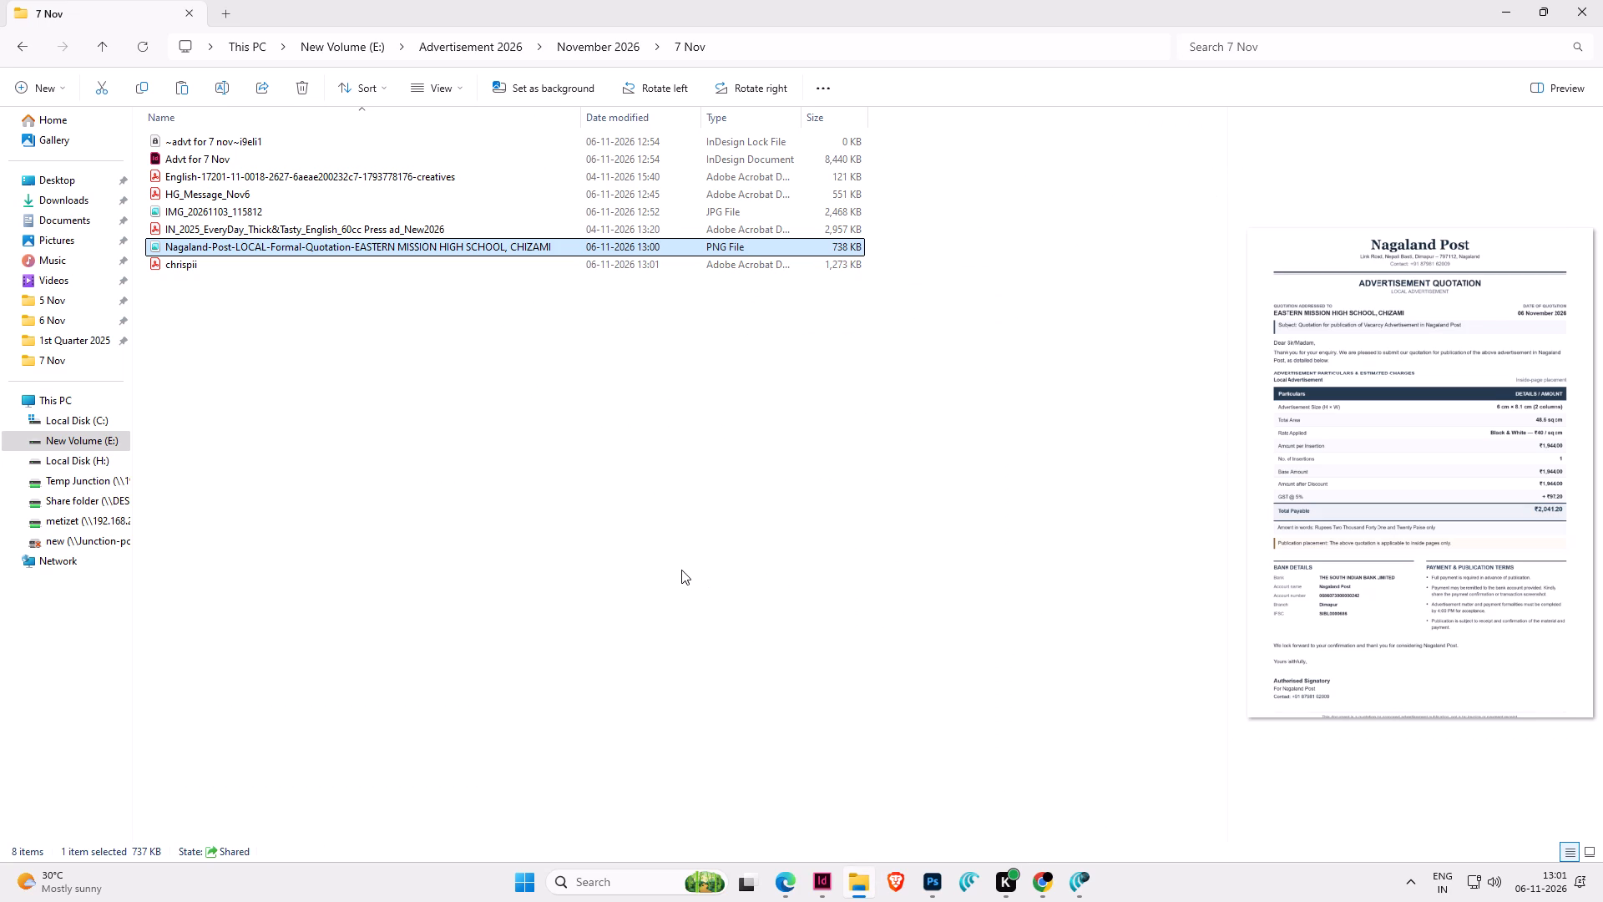
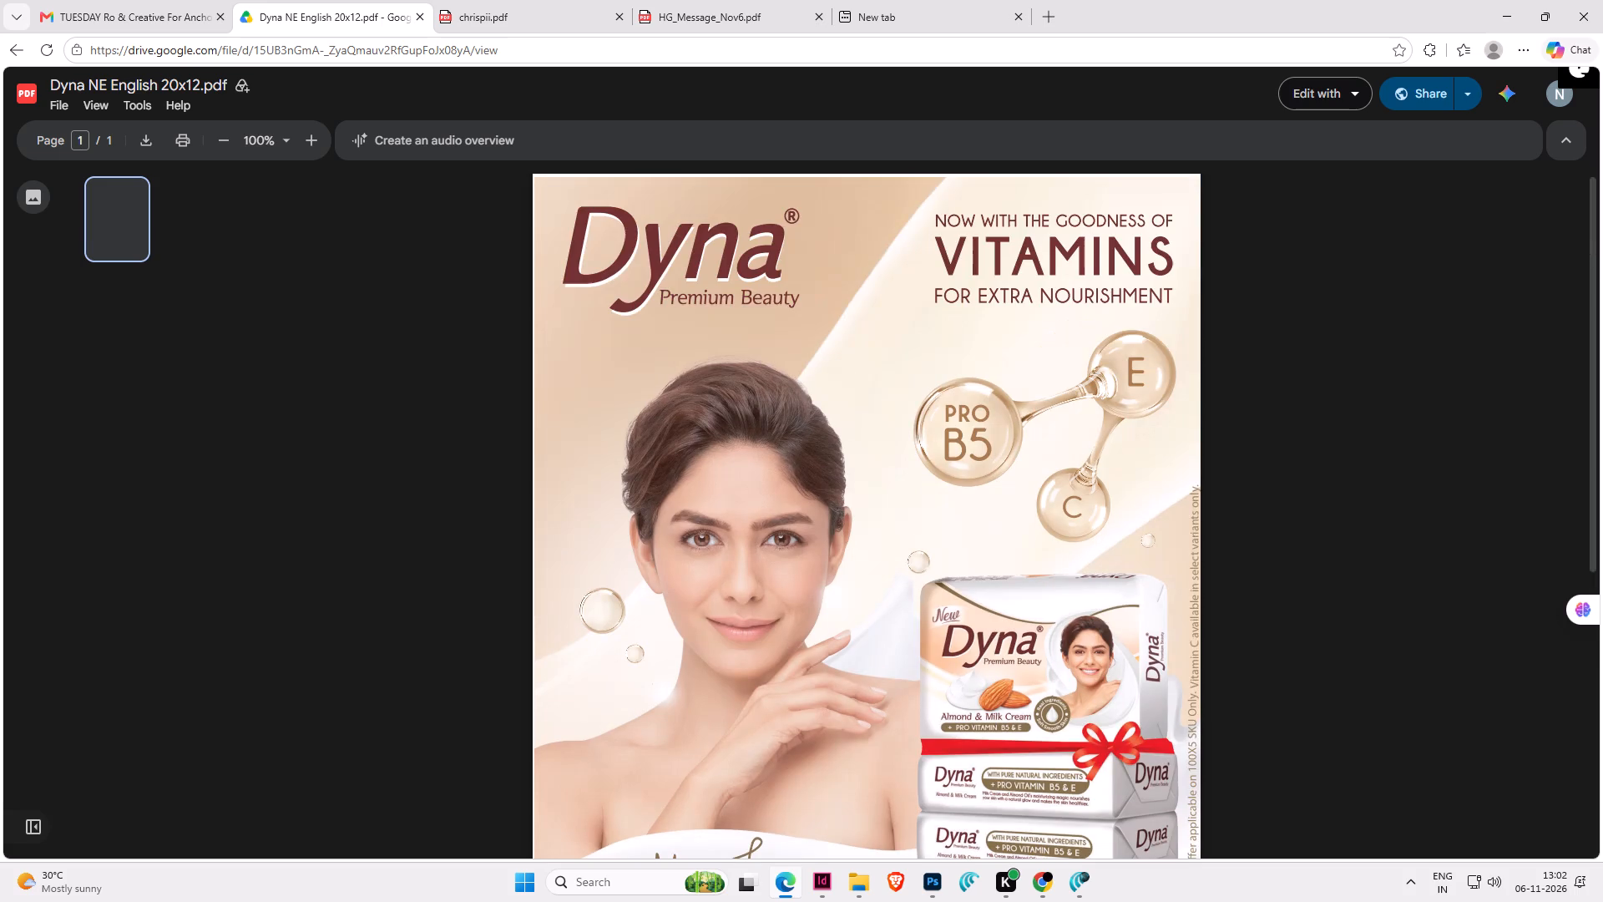
Download the Dyna NE English 20x12 advertisement PDF into the 7 Nov folder.
click(145, 140)
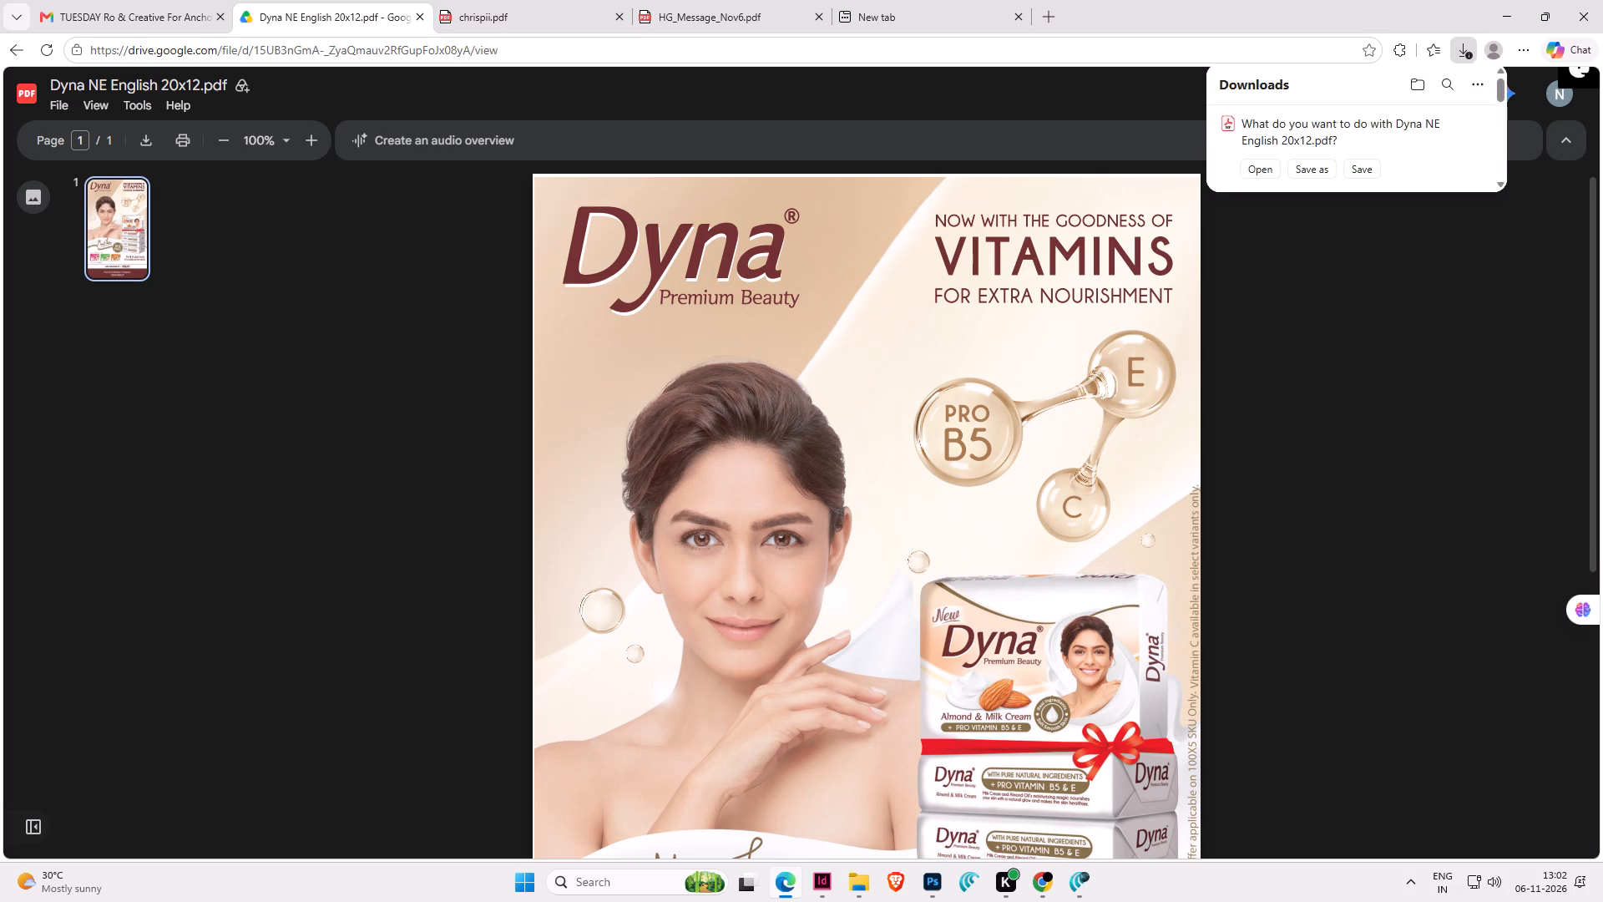
click(1318, 167)
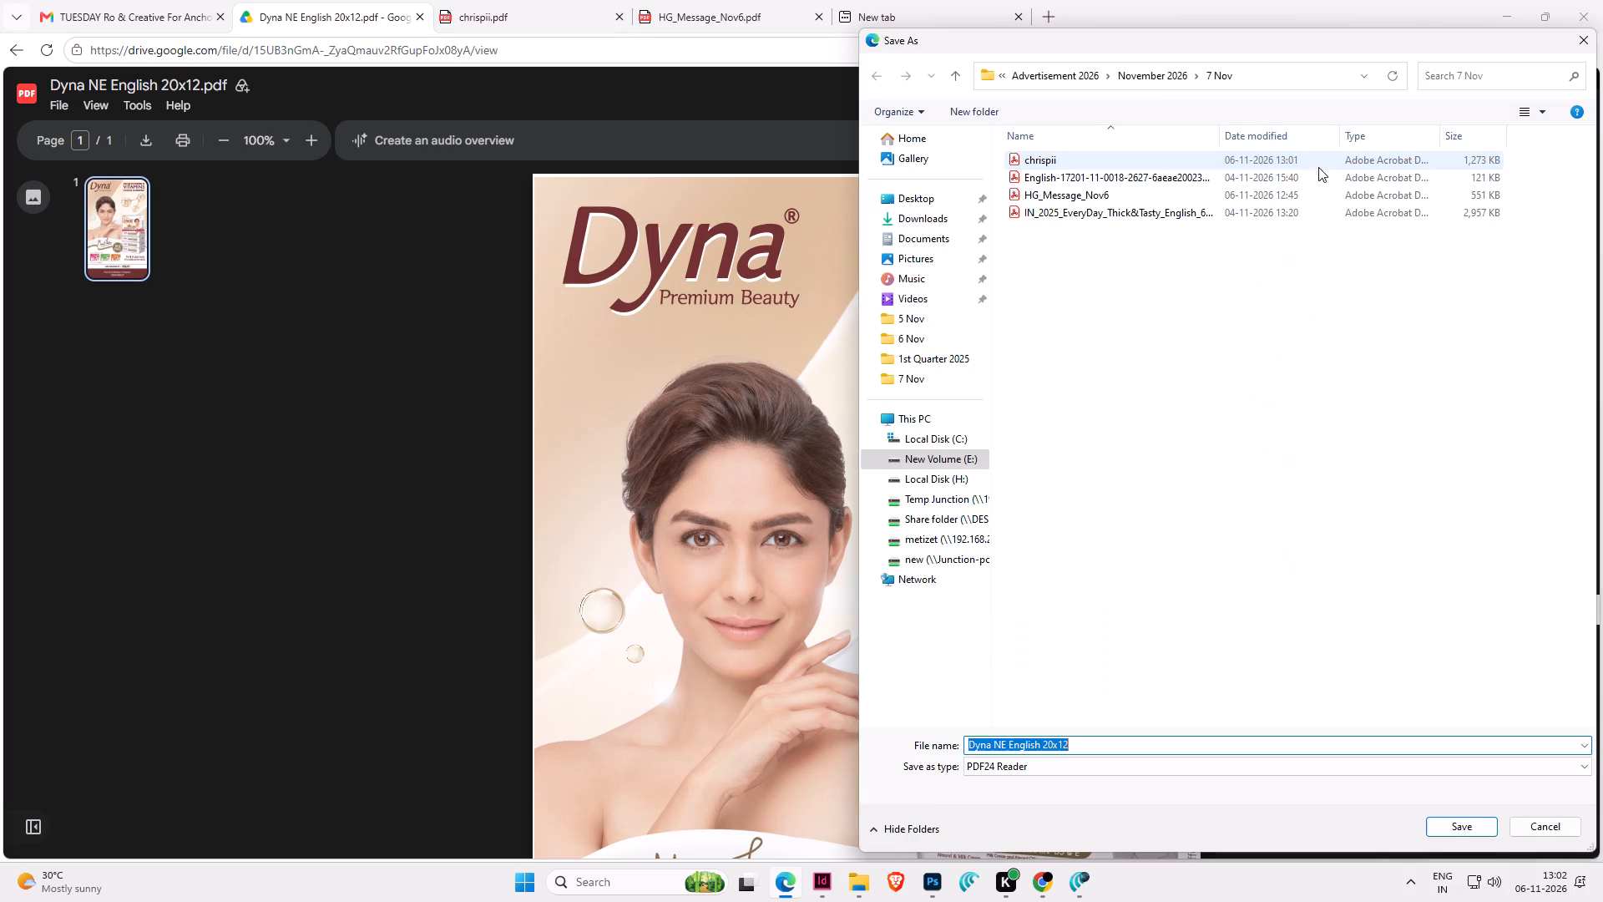
Save the Dyna NE English 20x12 PDF into a new folder named 10 Nov inside November 2026, and close its Drive preview.
click(1150, 74)
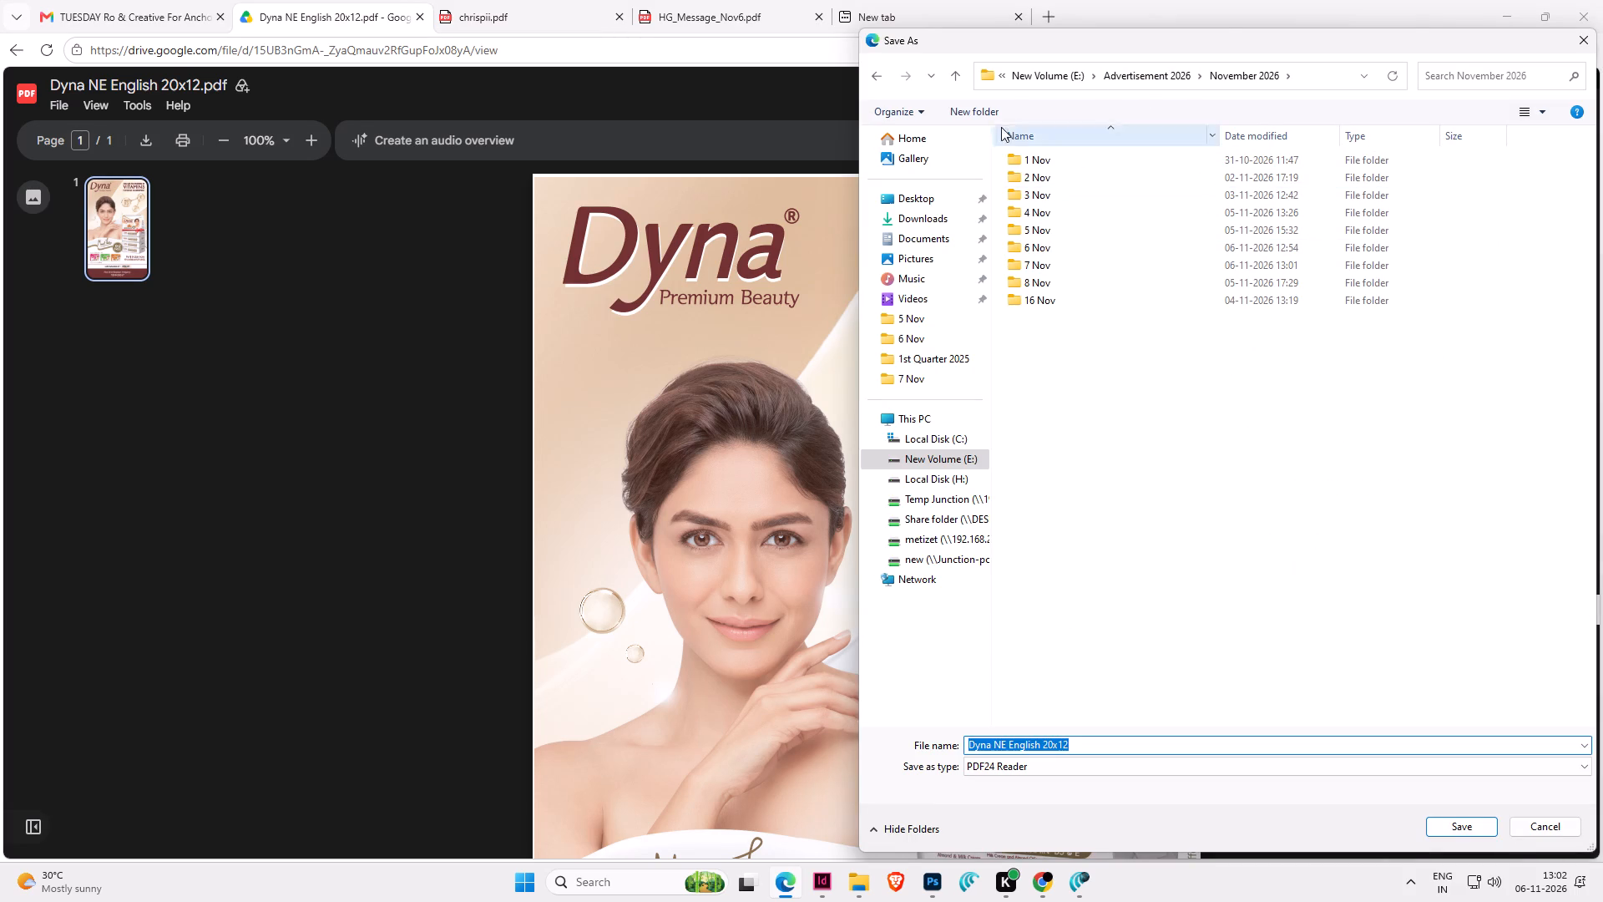
click(979, 108)
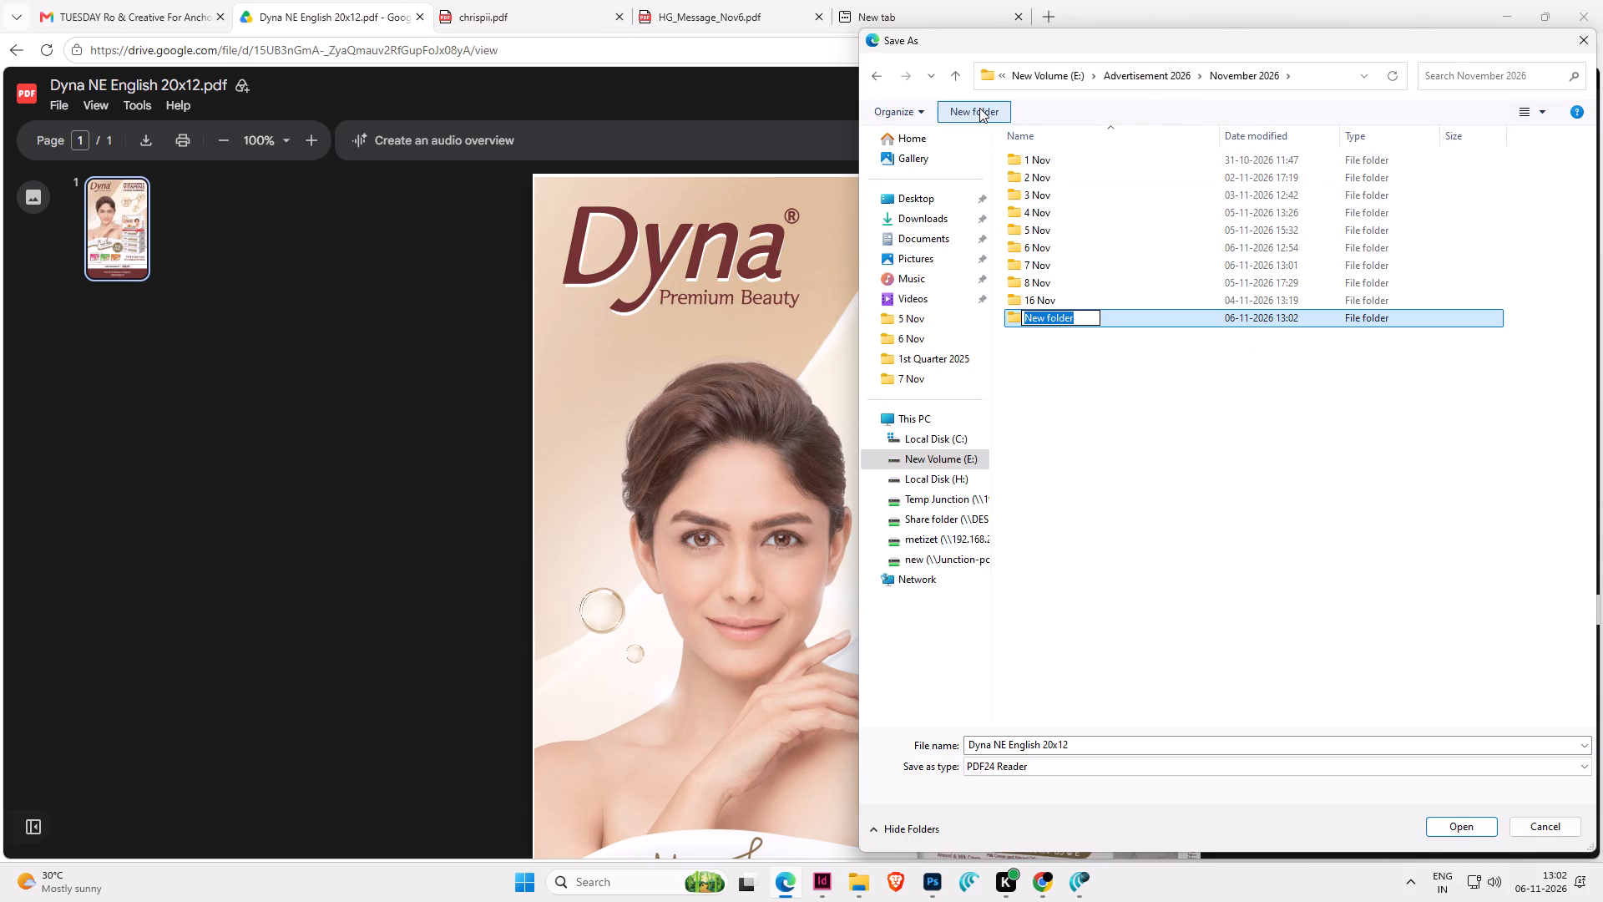
text(10 Nov)
key(Return)
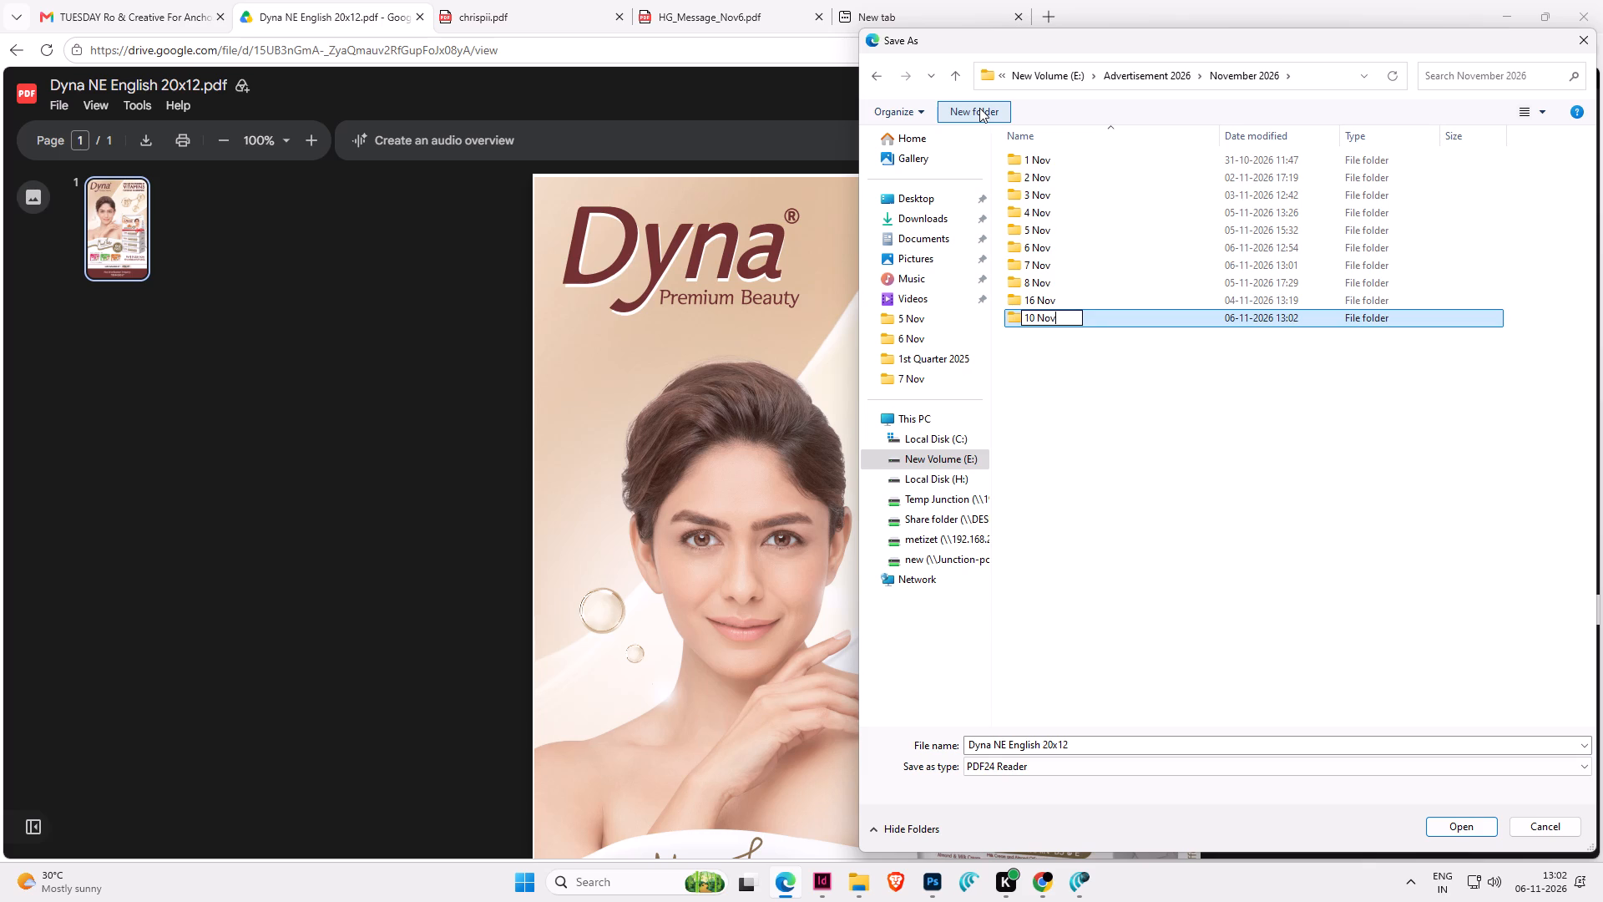
key(Return)
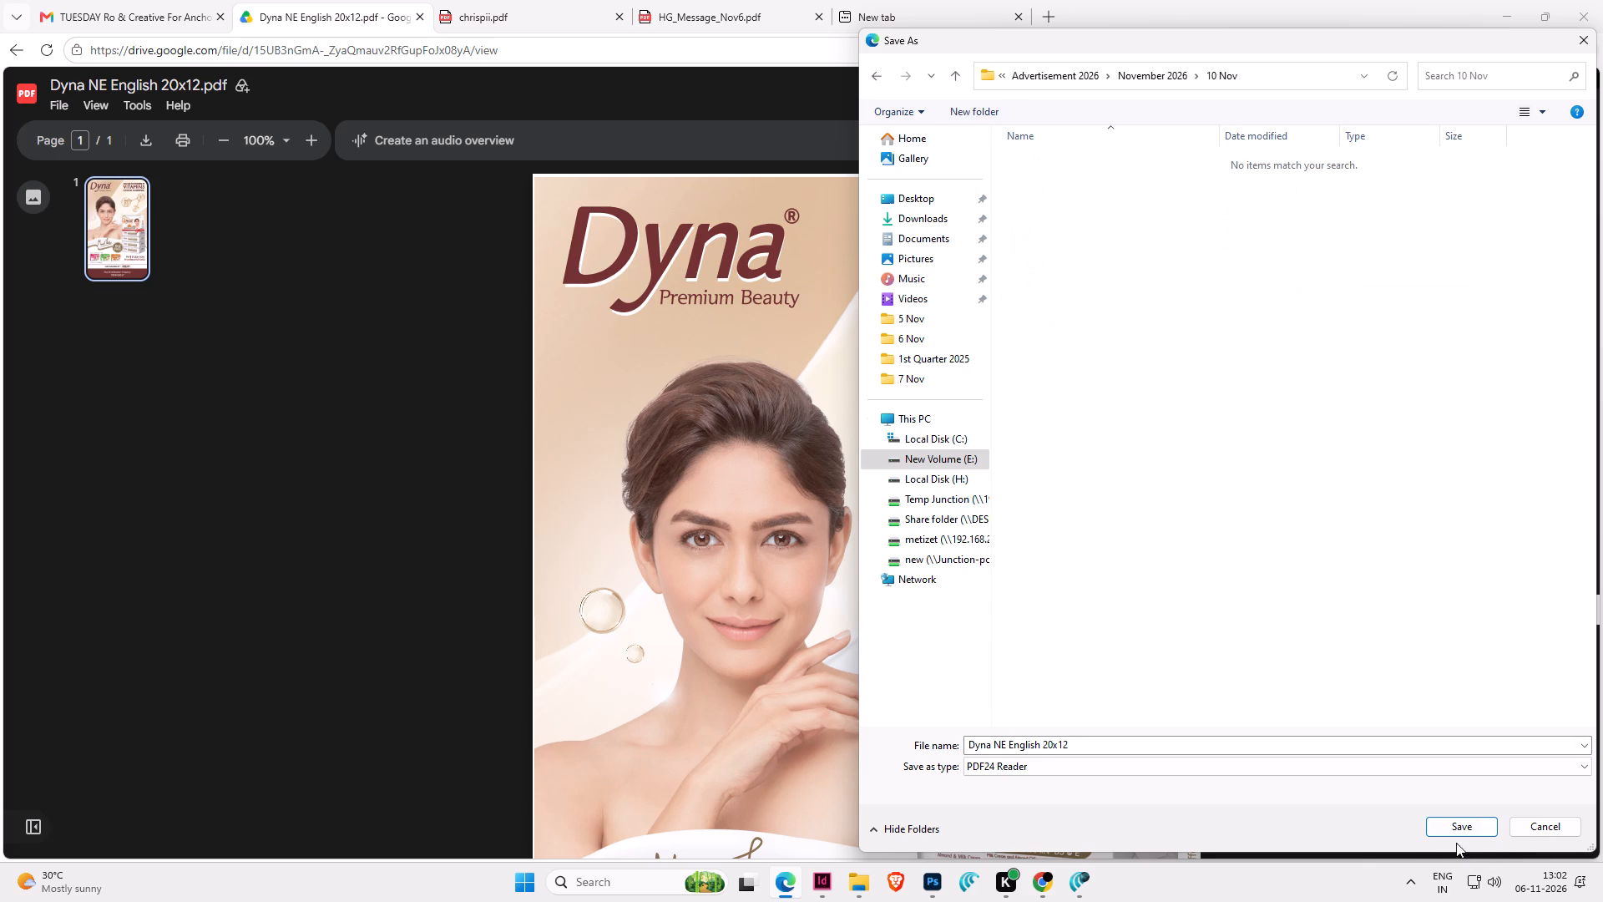
click(1449, 834)
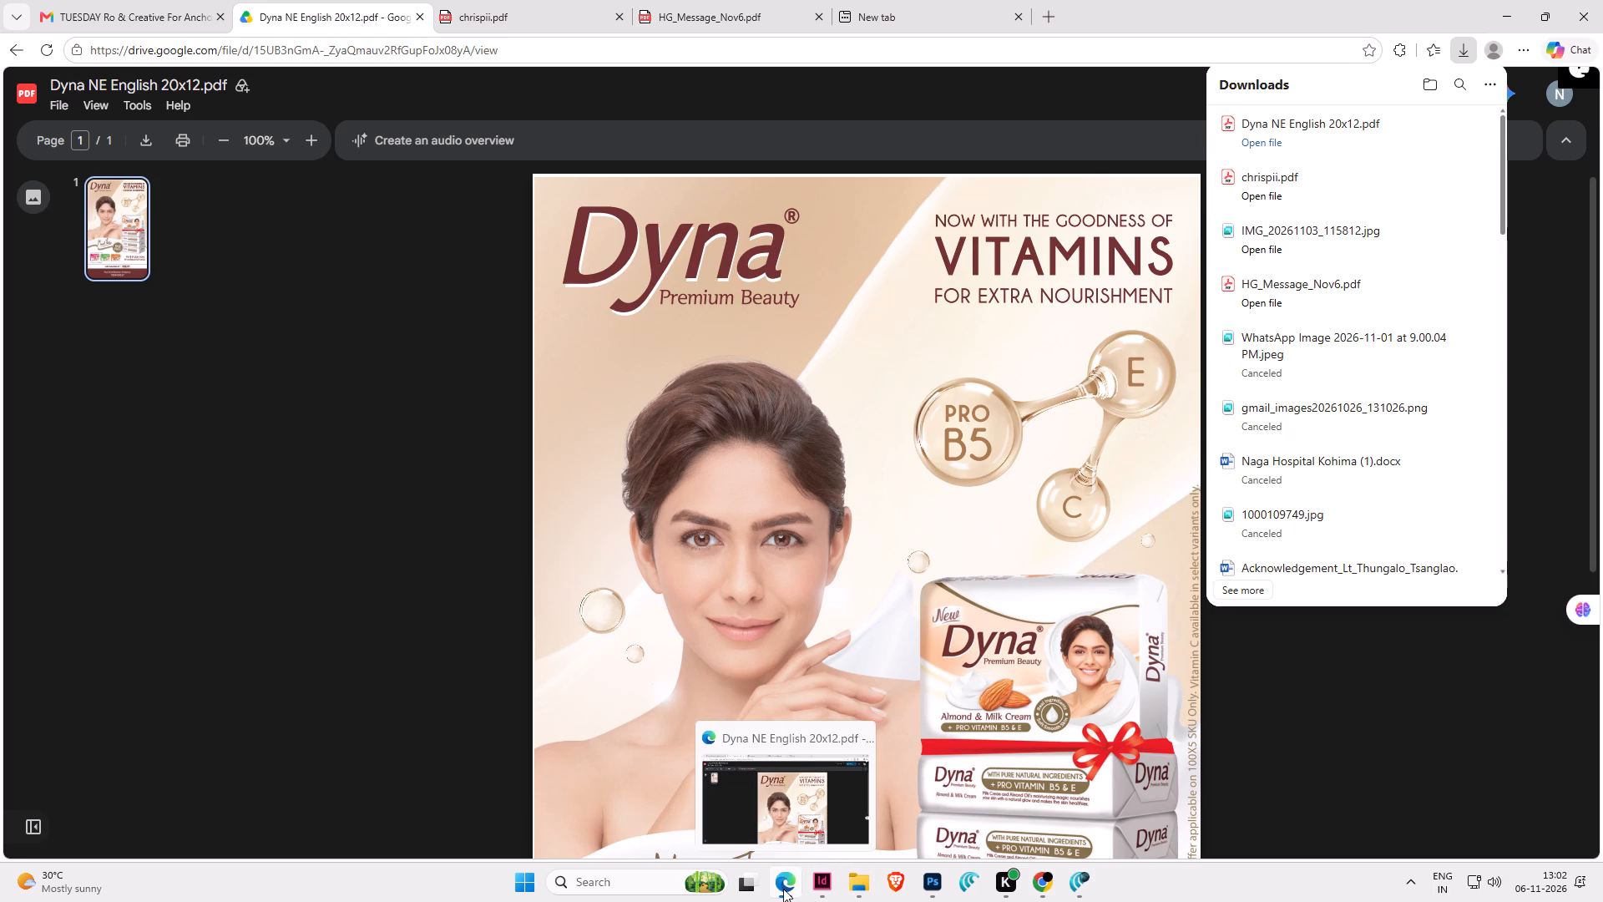
click(419, 20)
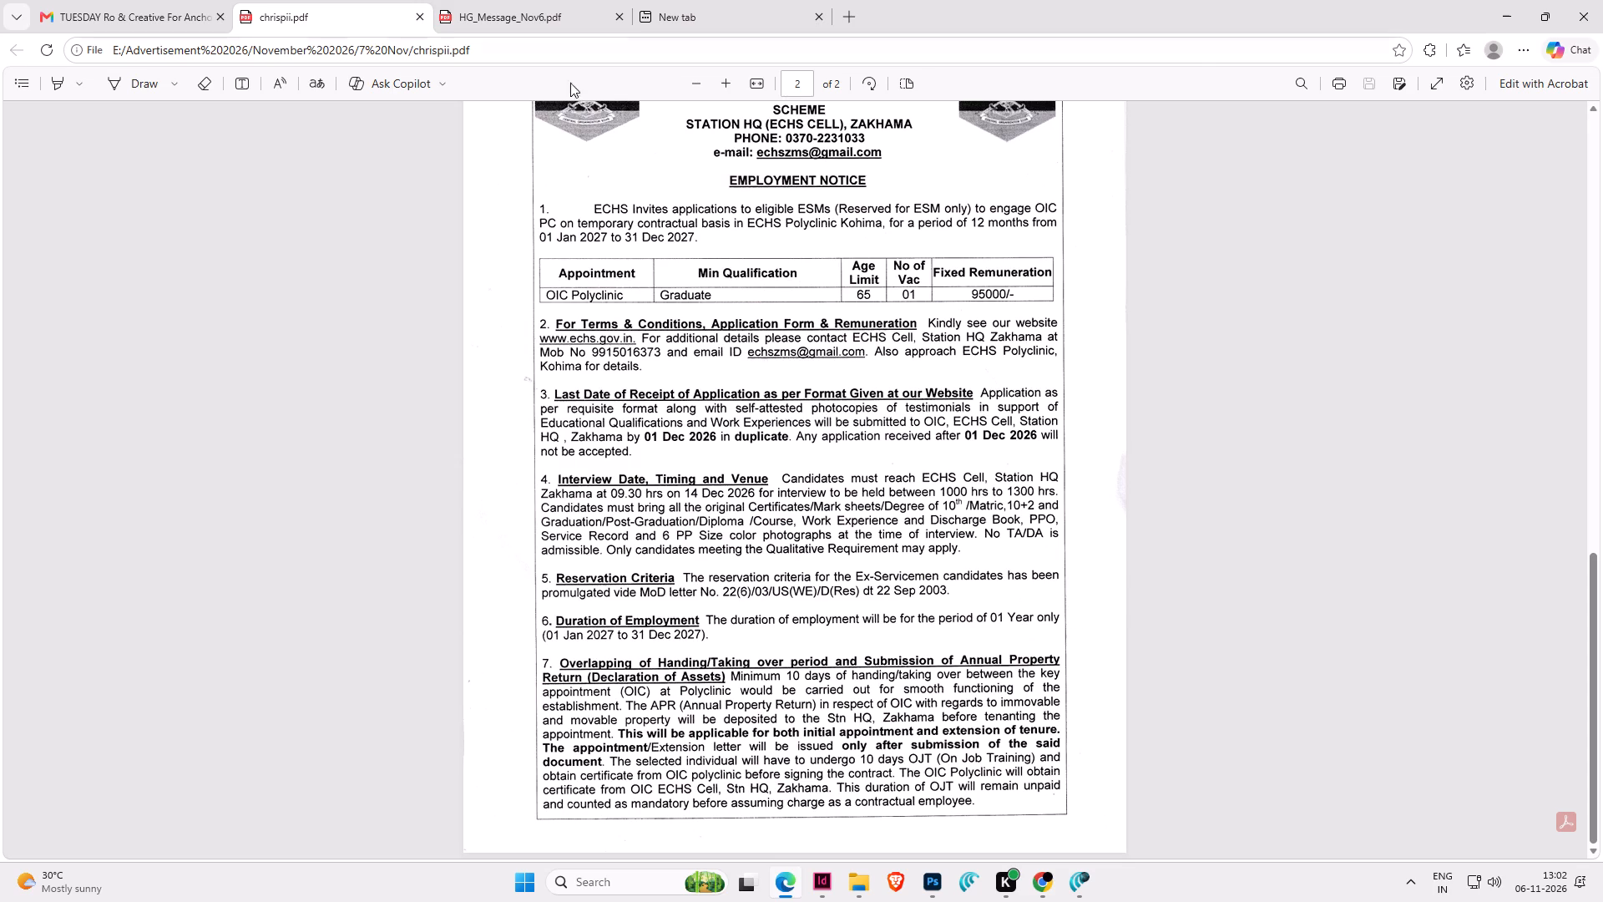
Switch to File Explorer and preview the Eastern Mission High School vacancy photo and formal quotation PNG in the 7 Nov folder.
click(872, 896)
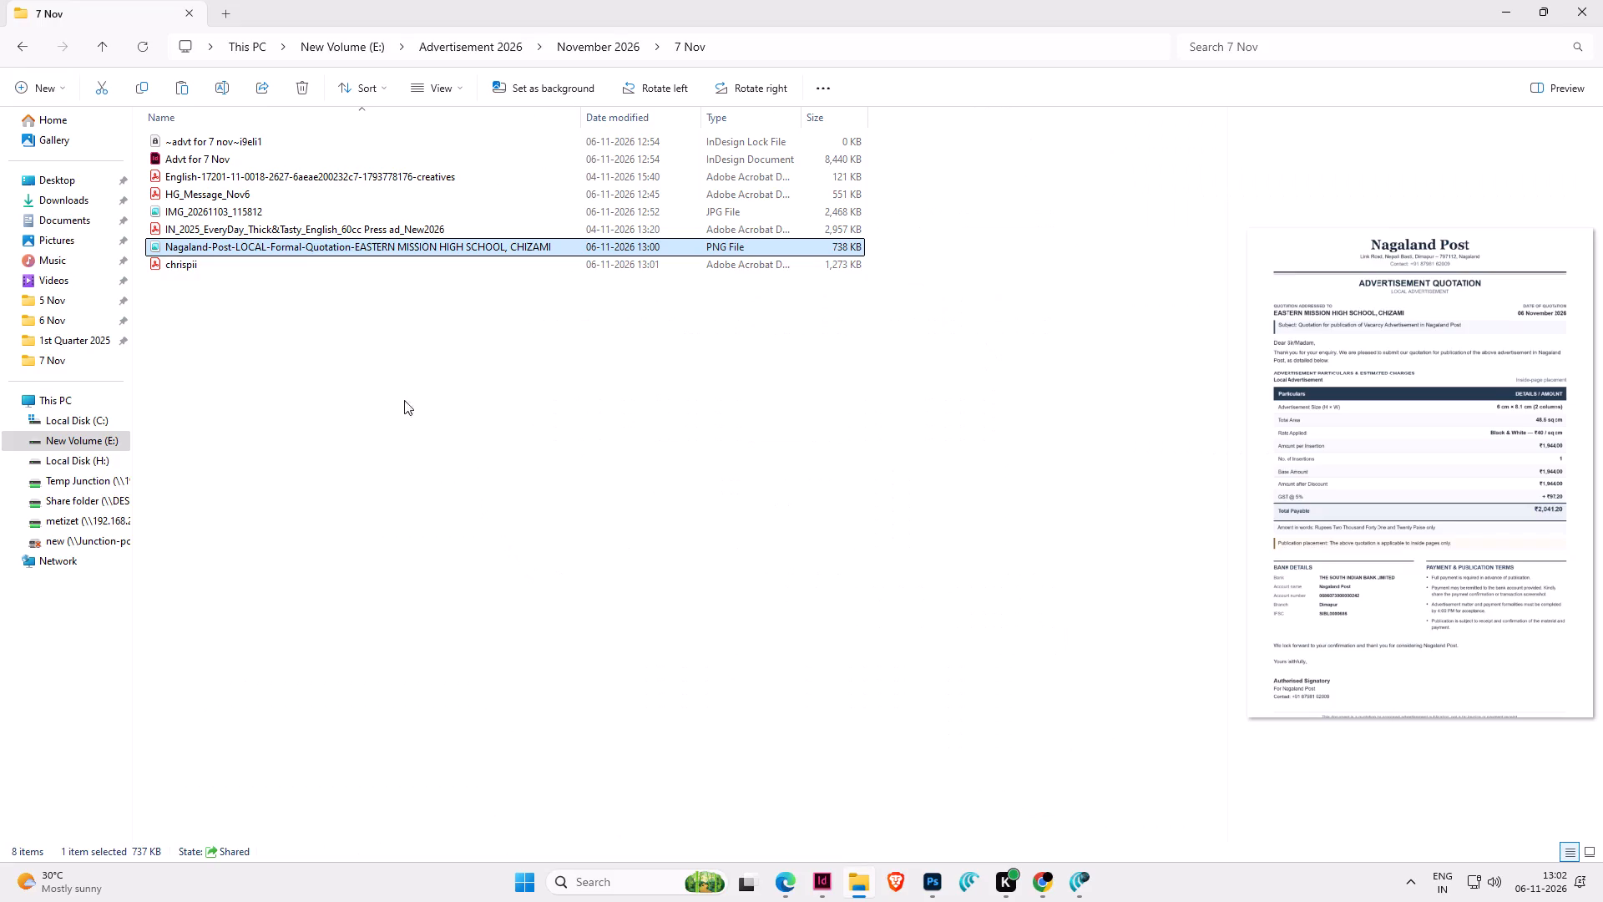
click(344, 348)
click(233, 217)
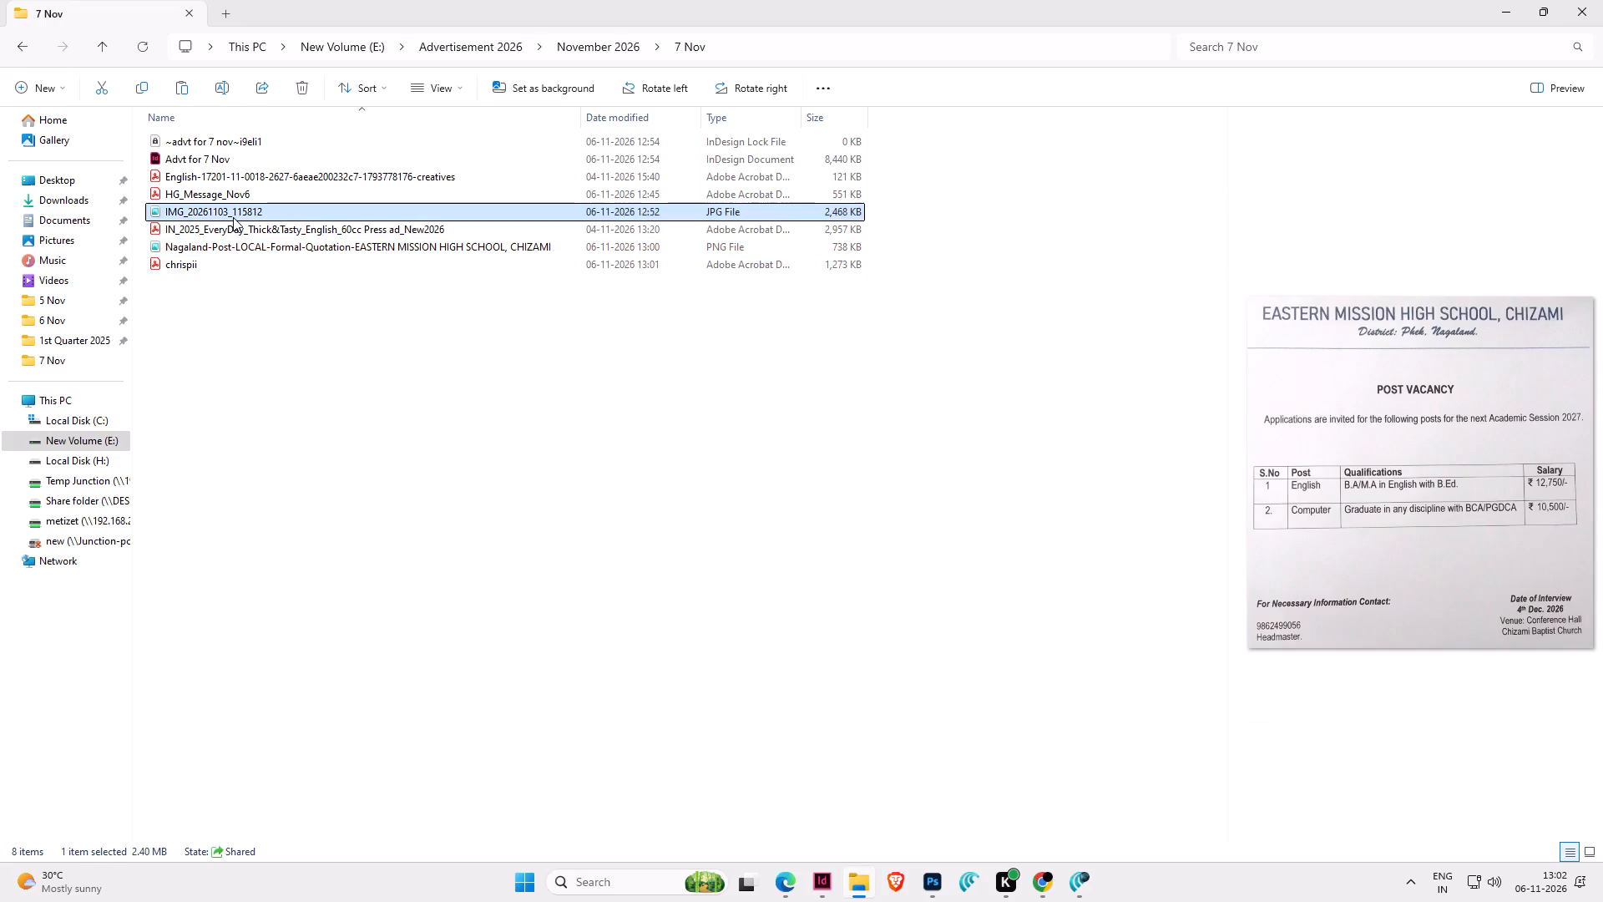
click(226, 248)
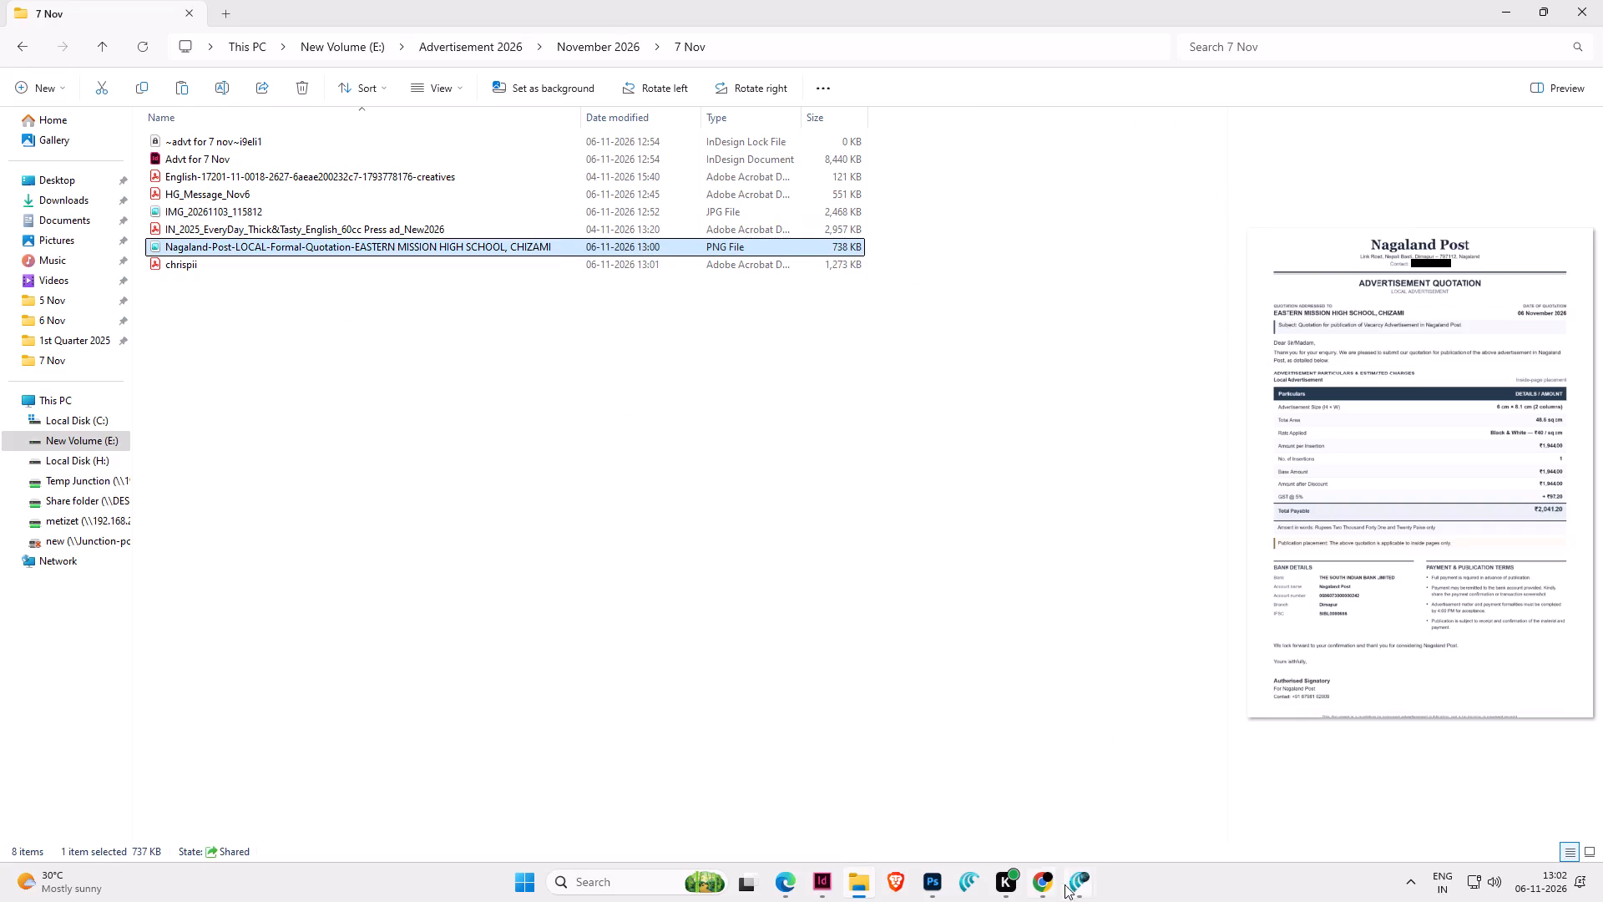
Switch to Chrome and open WhatsApp Web in a new tab.
click(1043, 885)
click(245, 14)
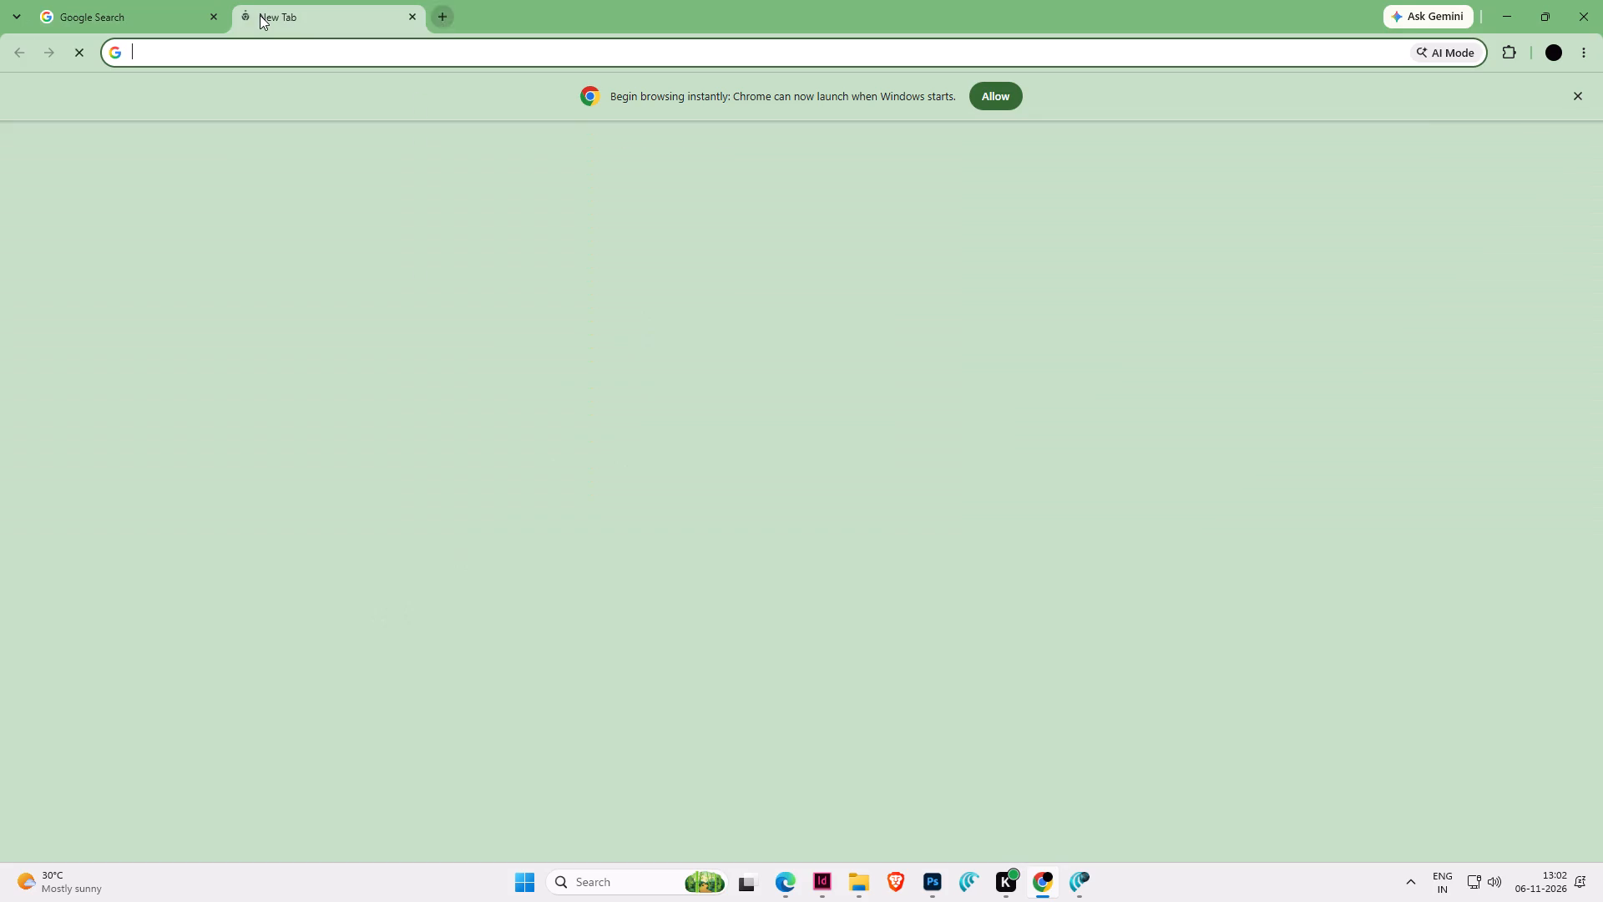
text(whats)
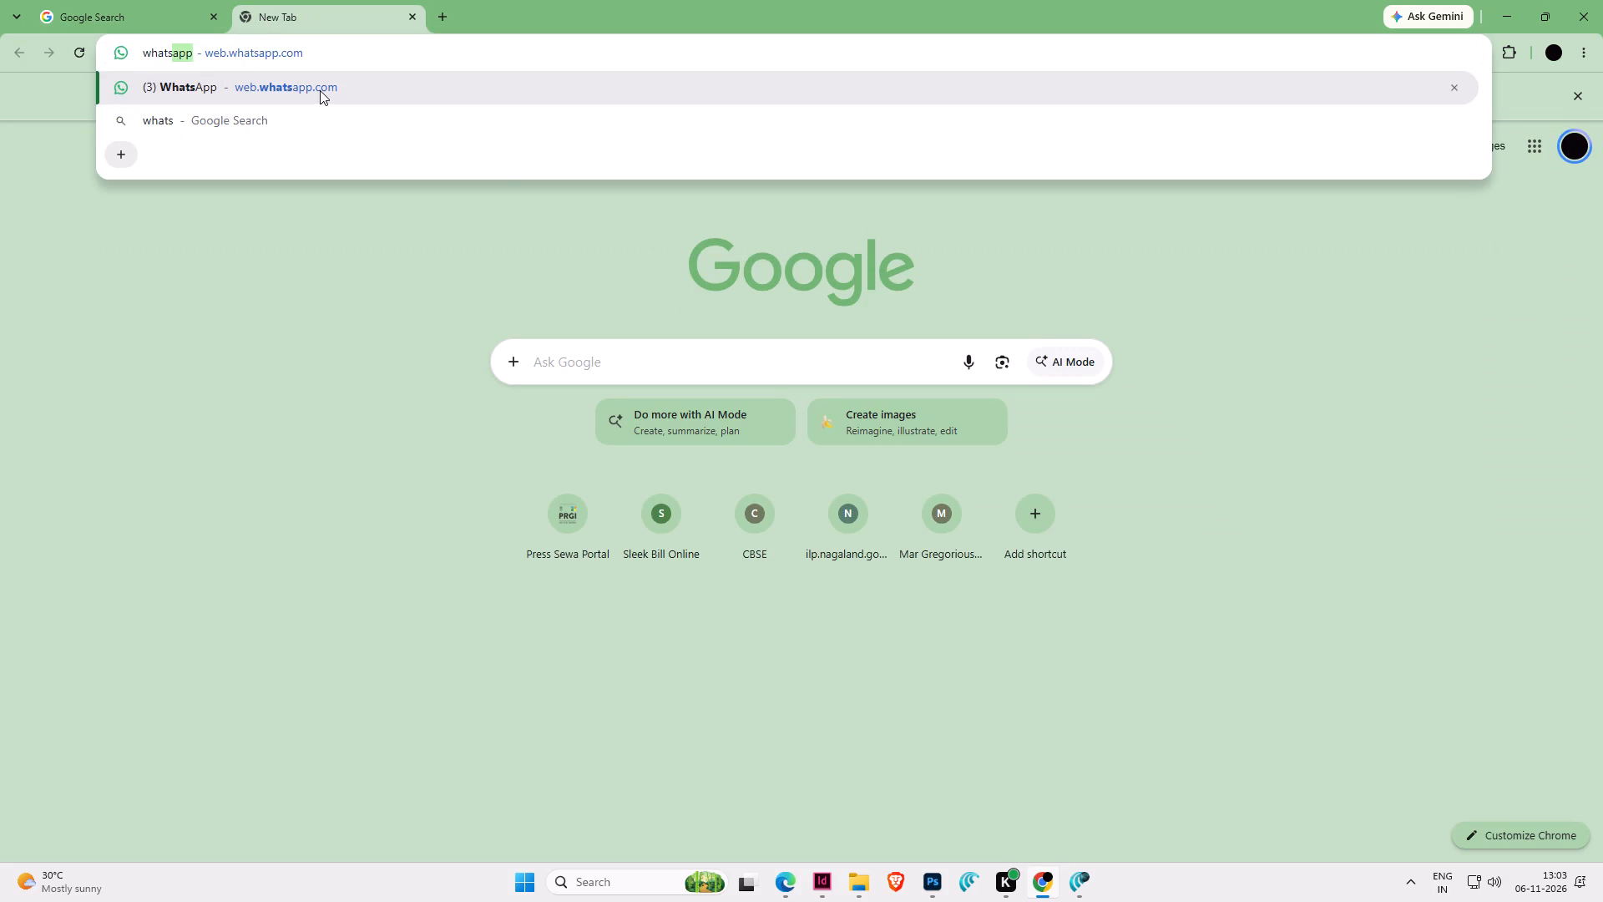
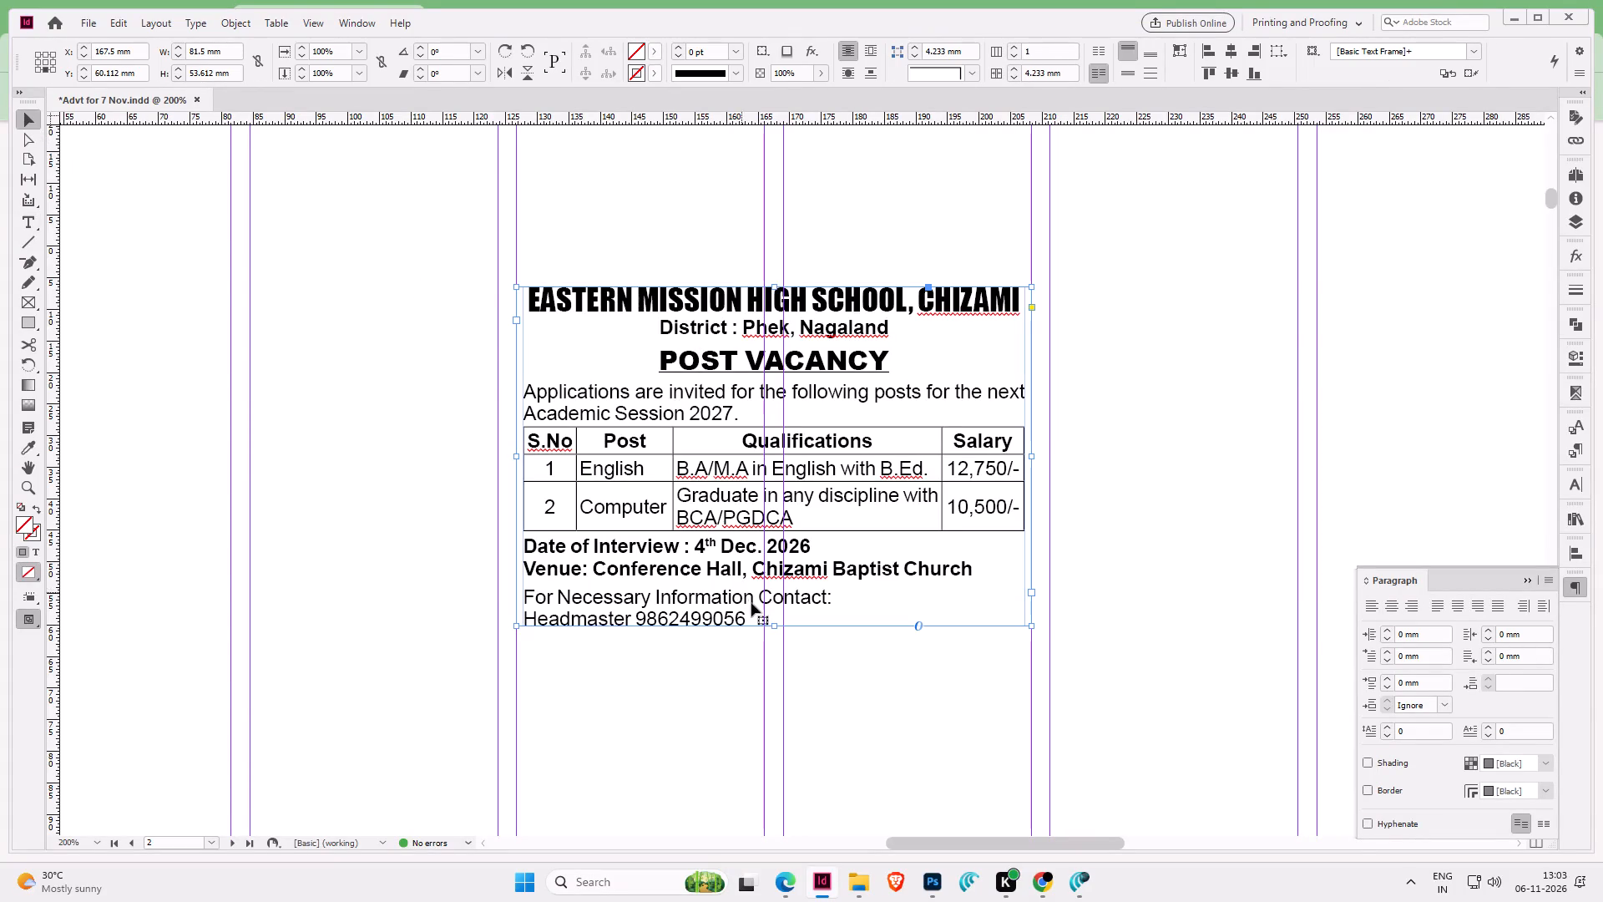
Deselect the vacancy advertisement, switch to Microsoft Edge and examine the DAVP charges request letter in chrispii.pdf.
click(812, 683)
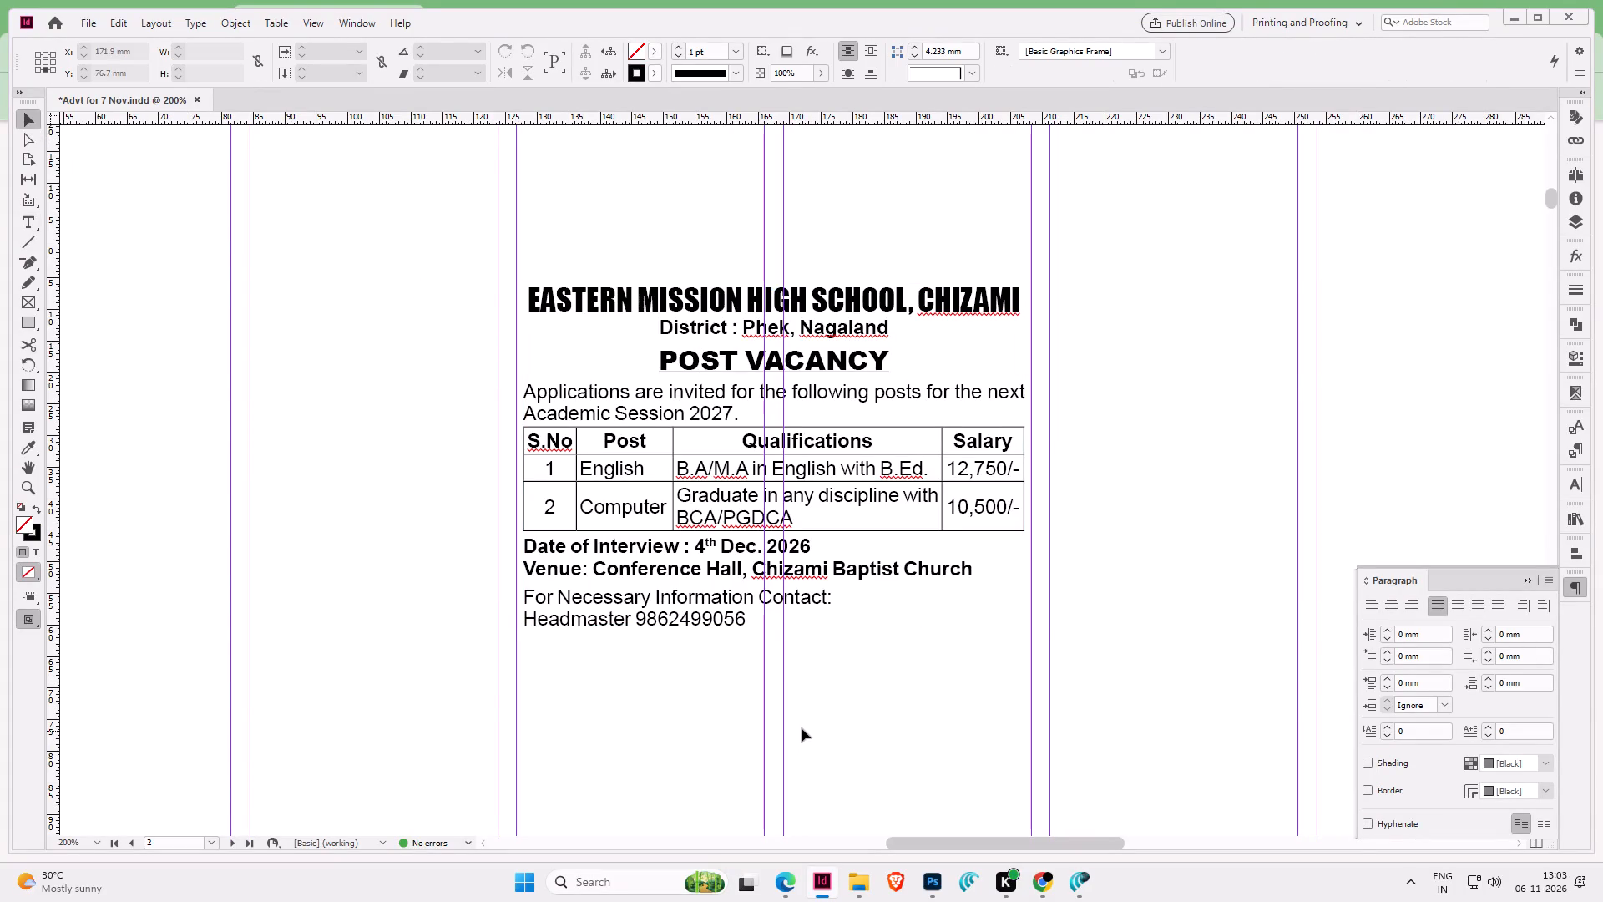
click(780, 889)
scroll(761, 697, down, 5)
scroll(761, 697, up, 18)
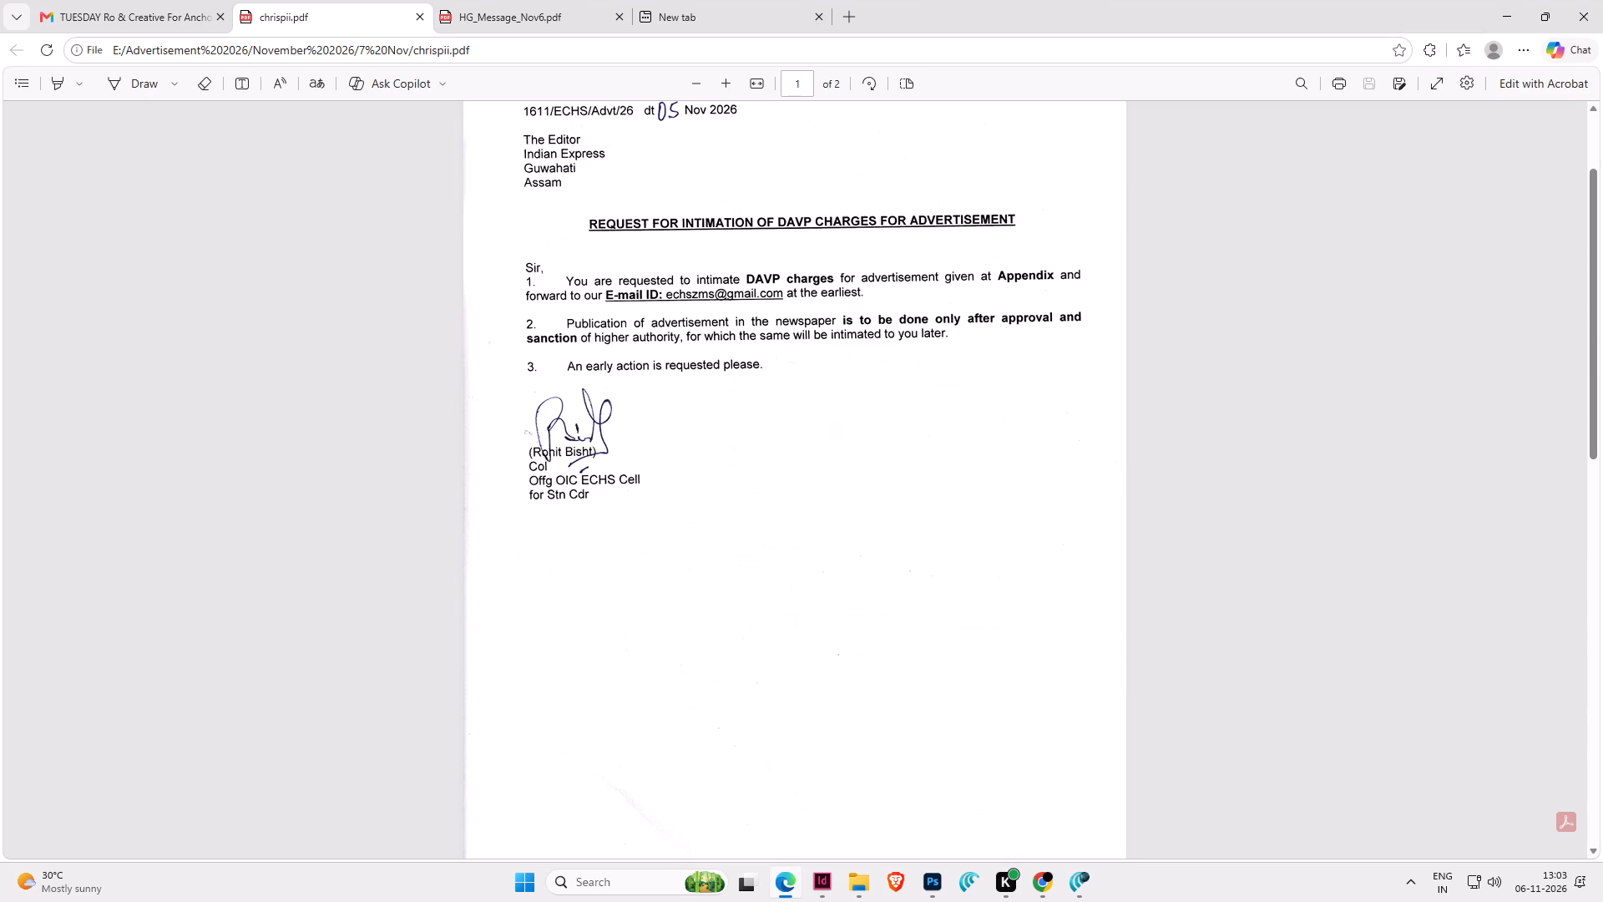
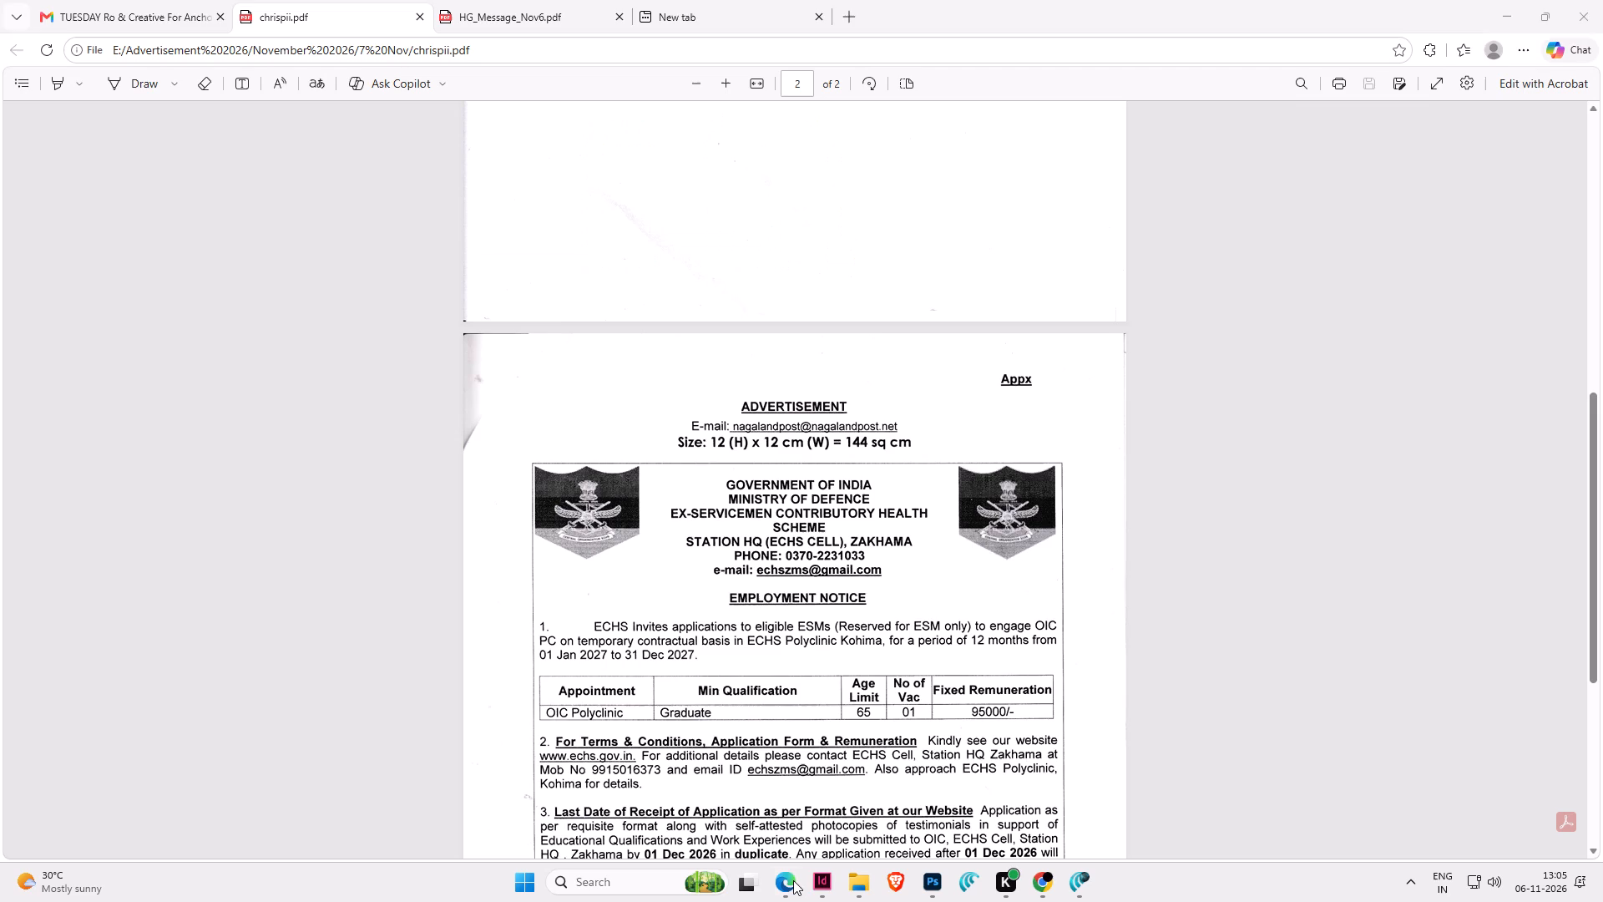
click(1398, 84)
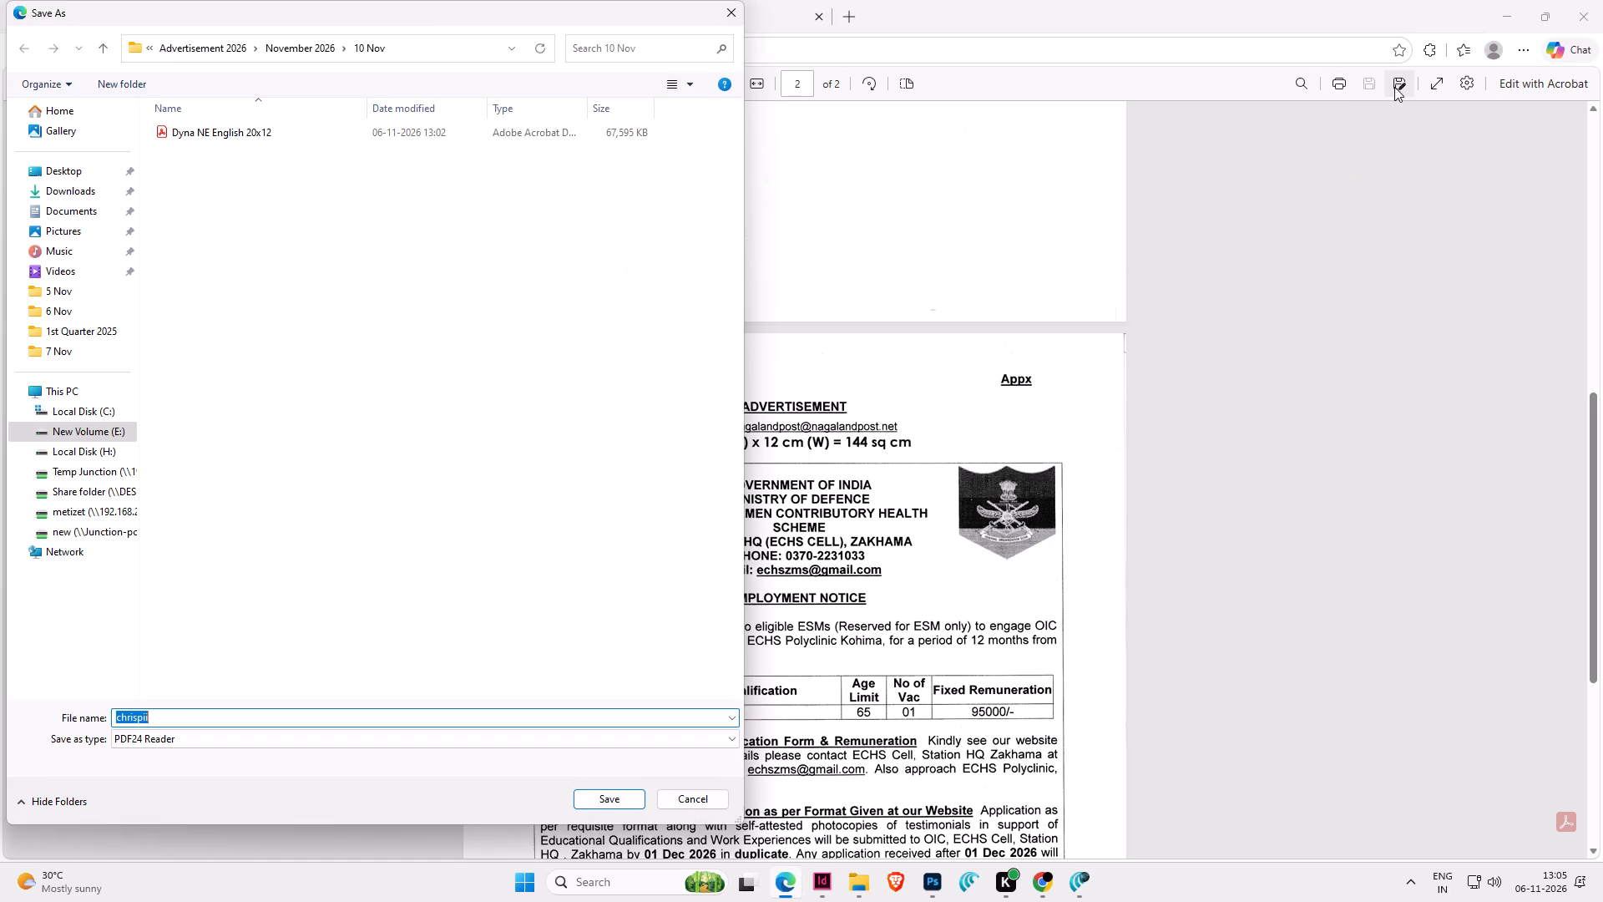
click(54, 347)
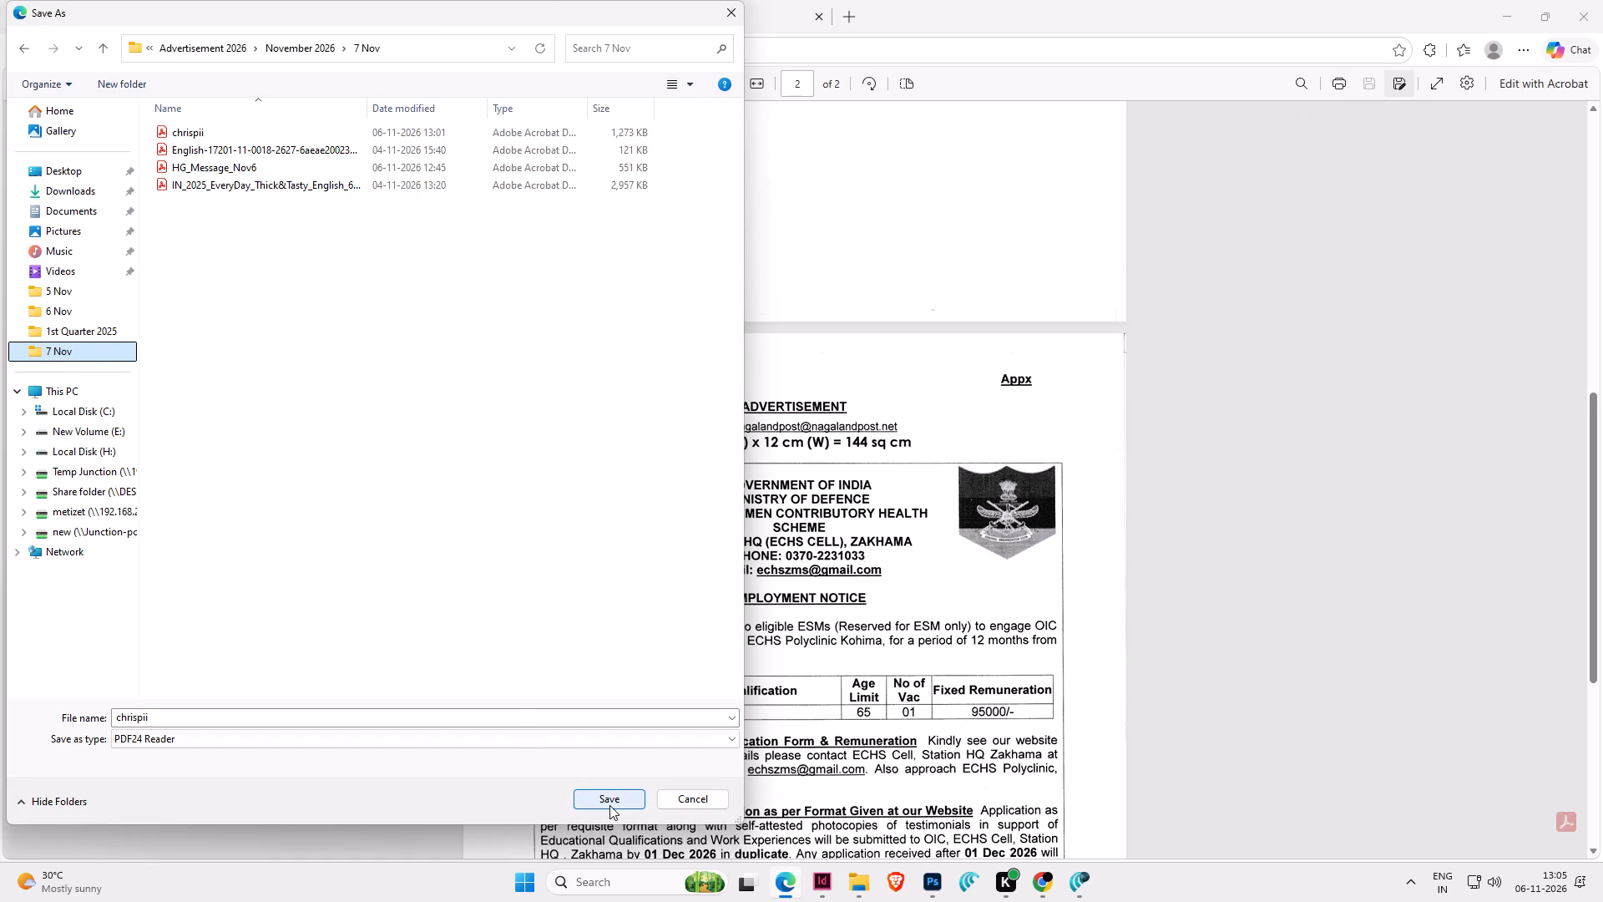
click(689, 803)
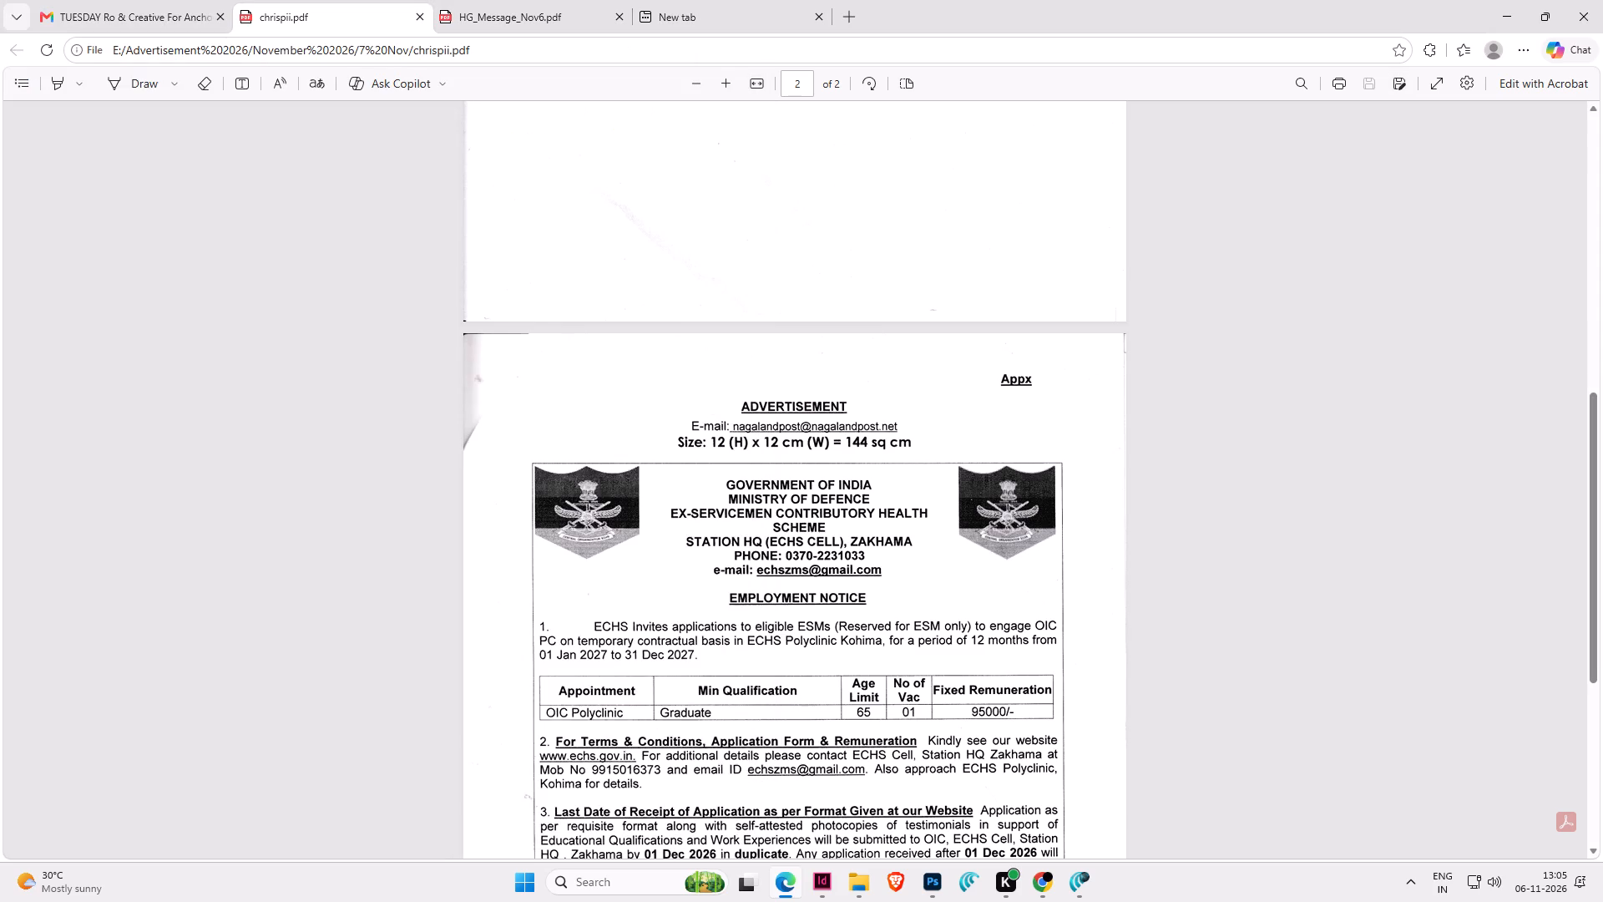
Switch to Photoshop and open page 2 of chrispii.pdf from the 7 Nov folder at 300 pixels/inch.
click(862, 879)
click(194, 268)
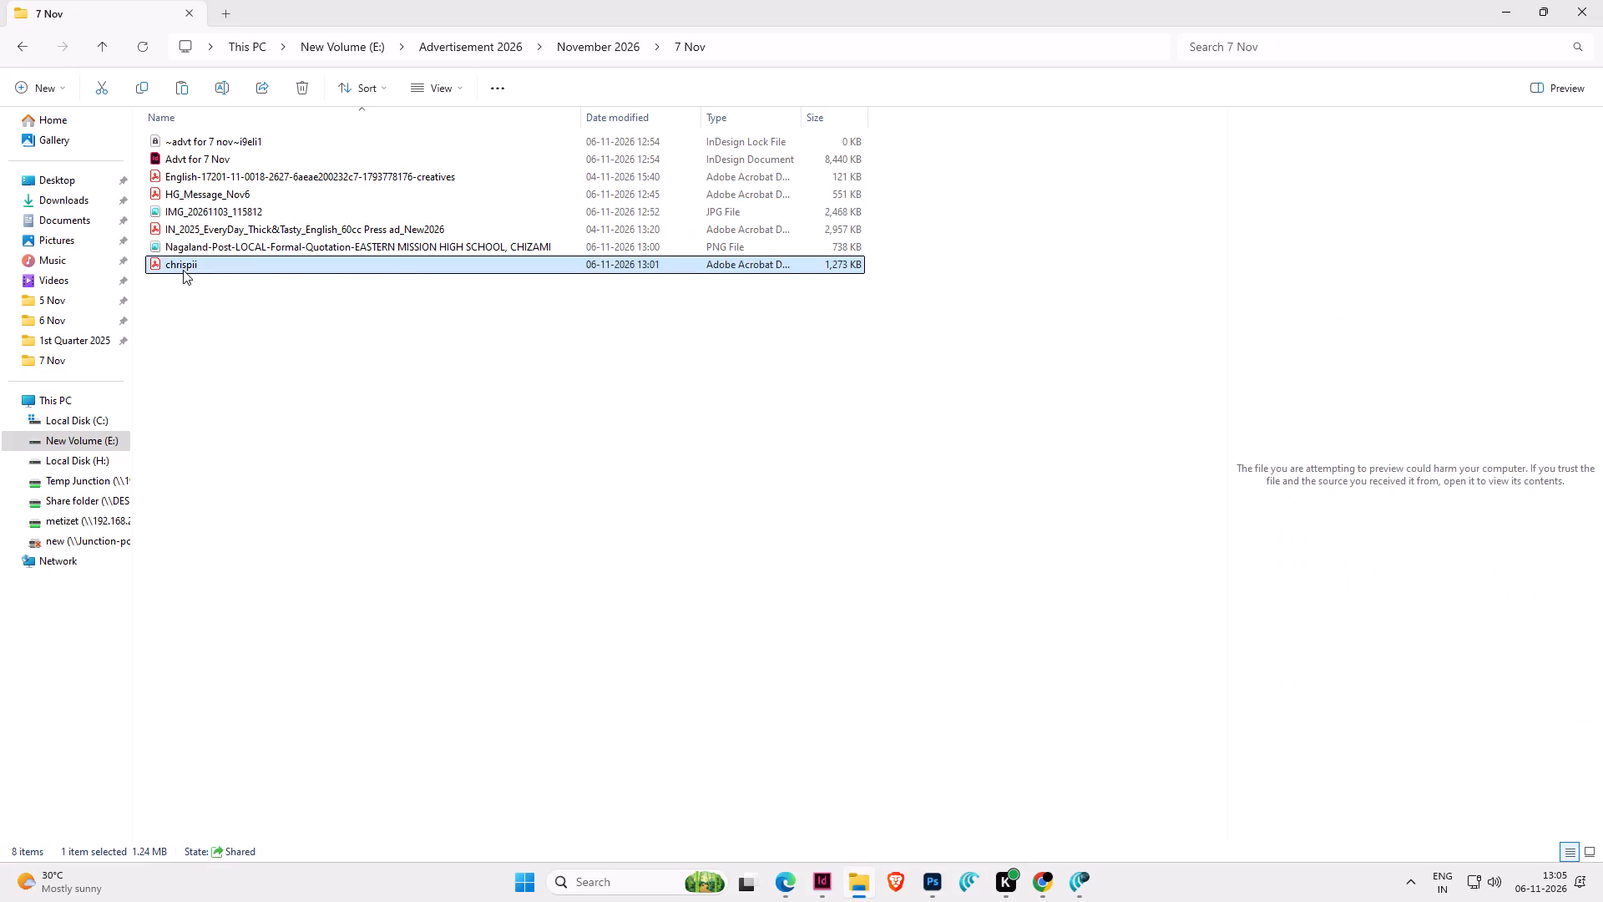
drag(183, 268, 646, 109)
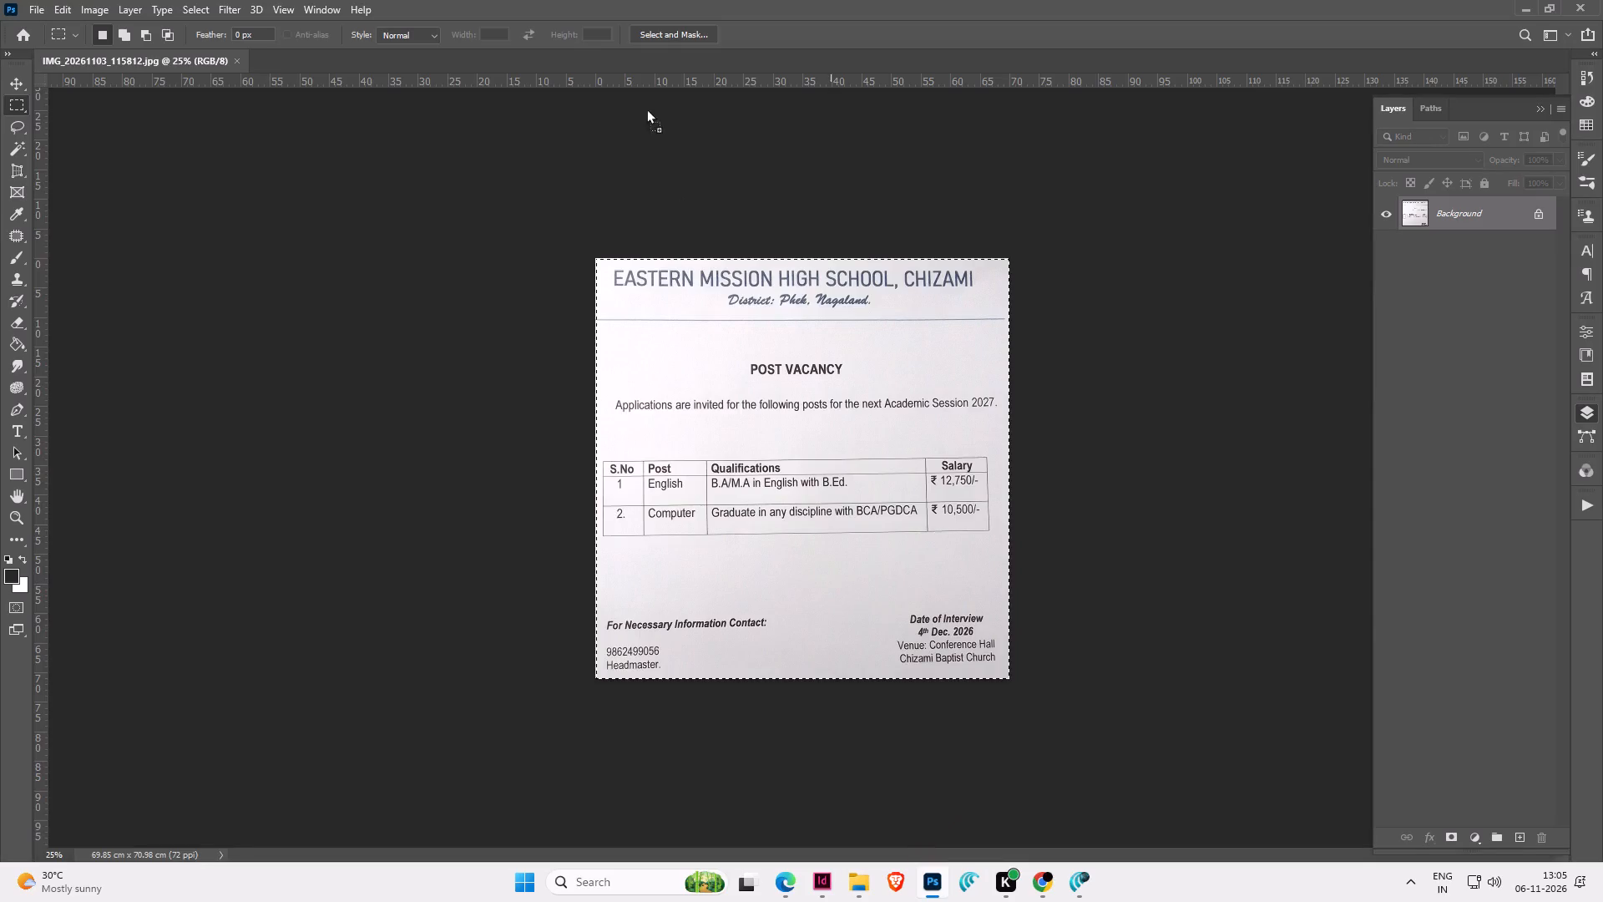
drag(646, 109, 641, 63)
click(357, 225)
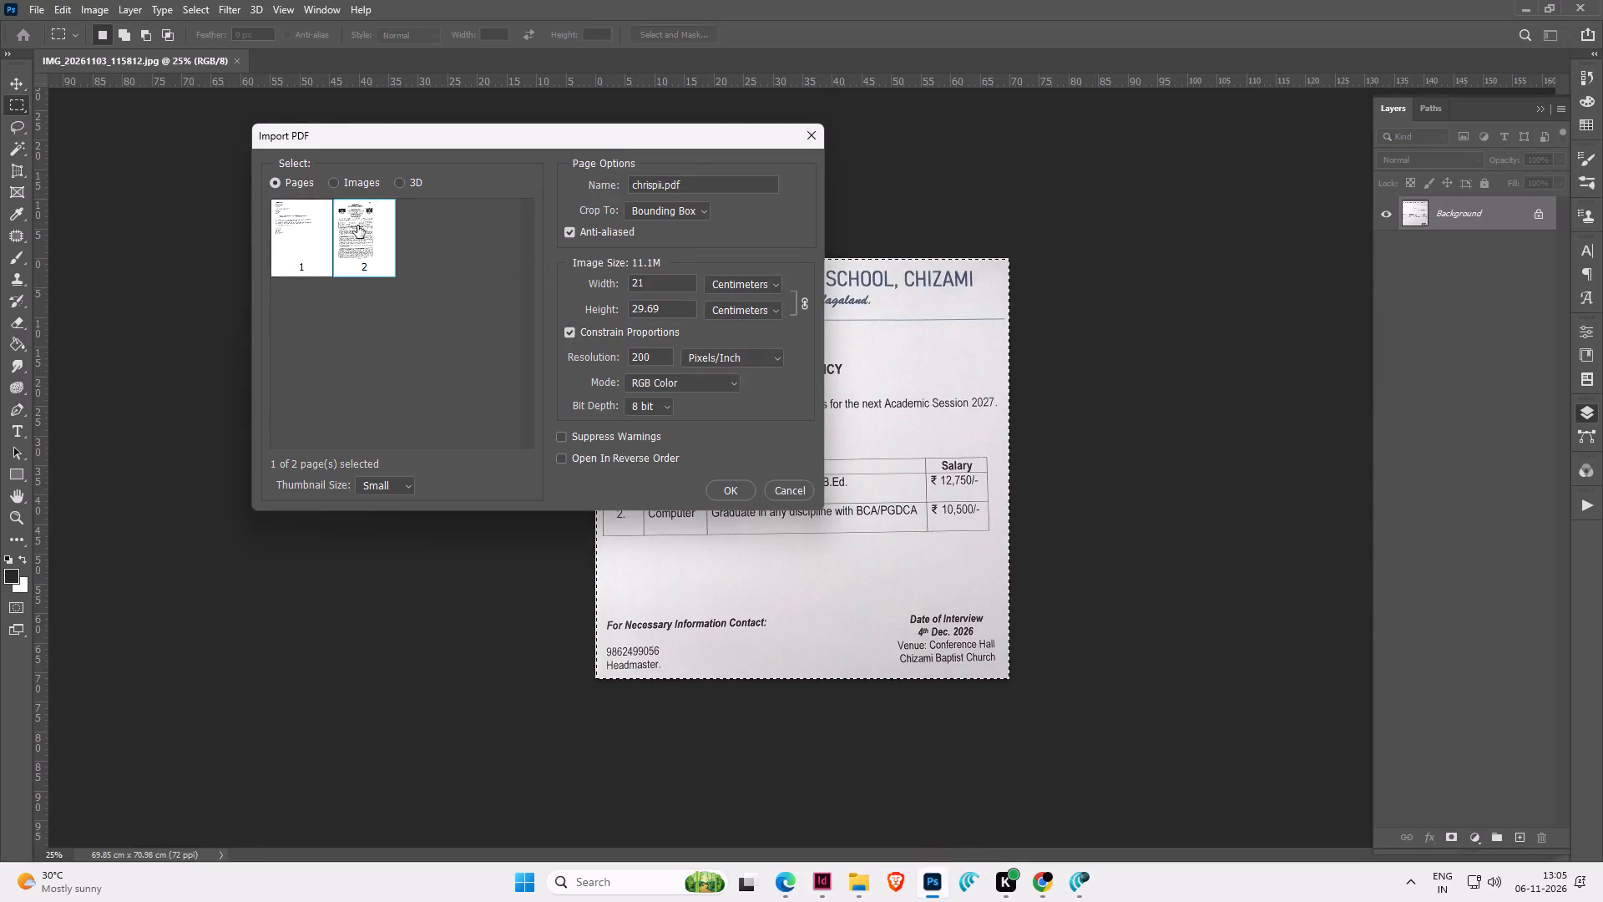
drag(657, 360, 656, 360)
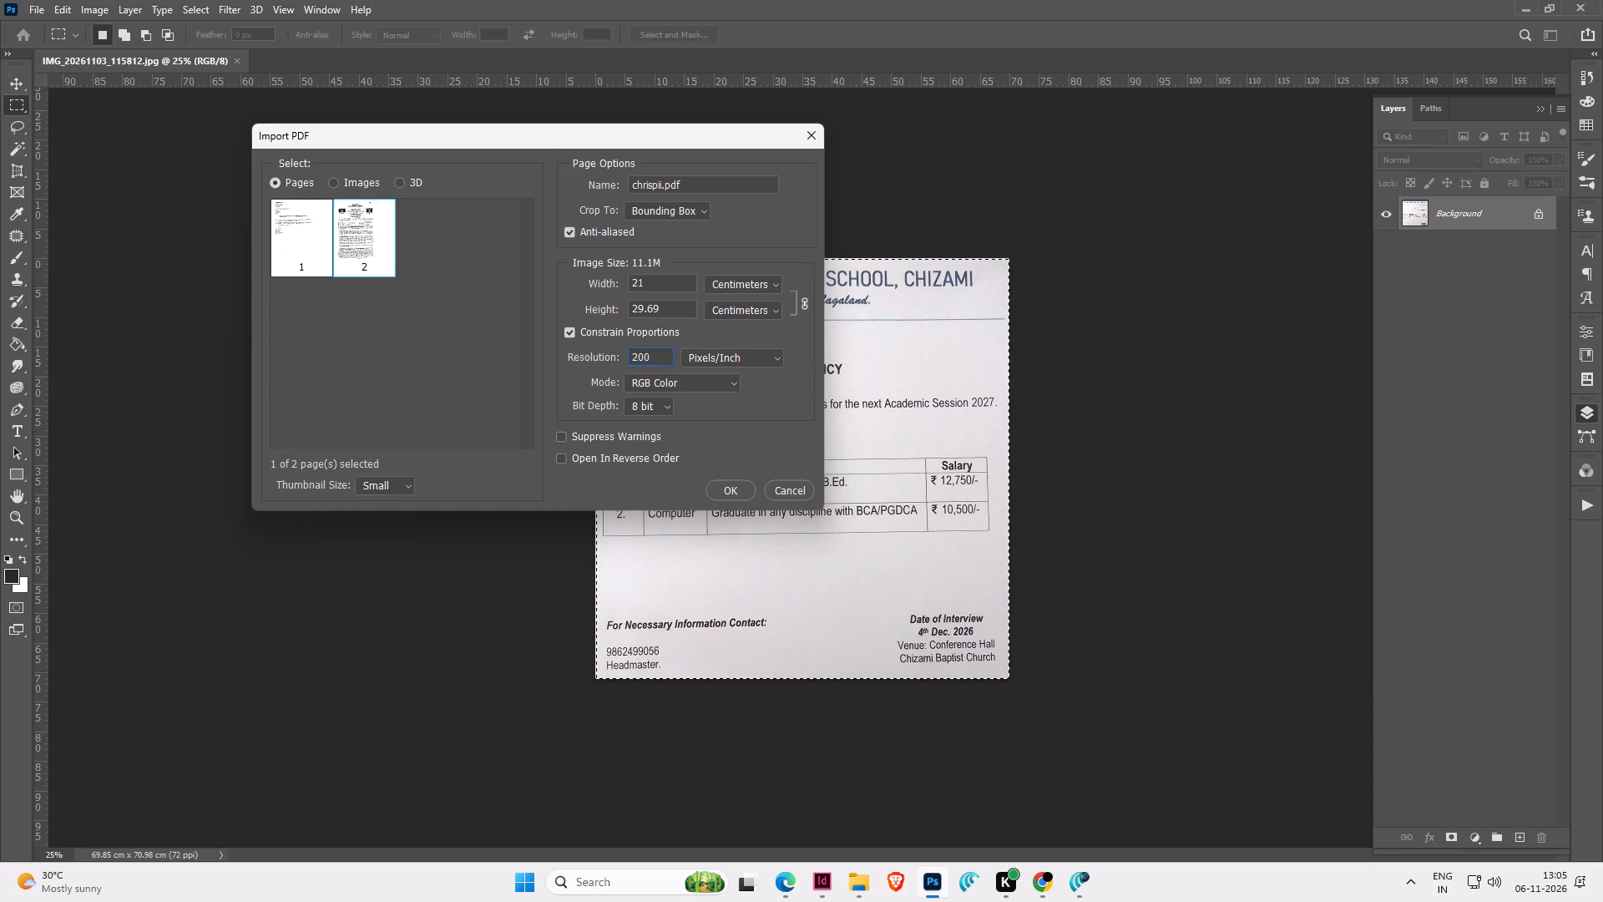
drag(656, 360, 520, 333)
text(300)
key(Return)
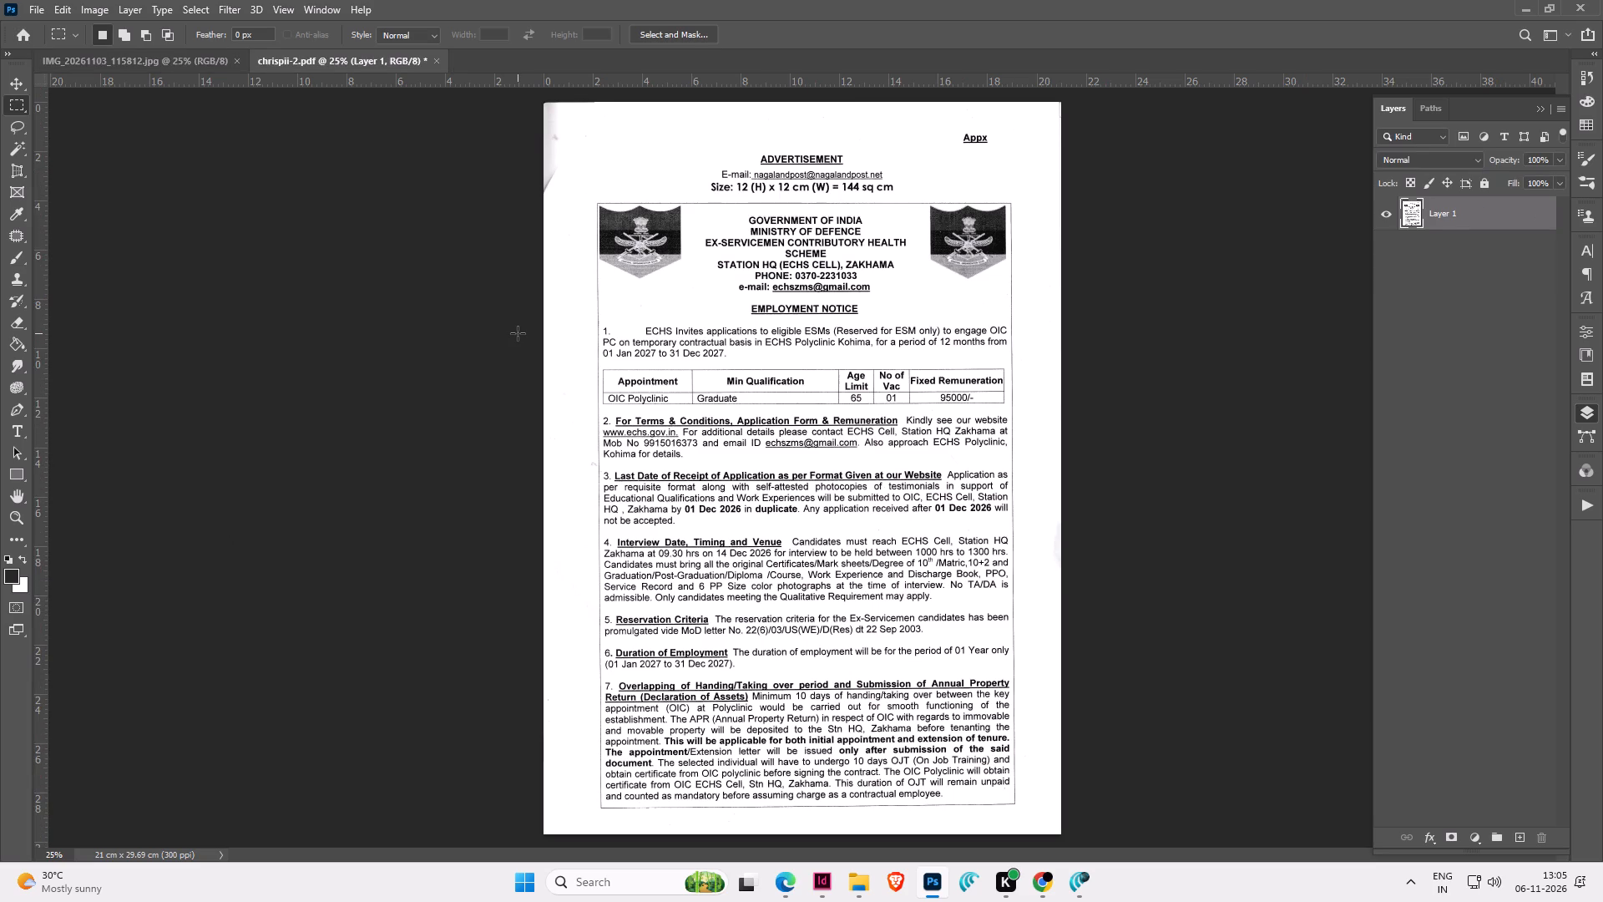
Straighten the scanned notice by measuring along its top border with the Ruler and rotating the canvas 0.13° clockwise.
alt+scroll(820, 220, up, 6)
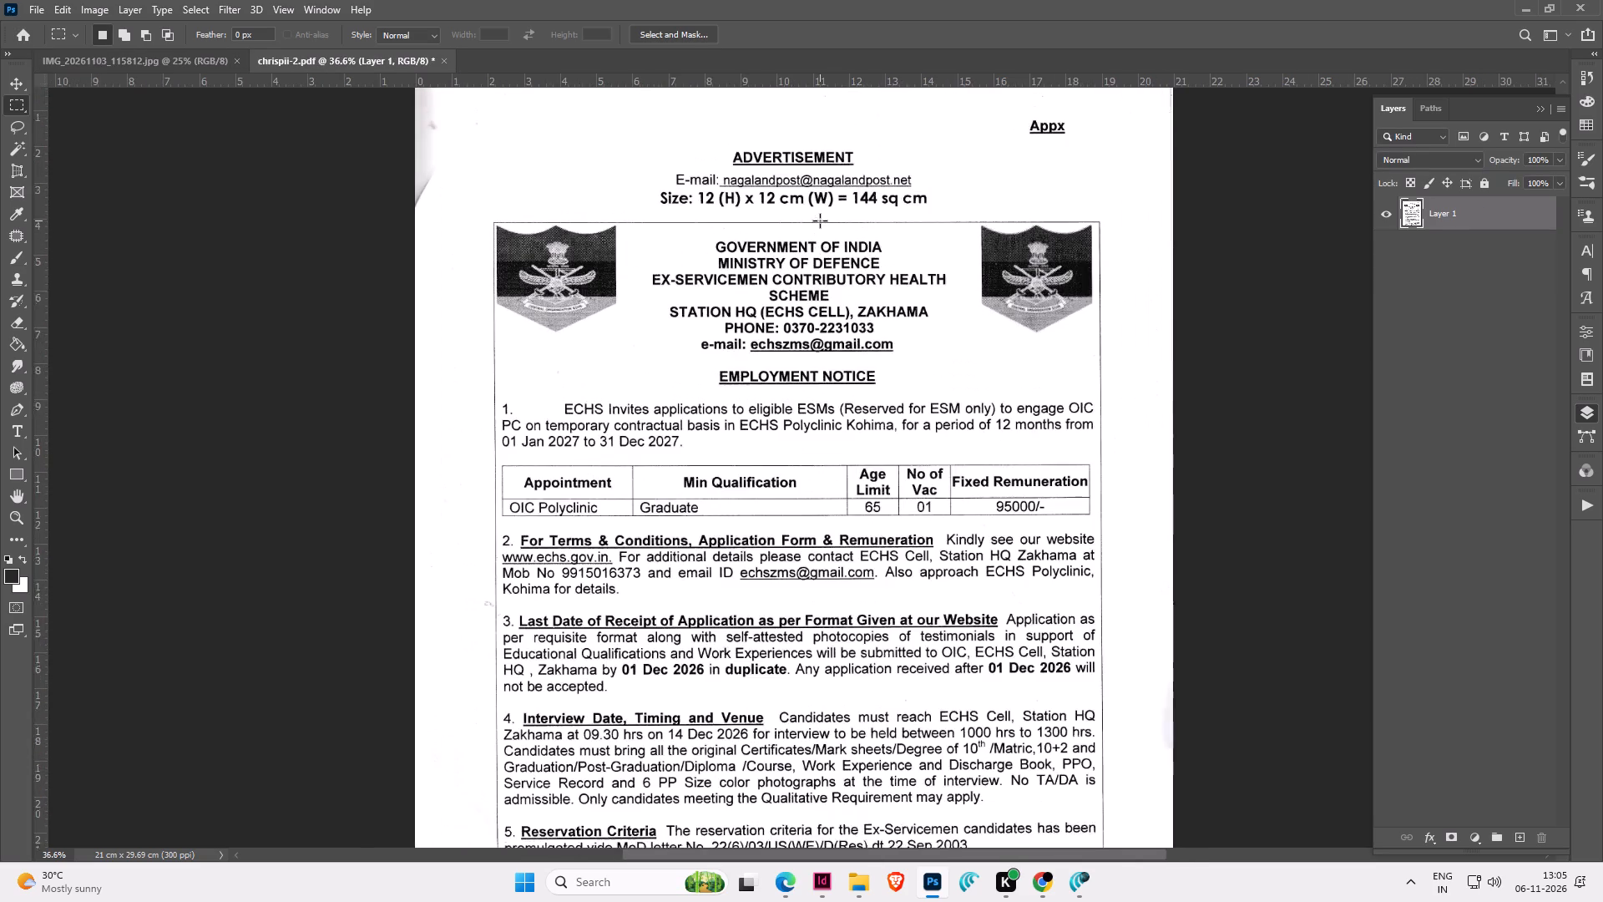
alt+scroll(820, 220, up, 5)
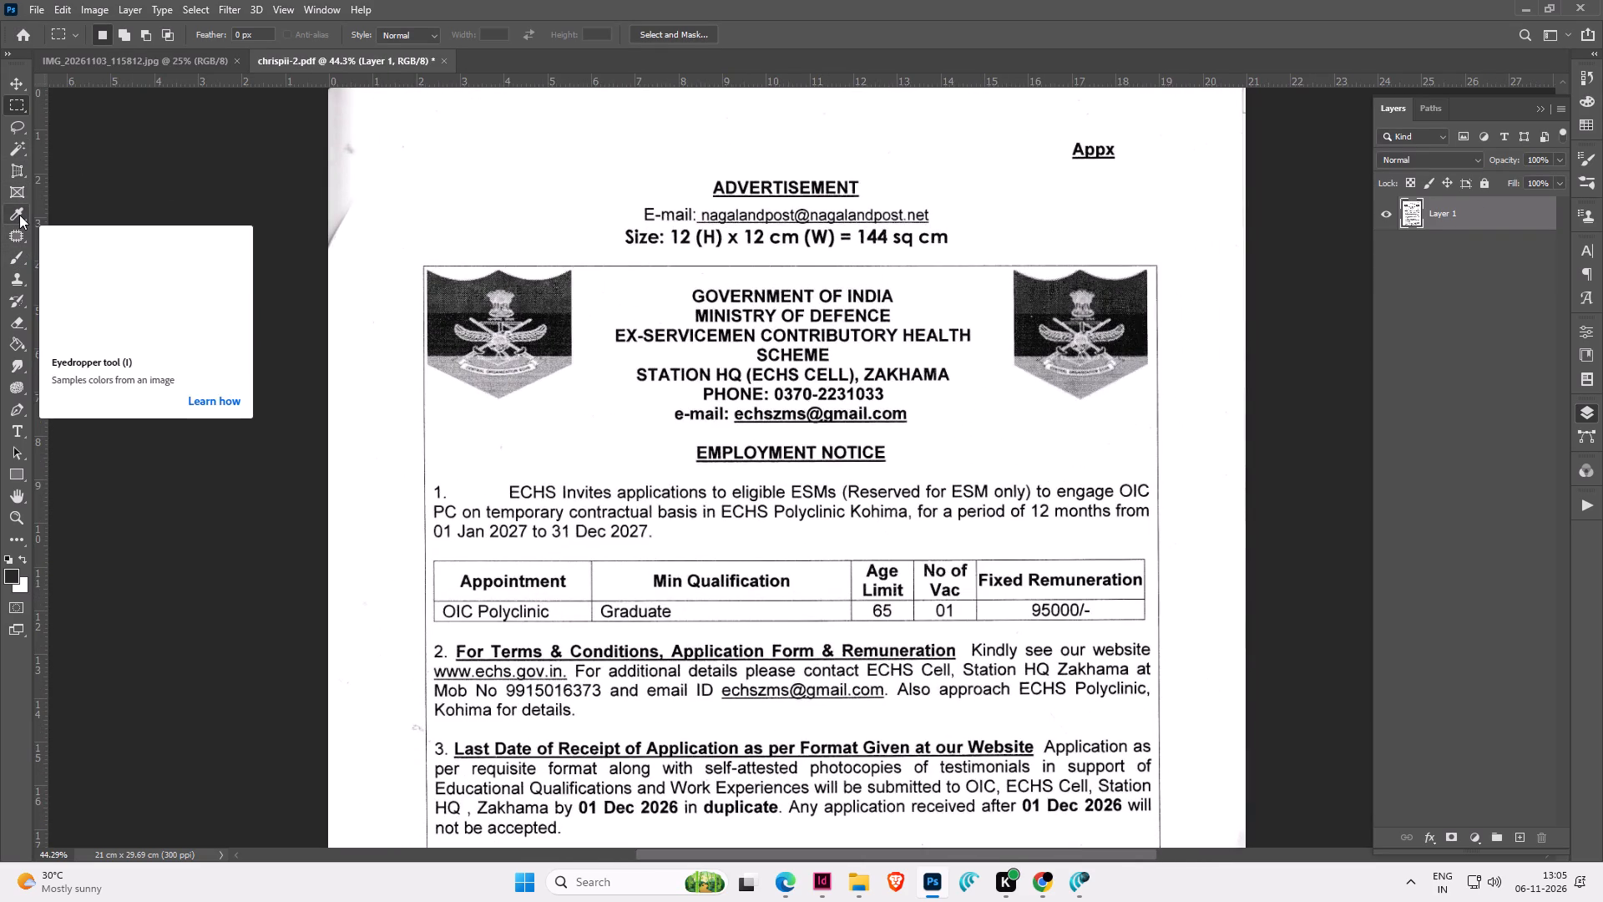
click(19, 215)
click(94, 257)
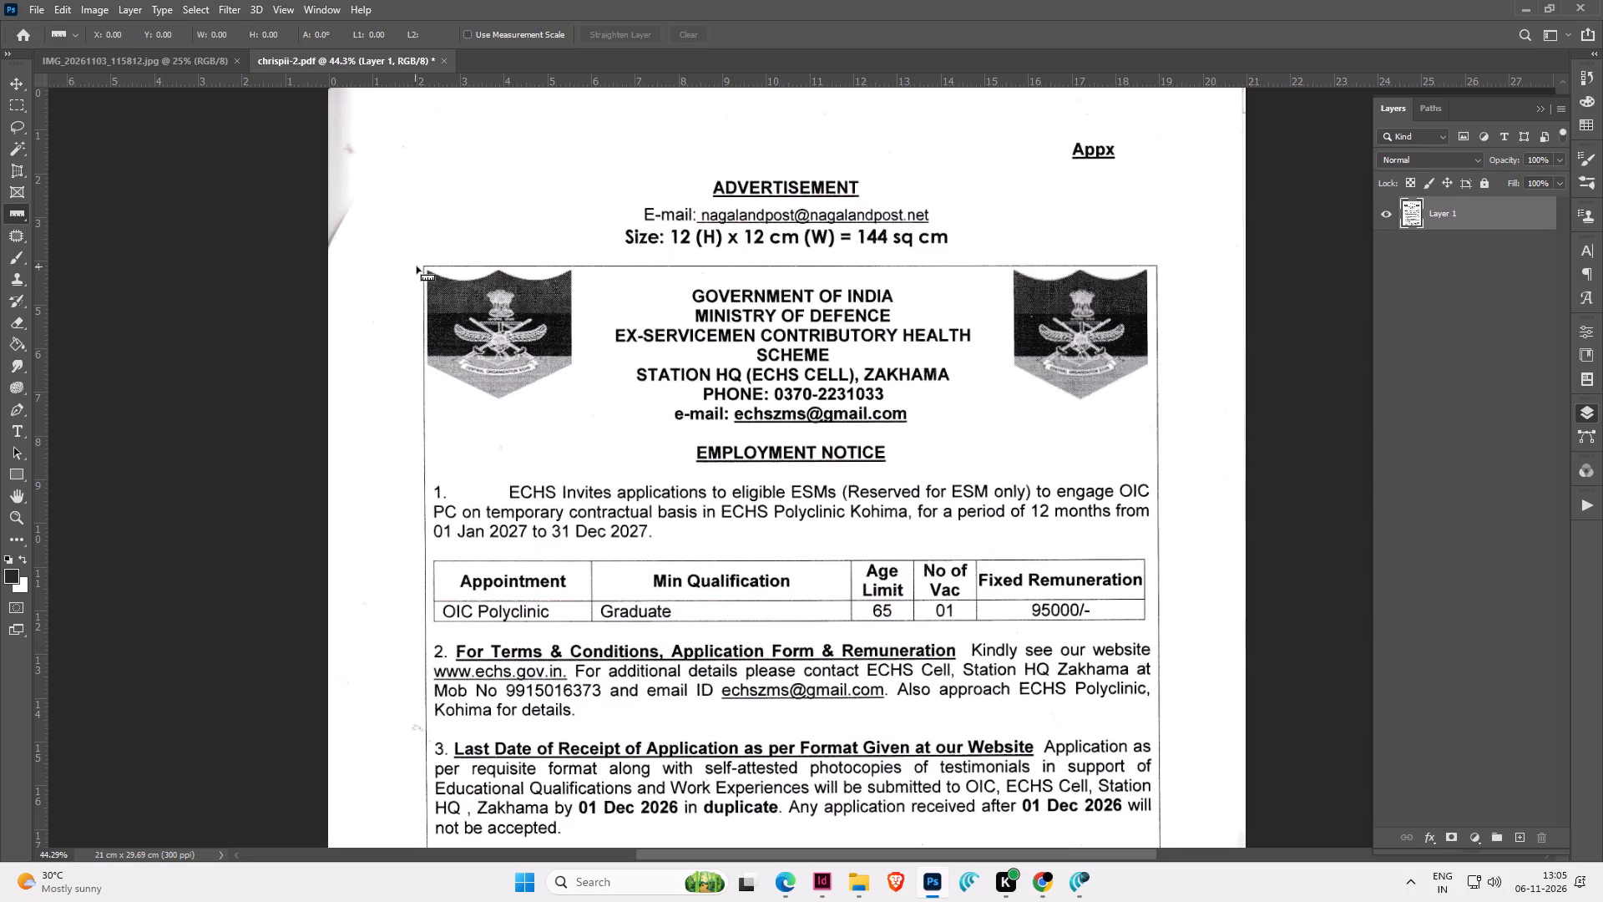
drag(424, 266, 1158, 266)
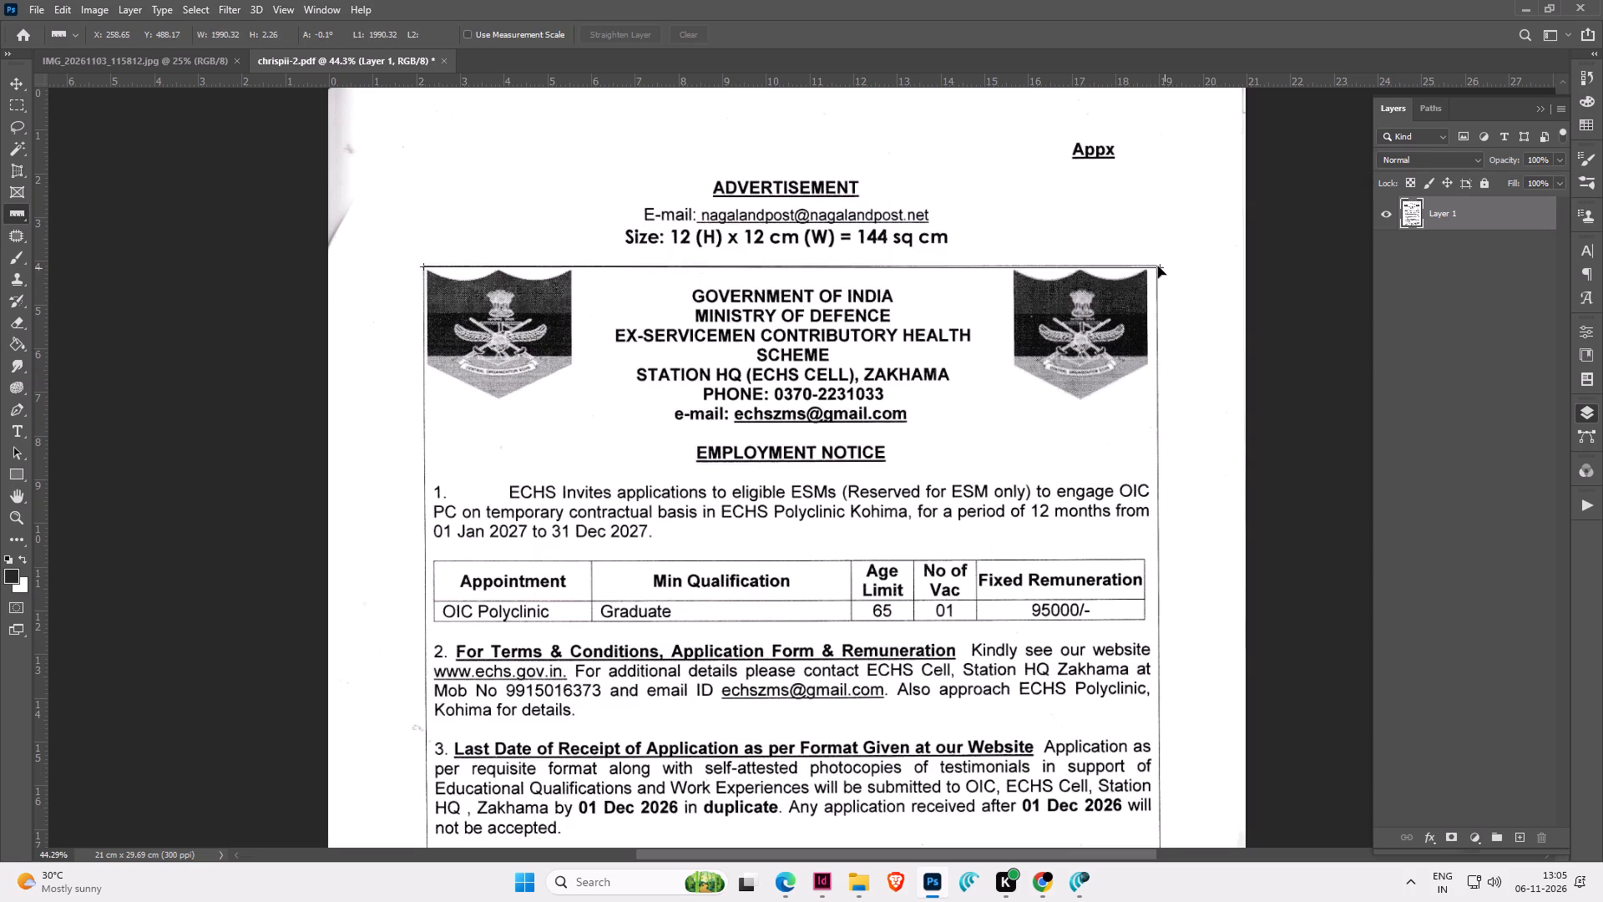
drag(1158, 266, 1158, 265)
scroll(1158, 265, down, 2)
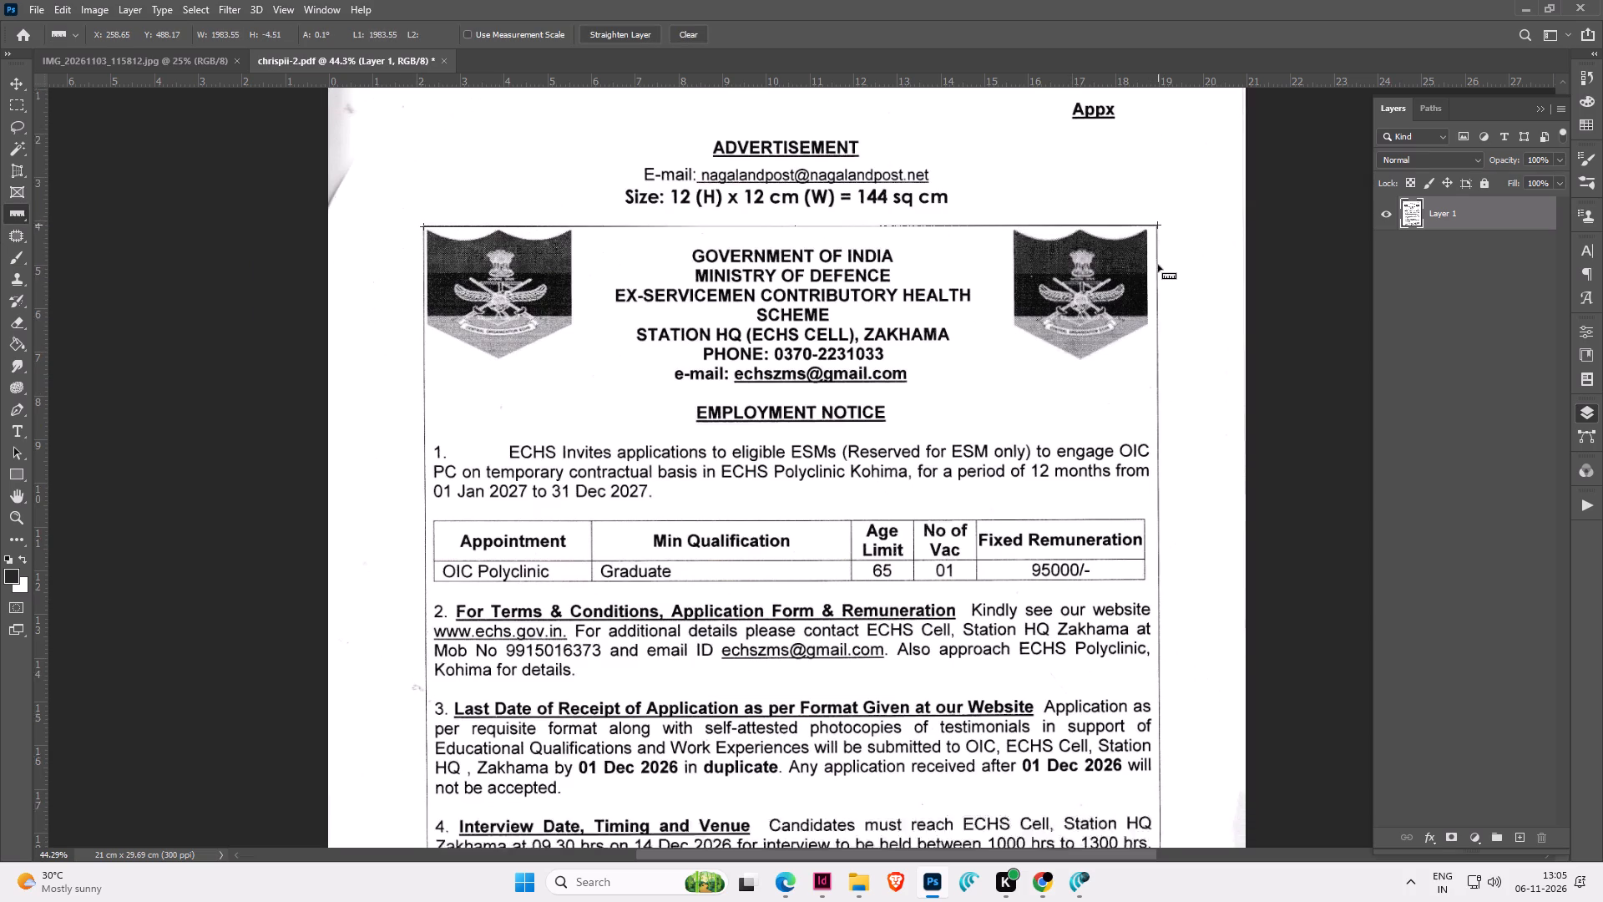
scroll(1158, 265, down, 6)
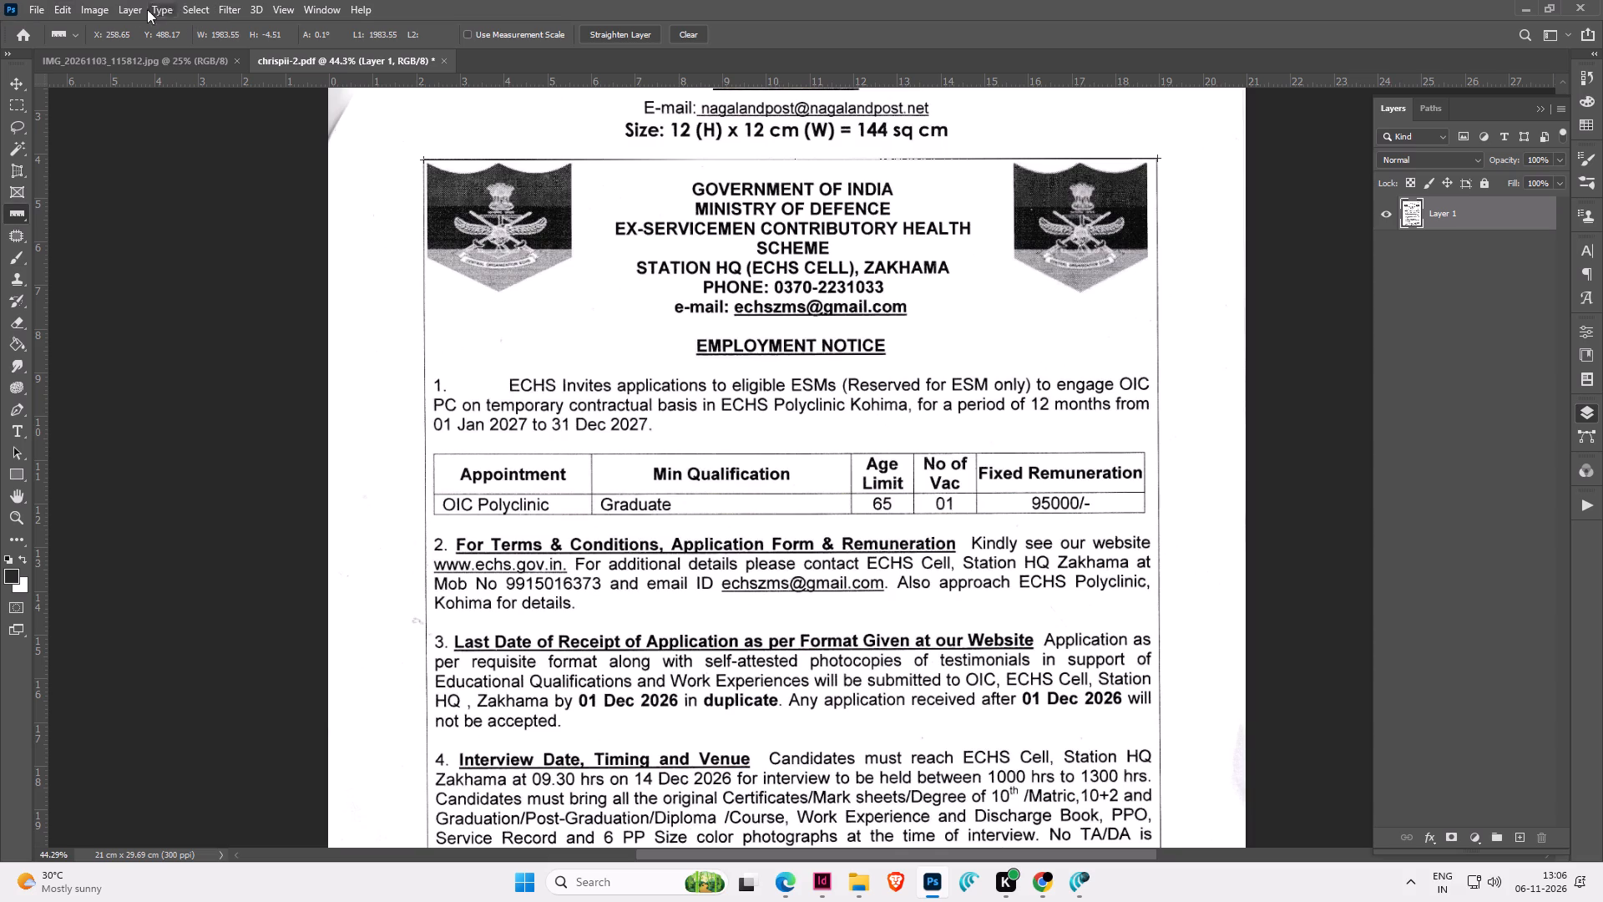
click(188, 9)
click(142, 167)
click(311, 214)
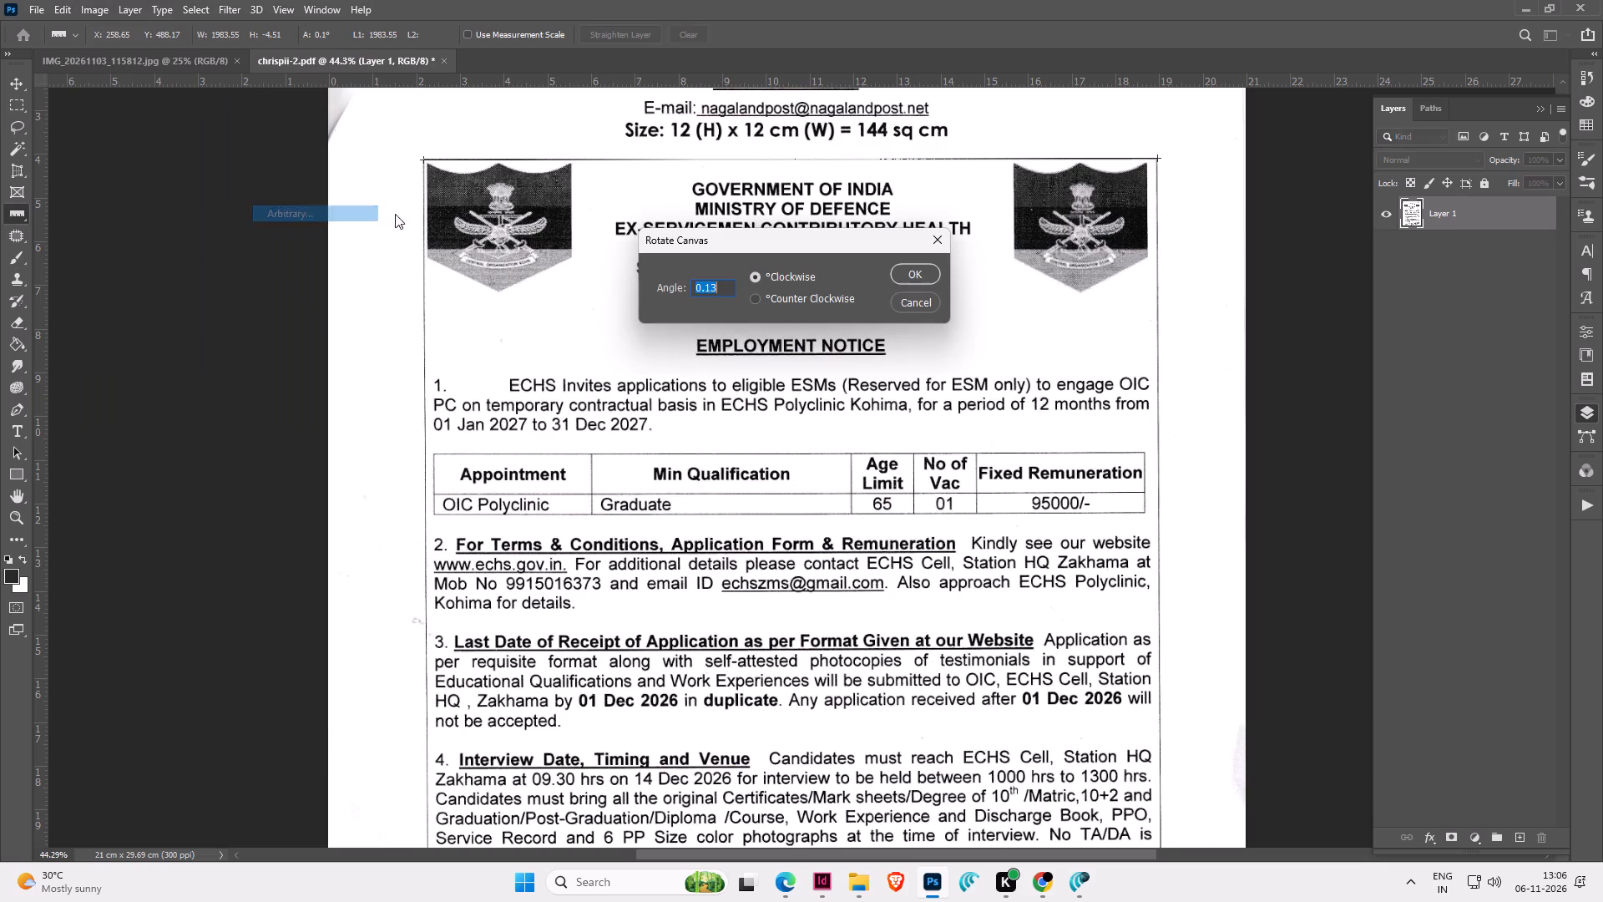
click(923, 273)
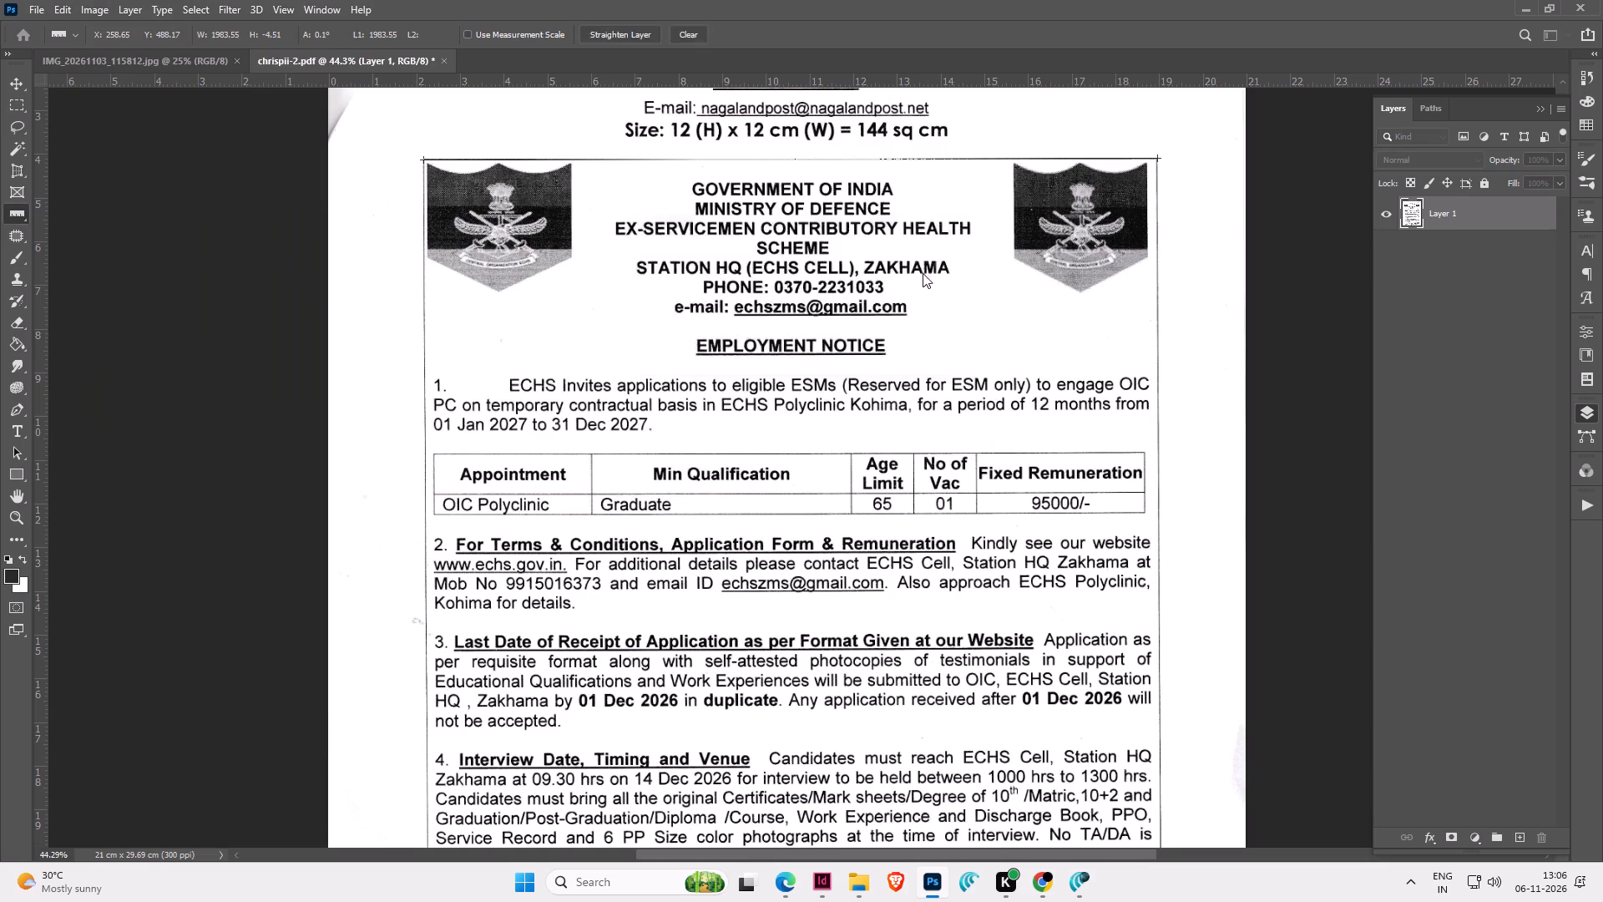
Crop the page to the employment notice's outer border, an area of about 17 x 24.7 cm.
scroll(923, 273, down, 20)
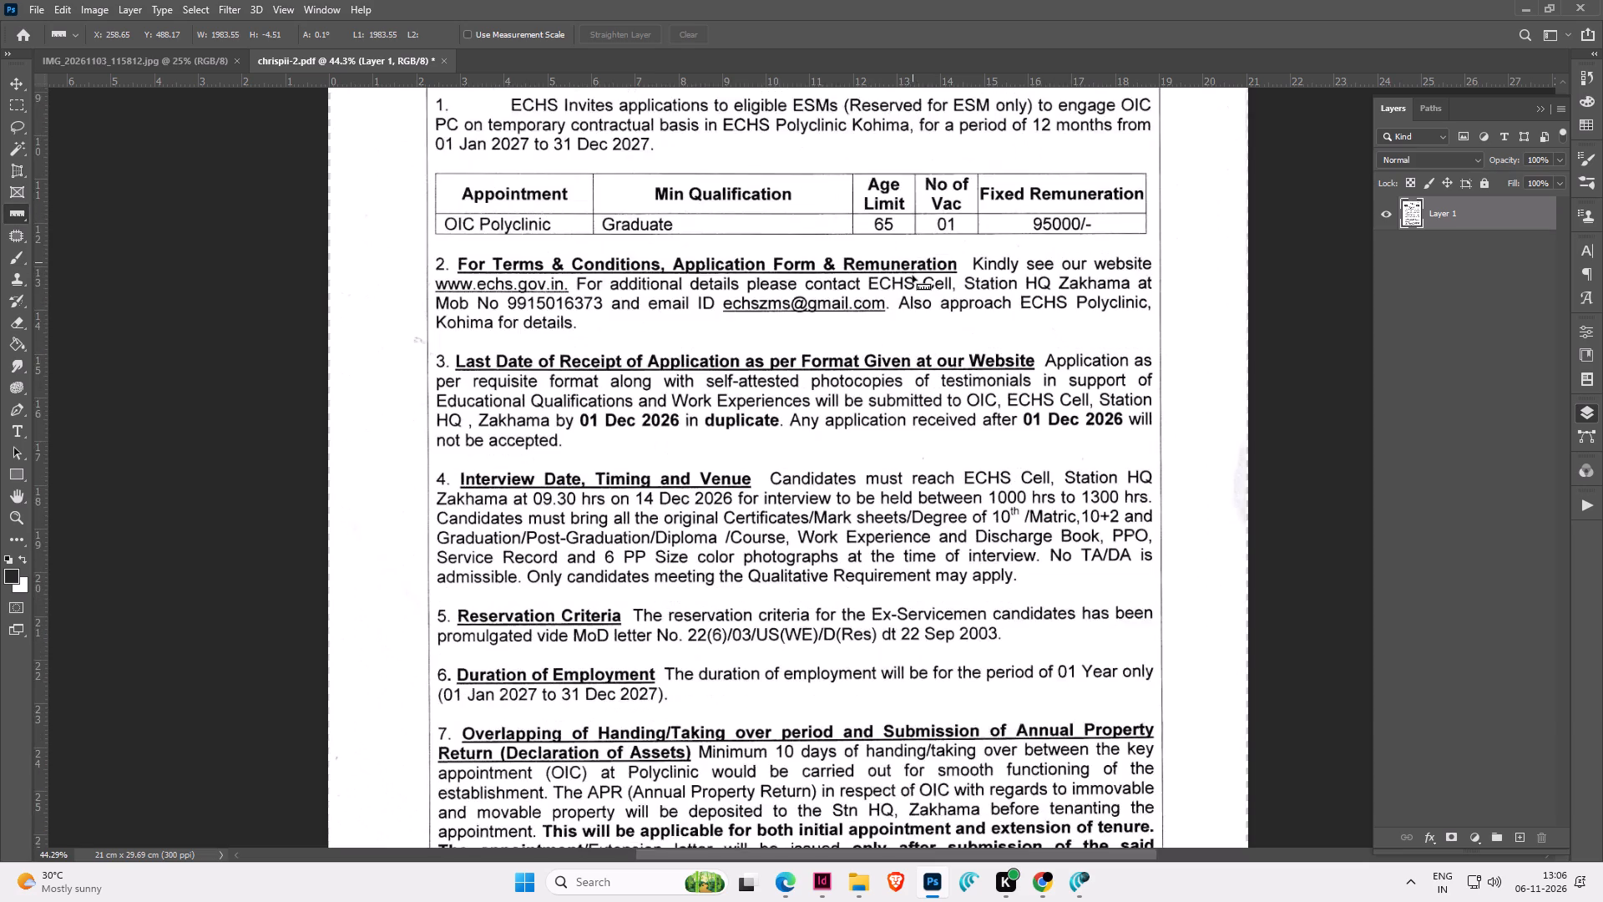
scroll(913, 276, down, 18)
scroll(910, 276, up, 6)
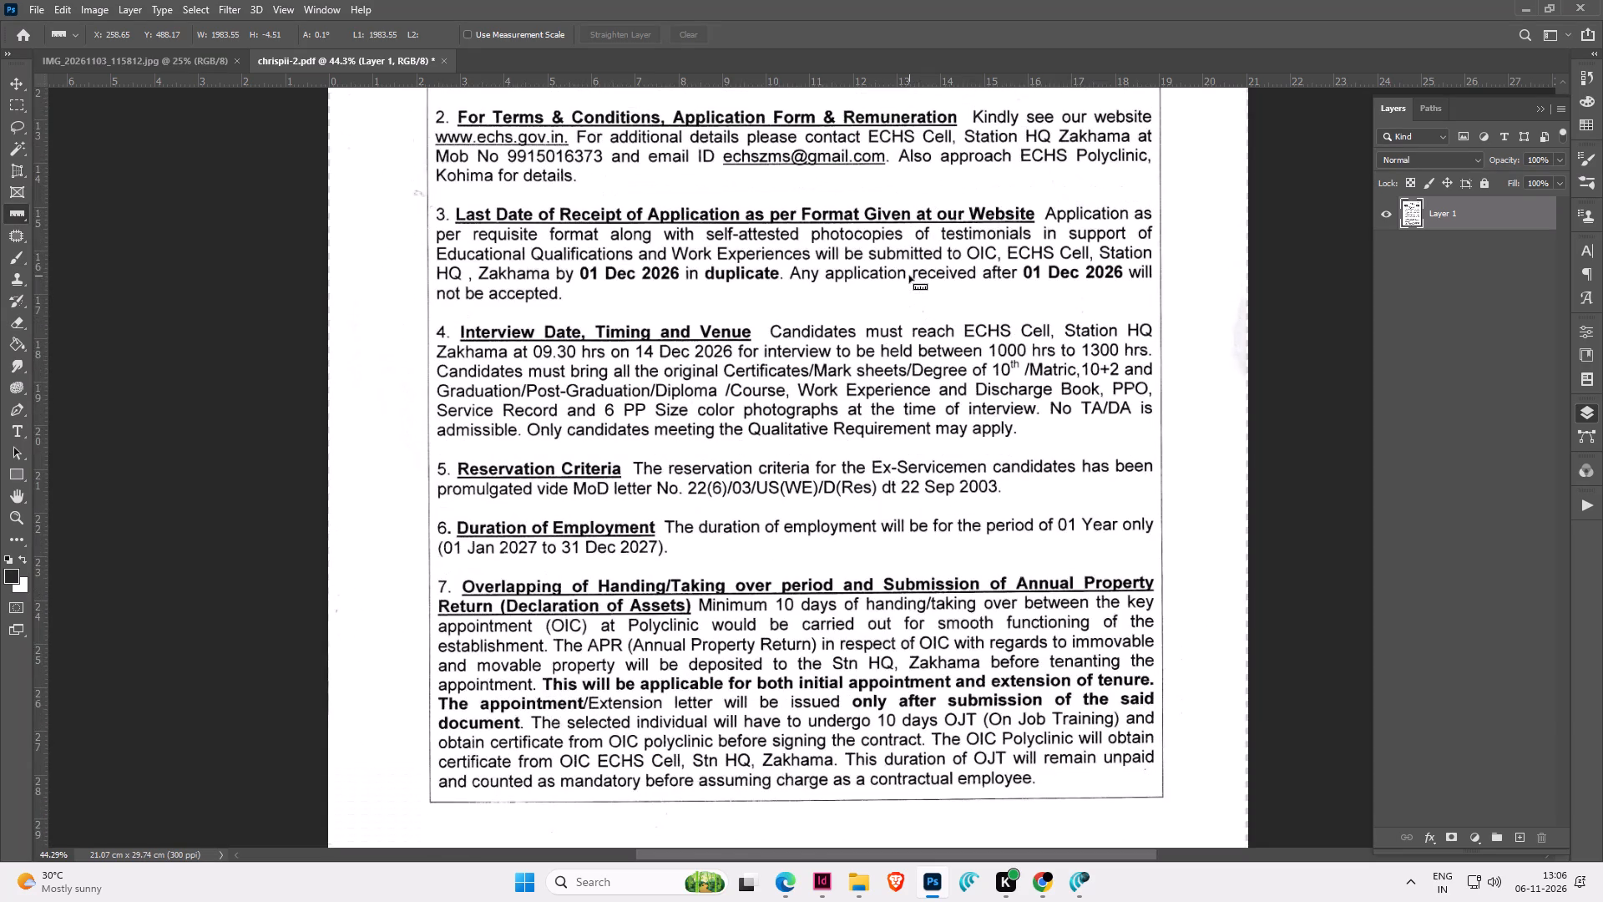
scroll(909, 276, up, 20)
scroll(909, 276, up, 10)
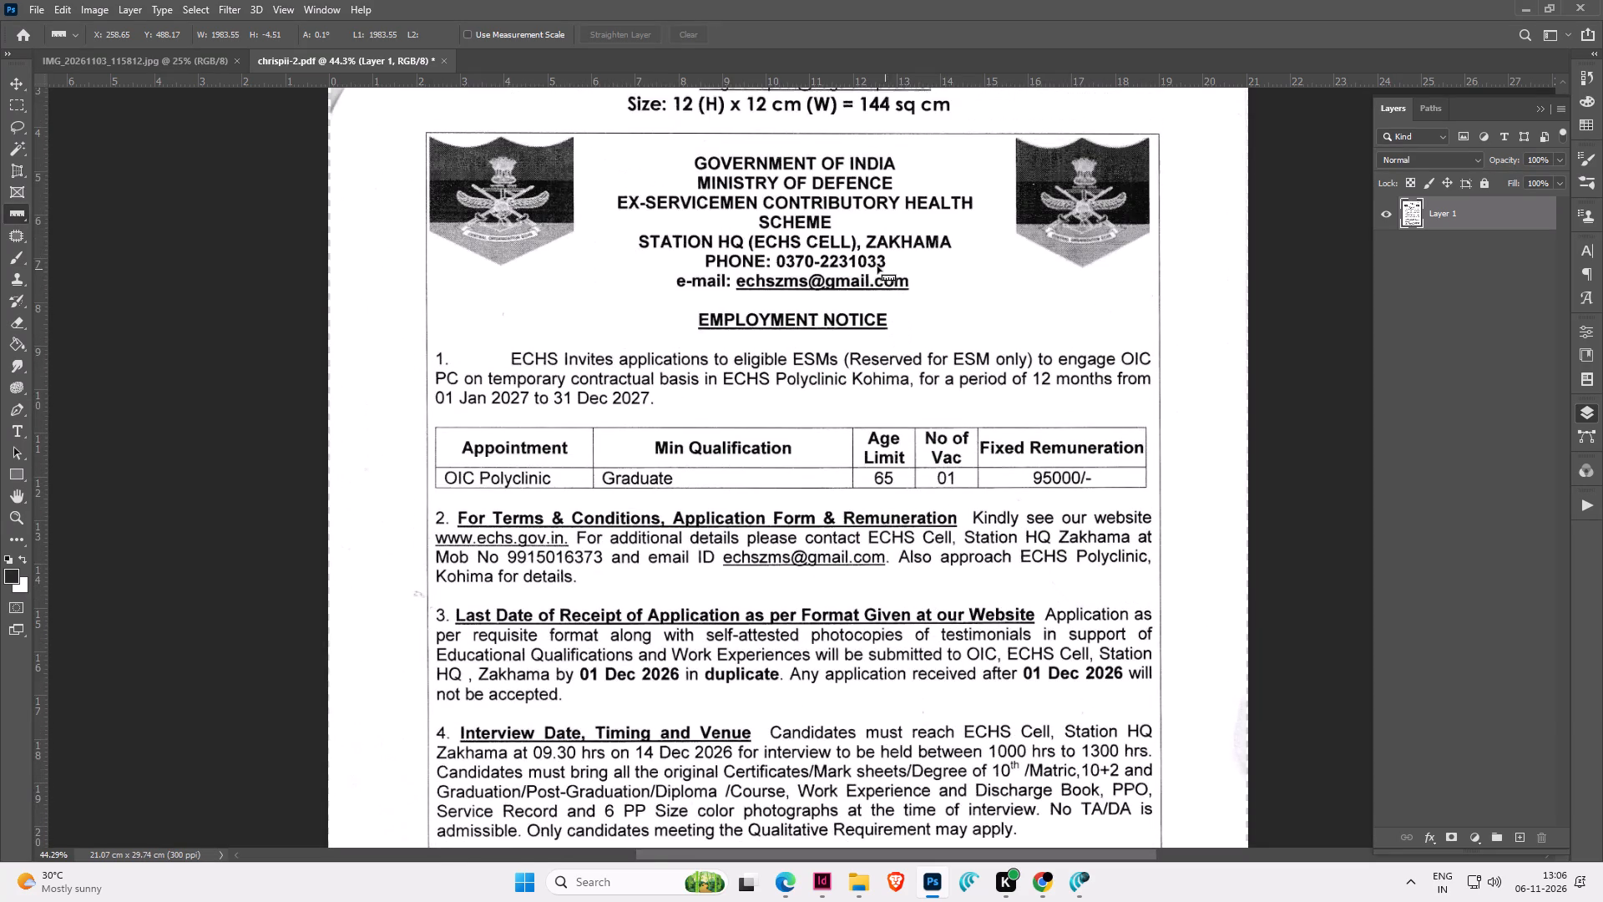
click(14, 104)
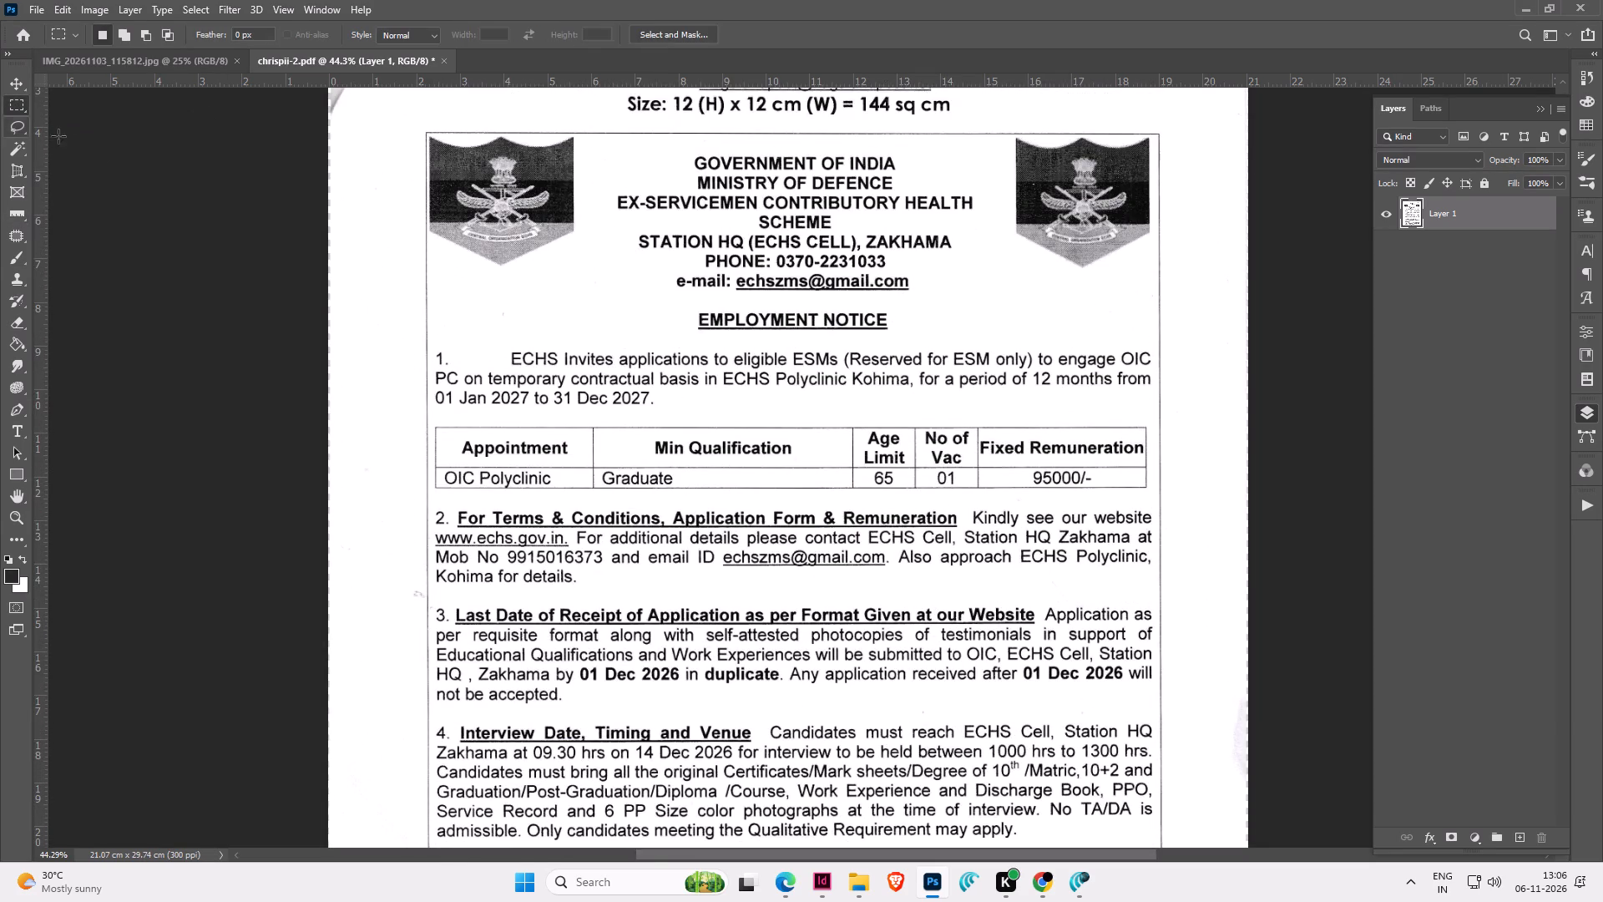
click(99, 159)
drag(423, 129, 1172, 645)
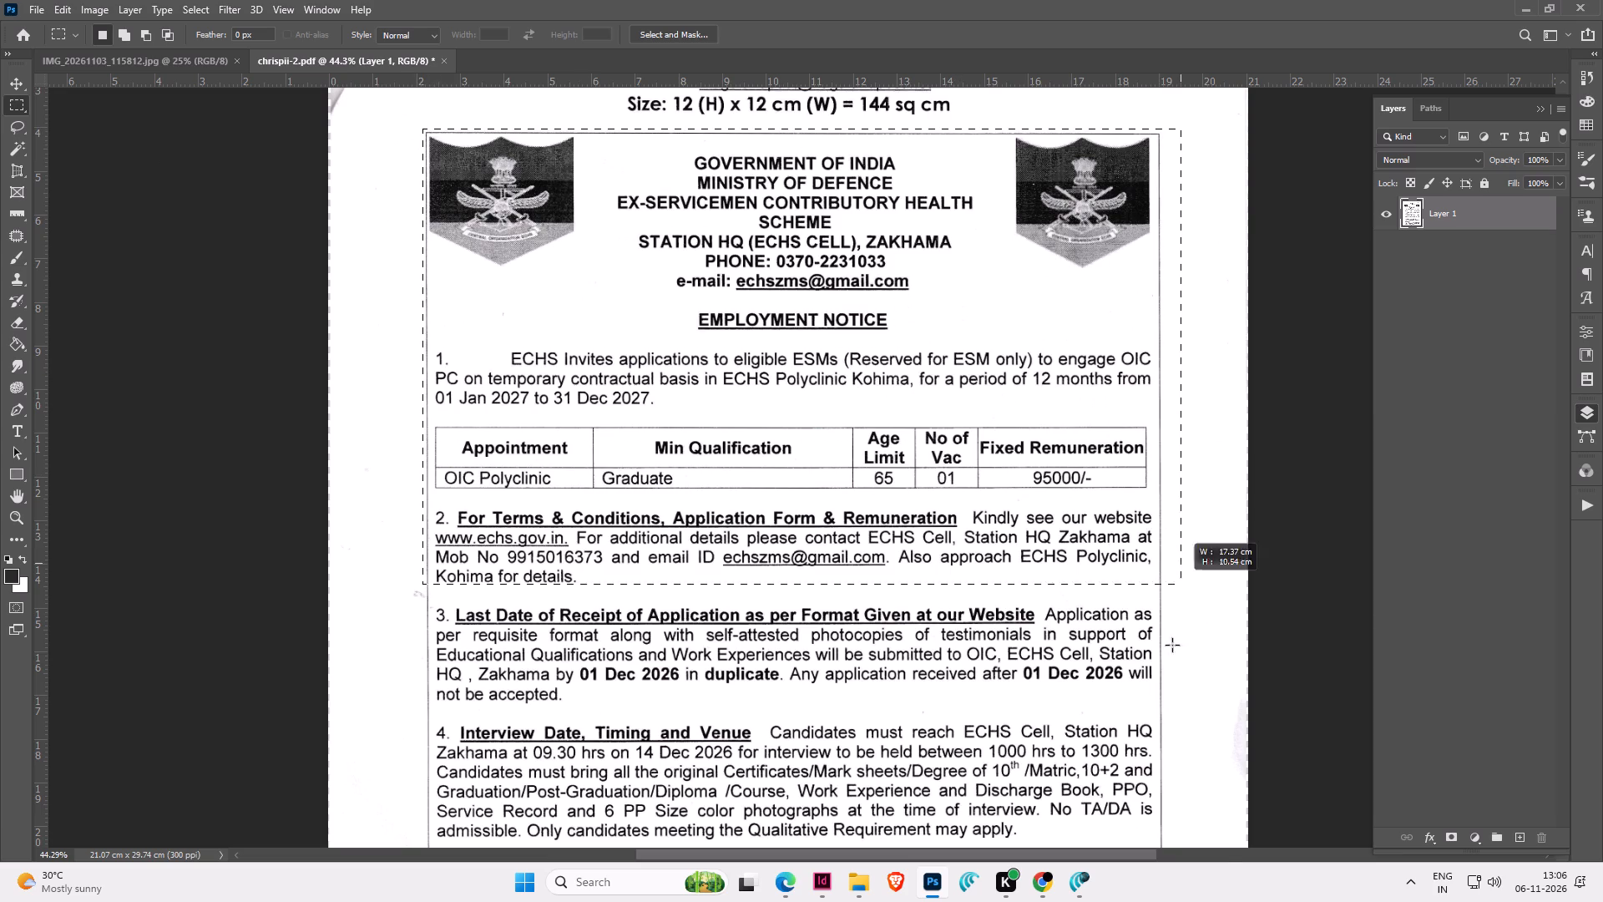
drag(1172, 645, 1171, 772)
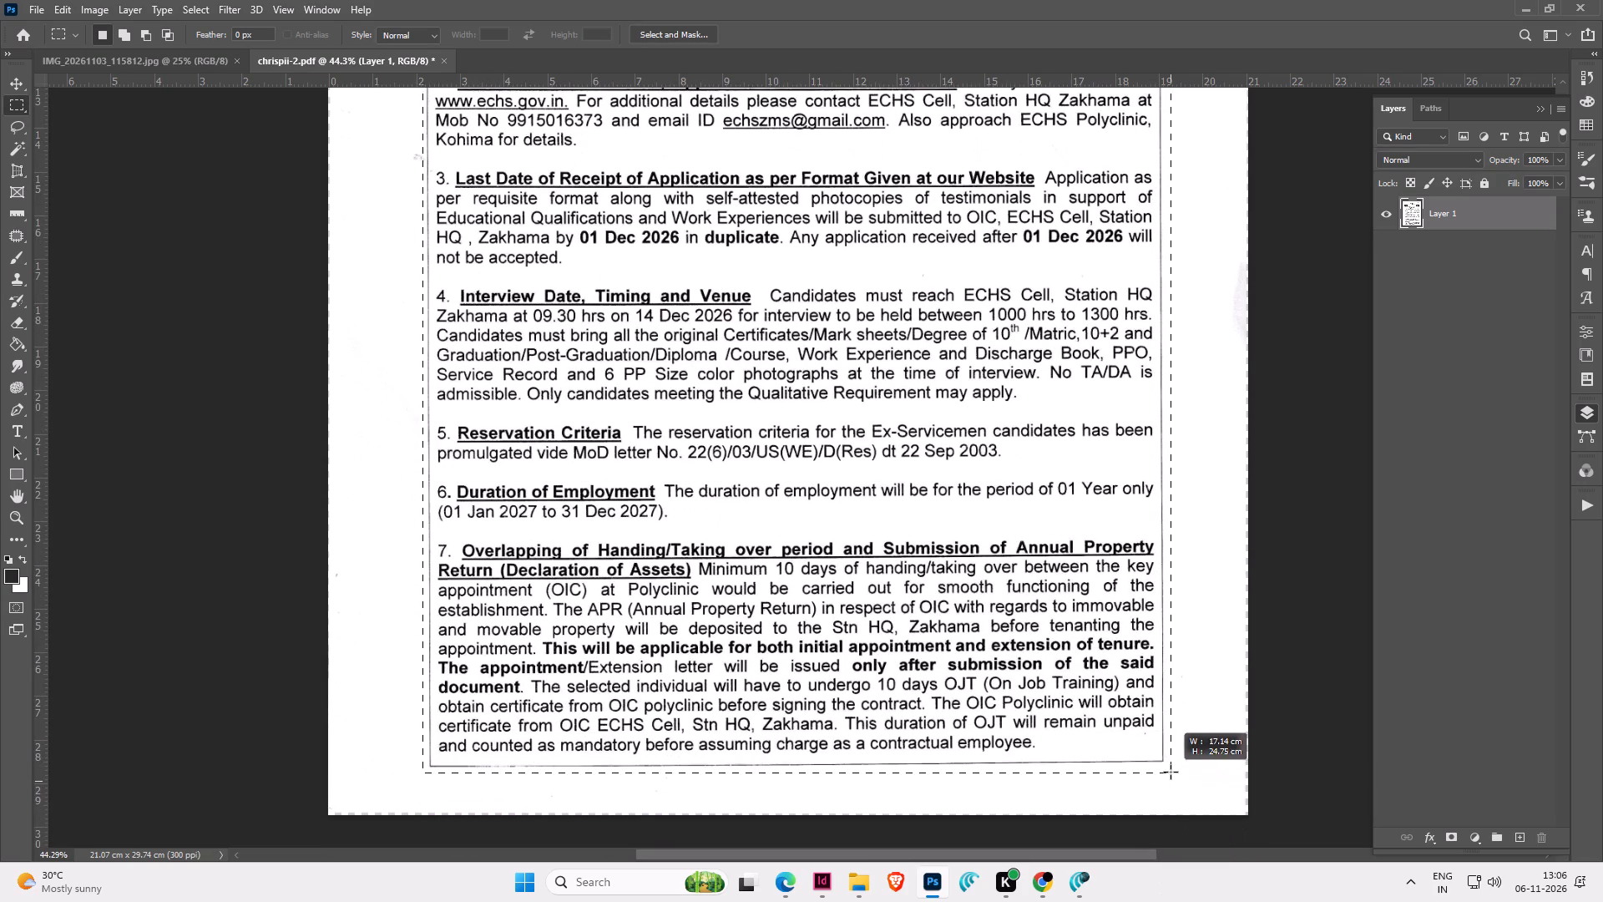
drag(1171, 772, 1166, 767)
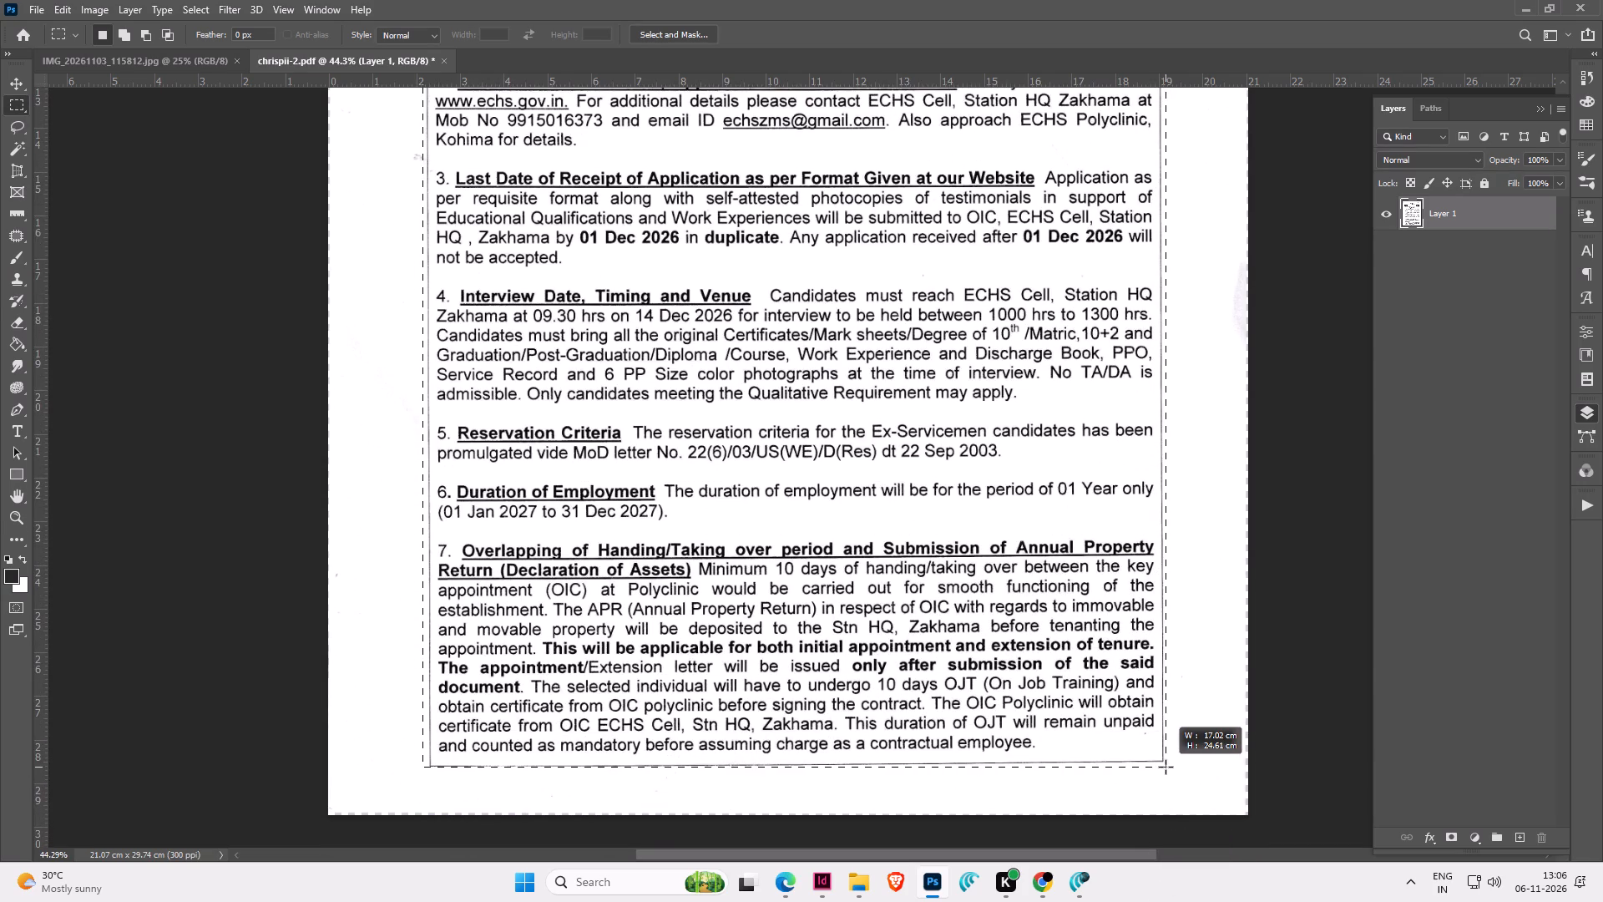
drag(1166, 767, 1165, 770)
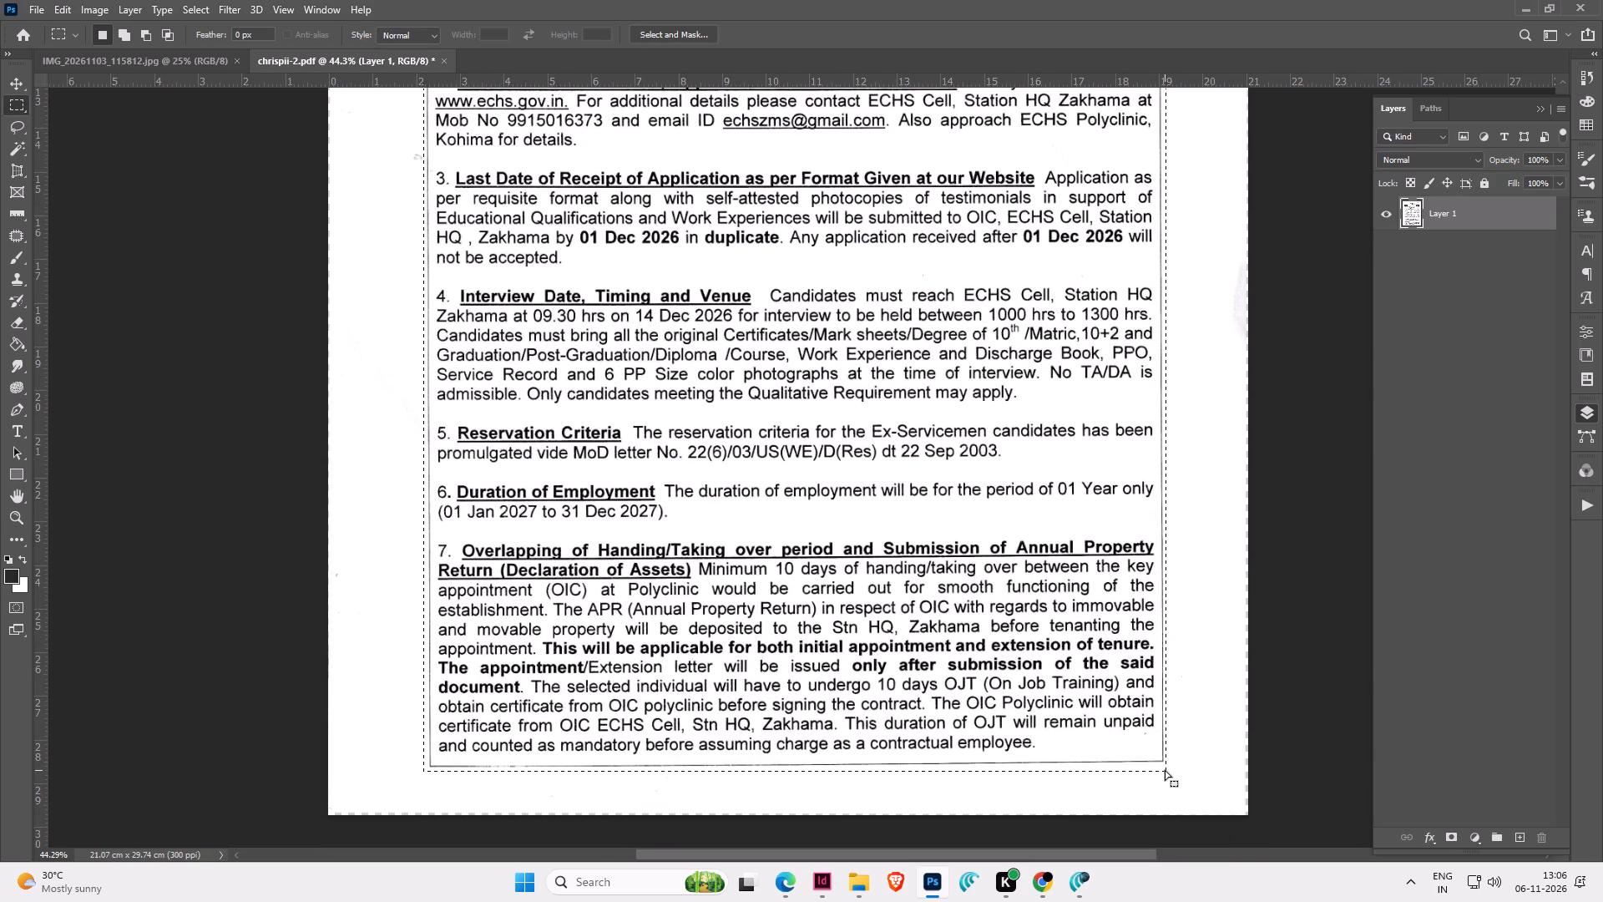
key(alt+i)
key(alt+p)
Clear the layer selection and the marquee selection around the cropped employment notice.
scroll(1191, 144, up, 3)
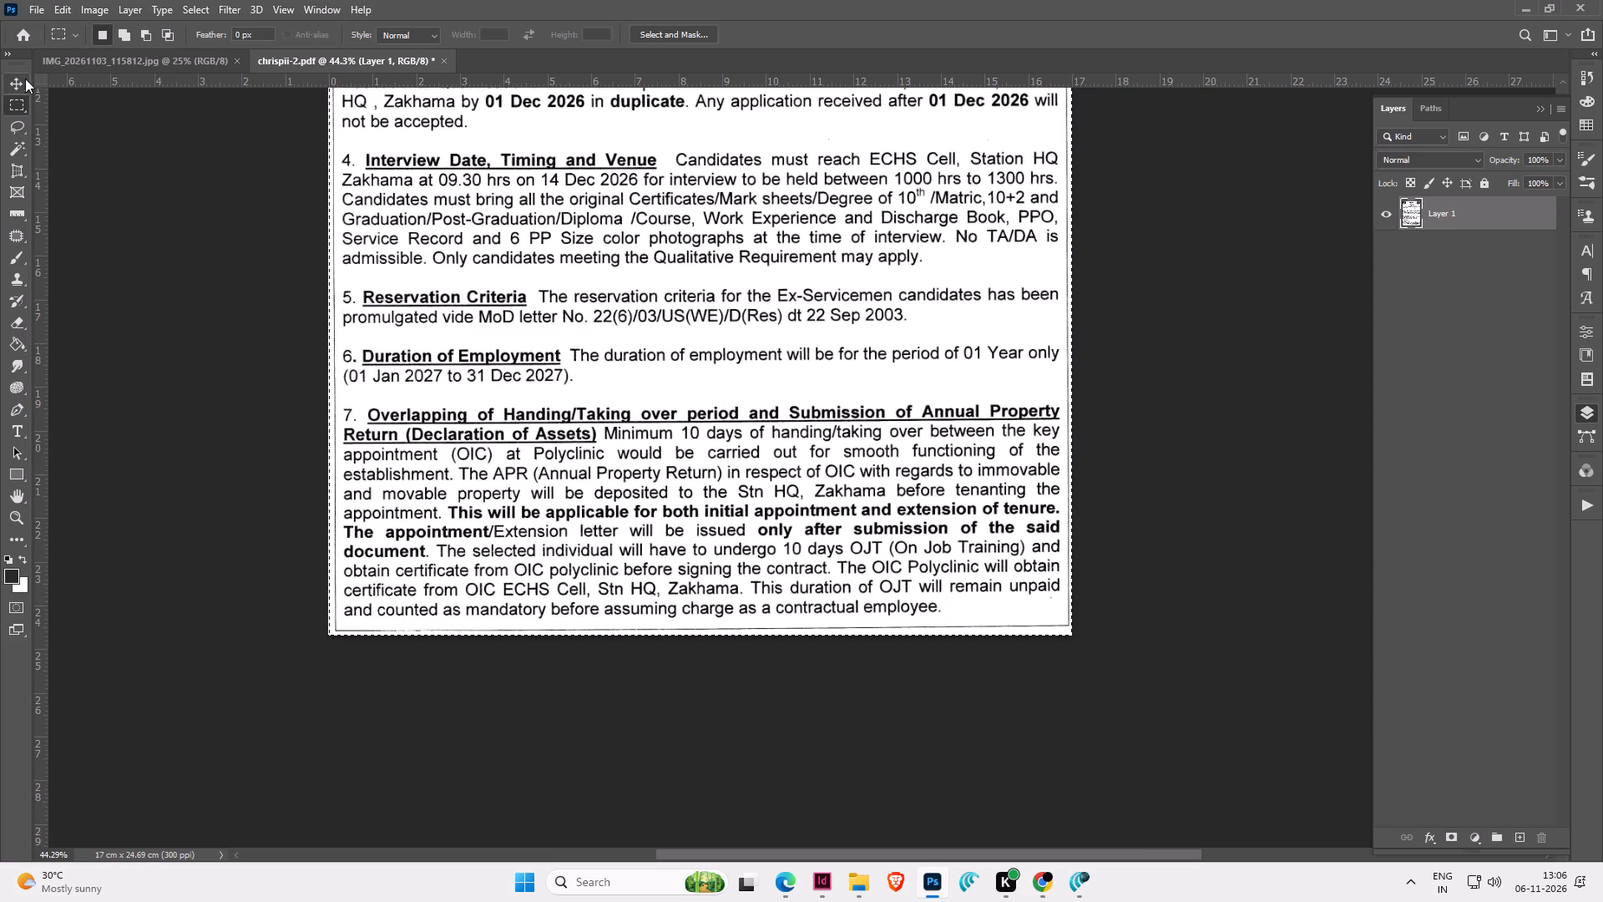
click(25, 76)
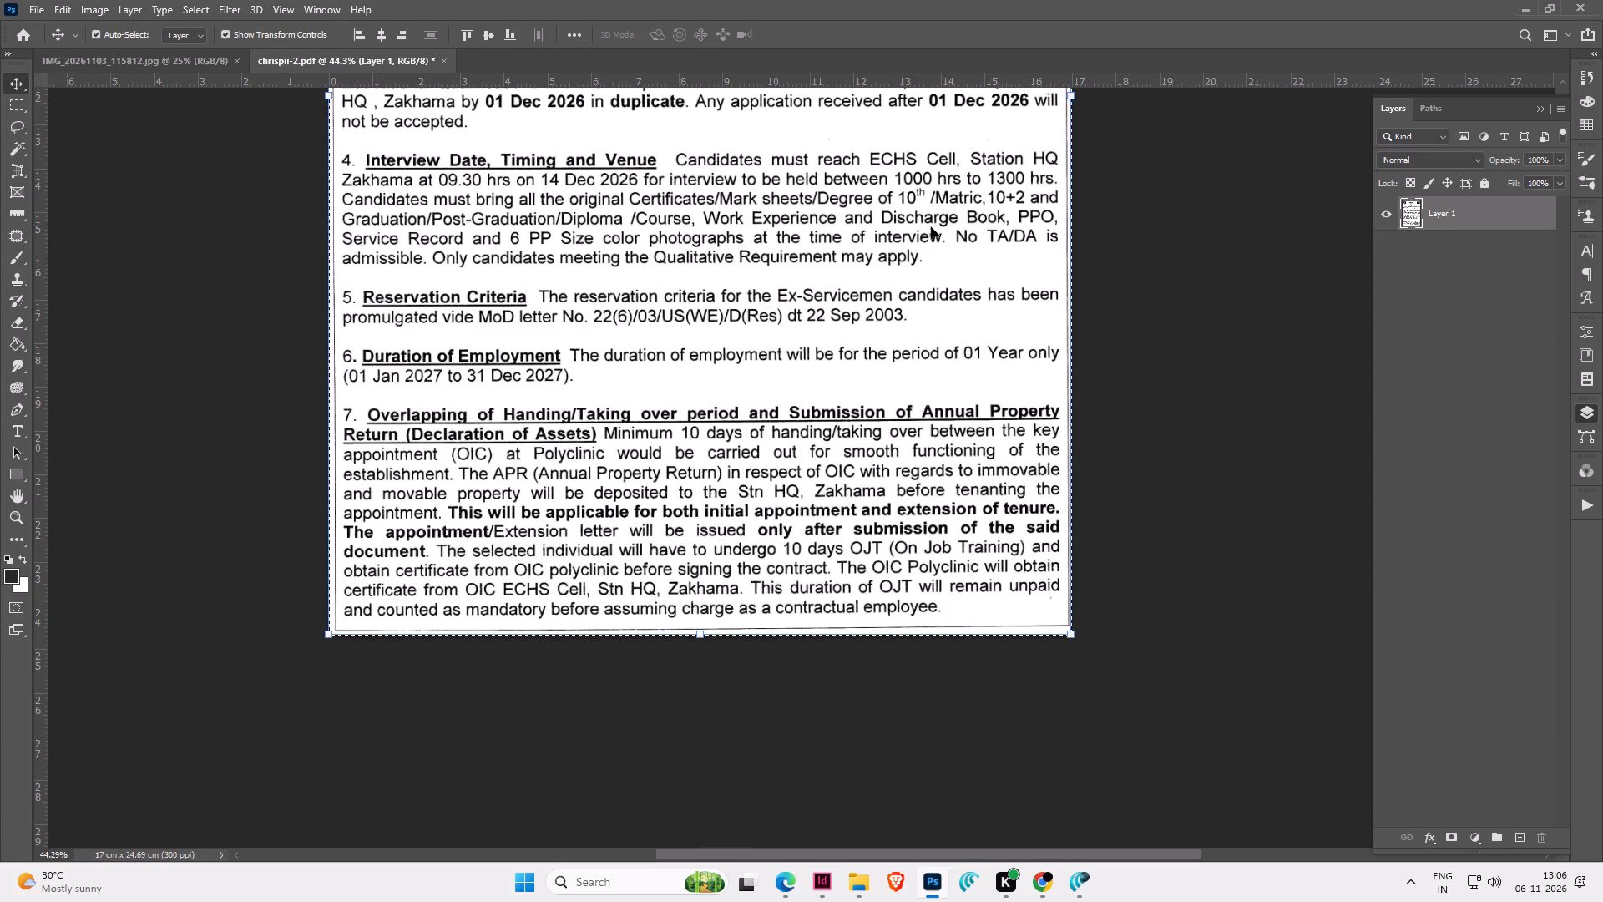
scroll(862, 253, up, 20)
scroll(862, 253, up, 13)
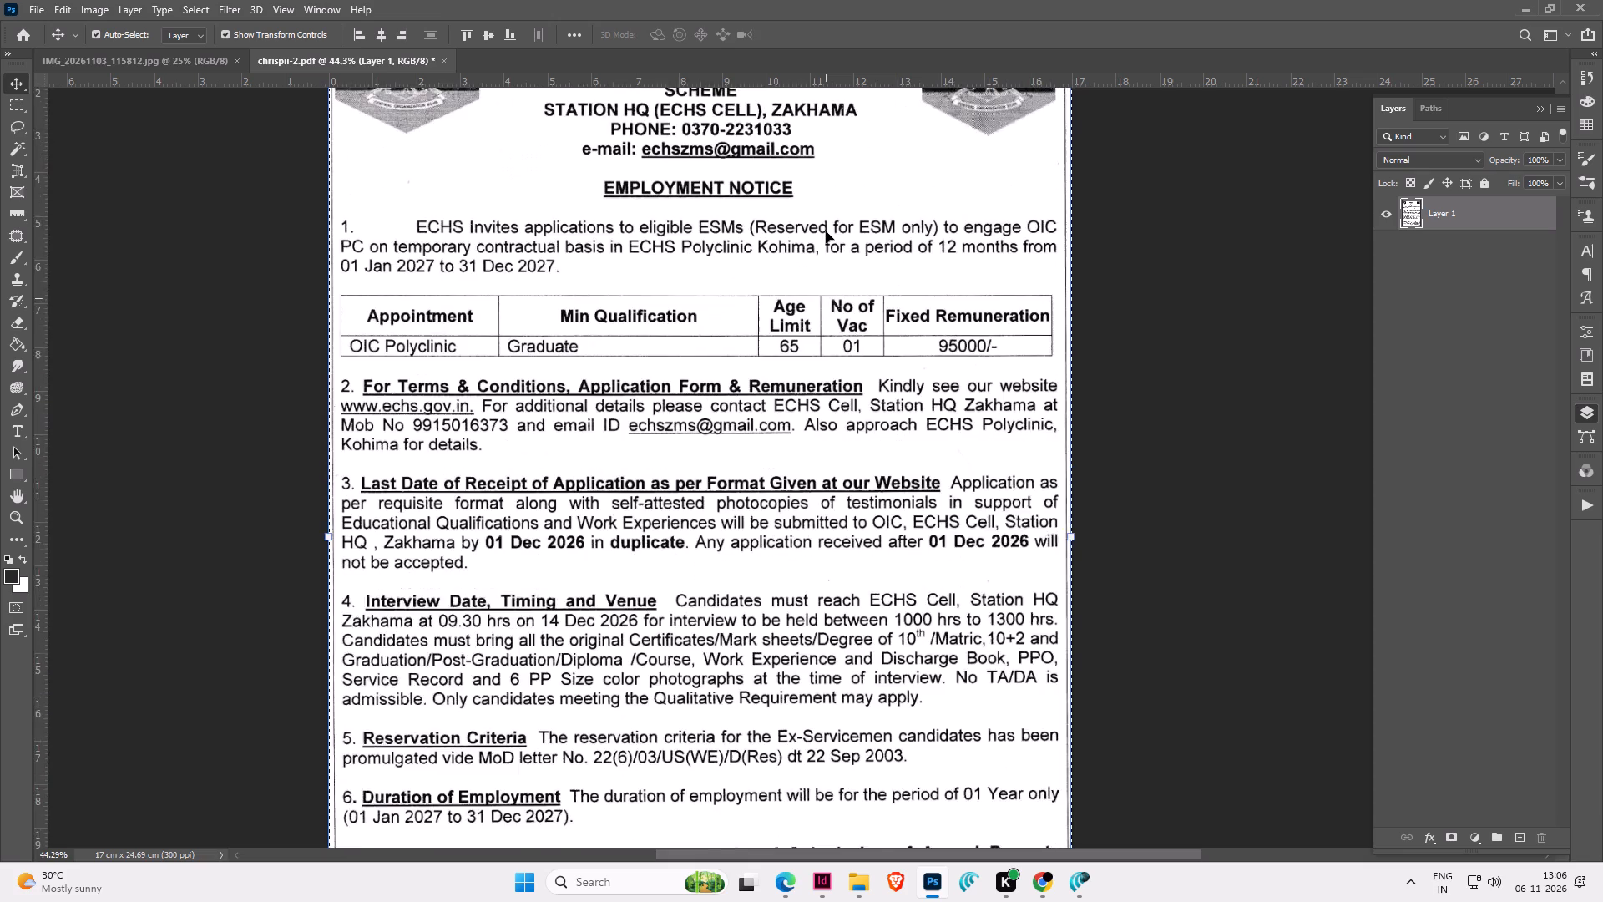
scroll(826, 231, up, 15)
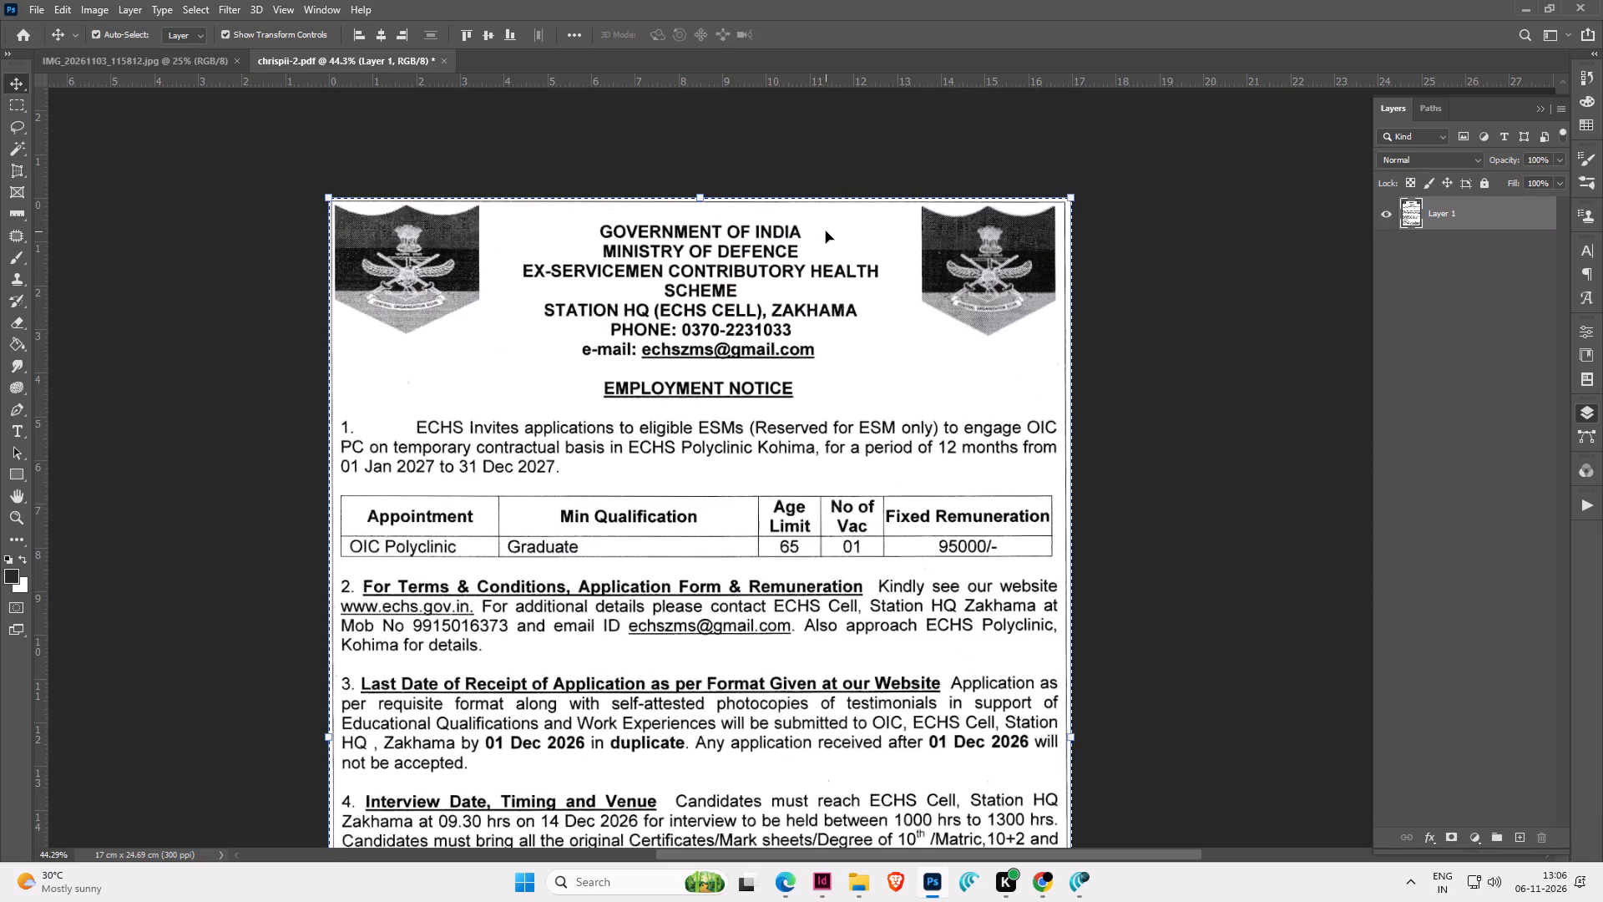
alt+scroll(826, 231, down, 6)
scroll(826, 231, down, 6)
scroll(826, 231, up, 3)
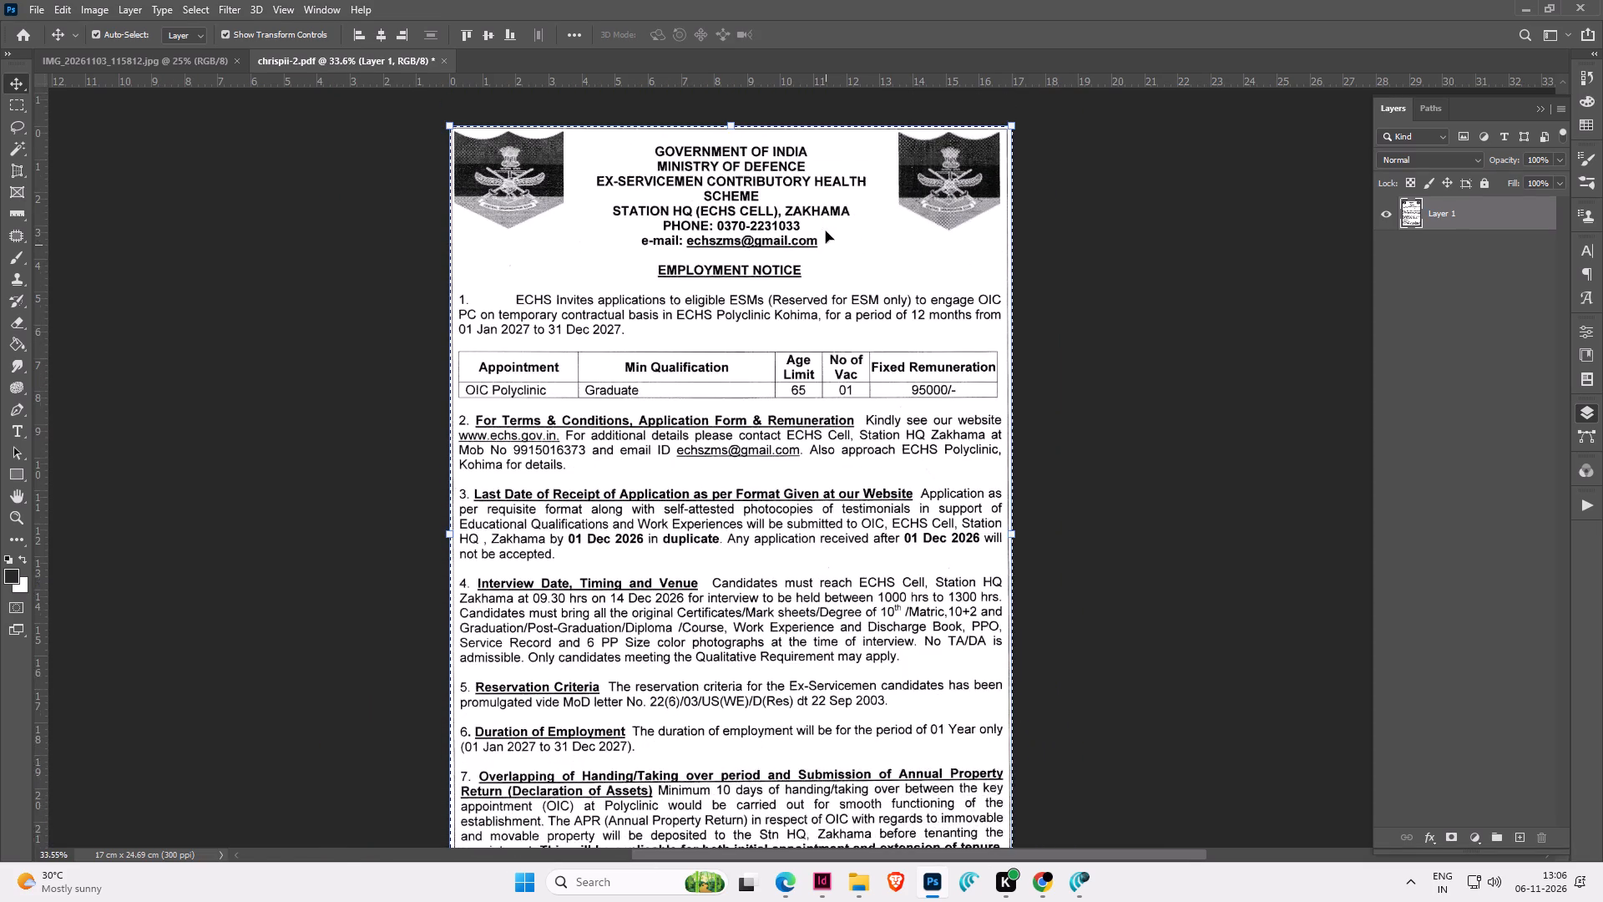
scroll(826, 231, up, 1)
click(1082, 104)
alt+scroll(656, 93, up, 7)
click(661, 107)
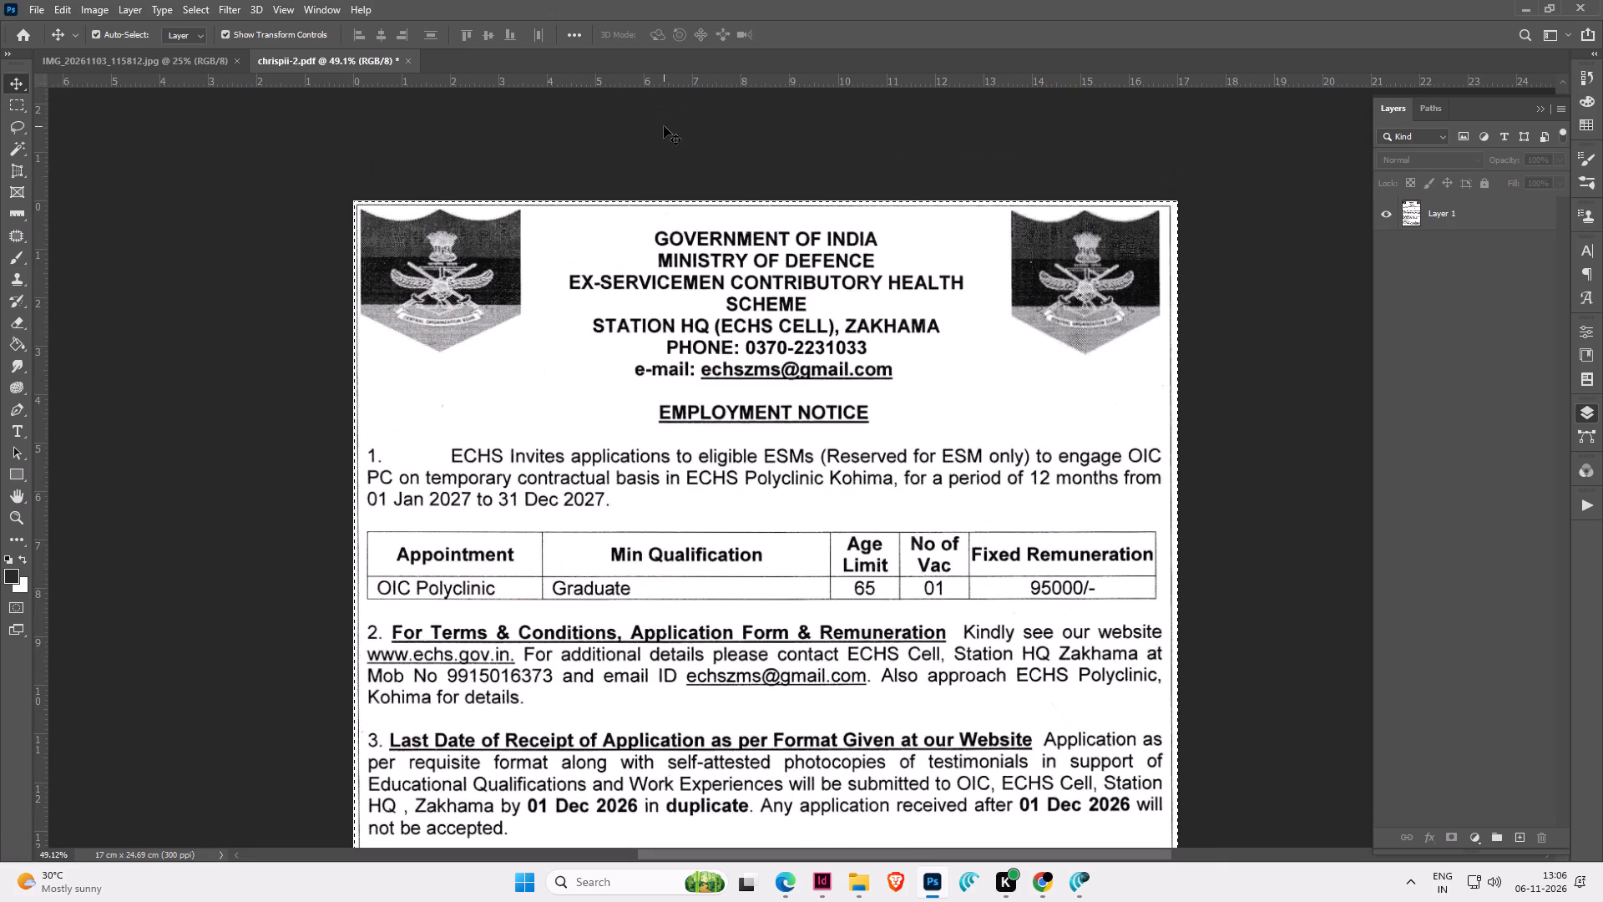
click(663, 130)
click(12, 98)
click(336, 144)
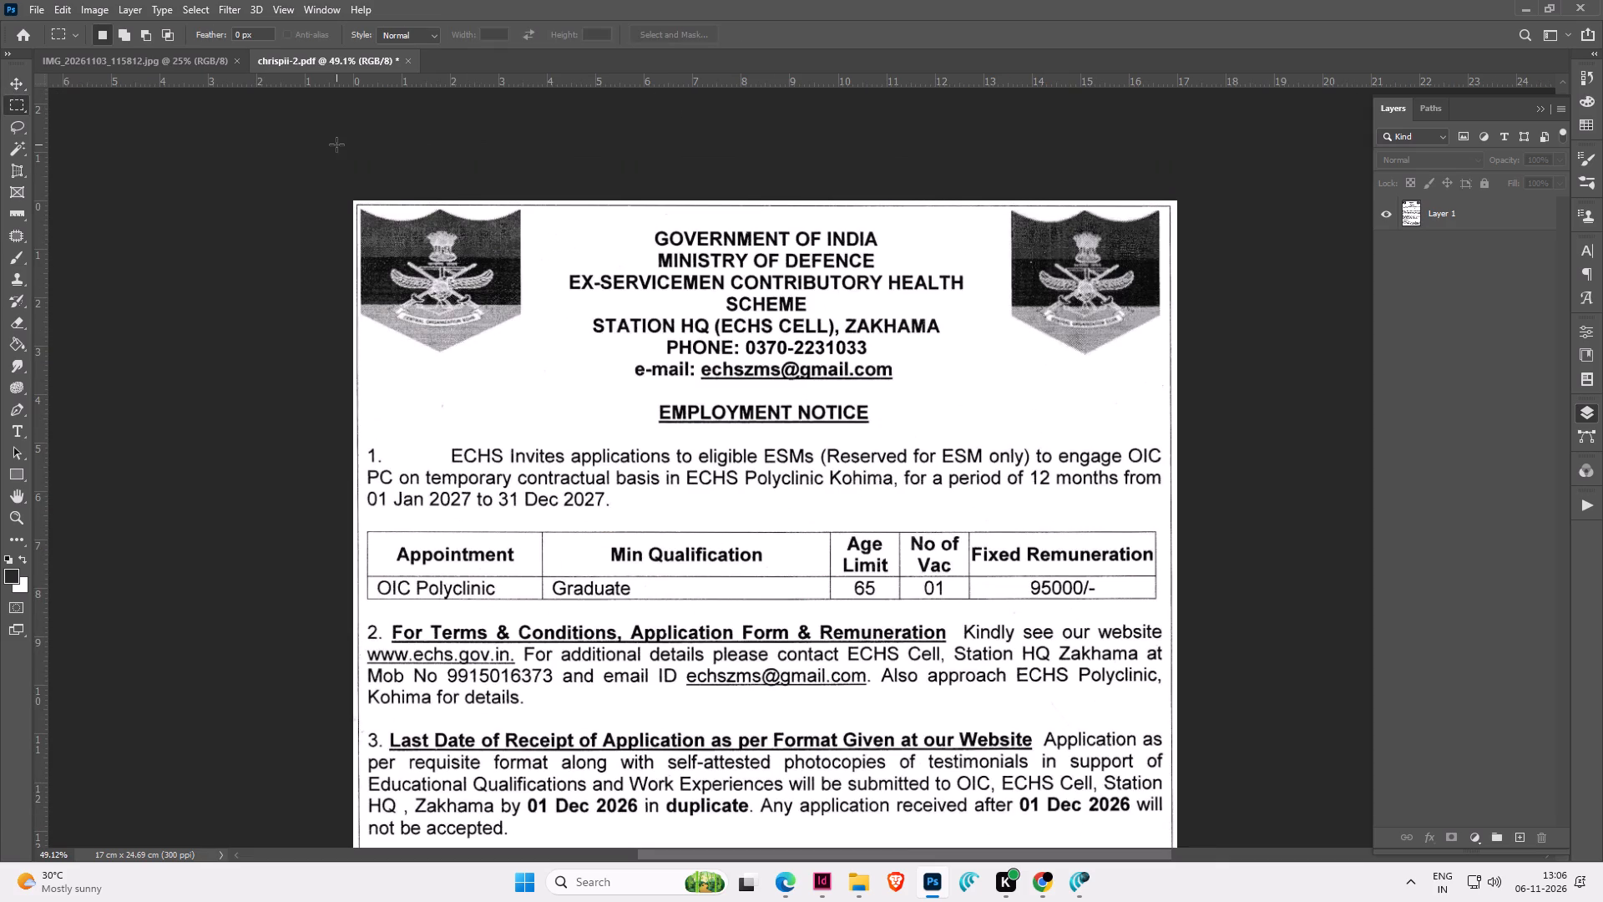
Erase the notice's top border line by filling a full-width strip about 0.15 cm high along the page's top edge with white on Layer 1.
drag(323, 154, 1283, 190)
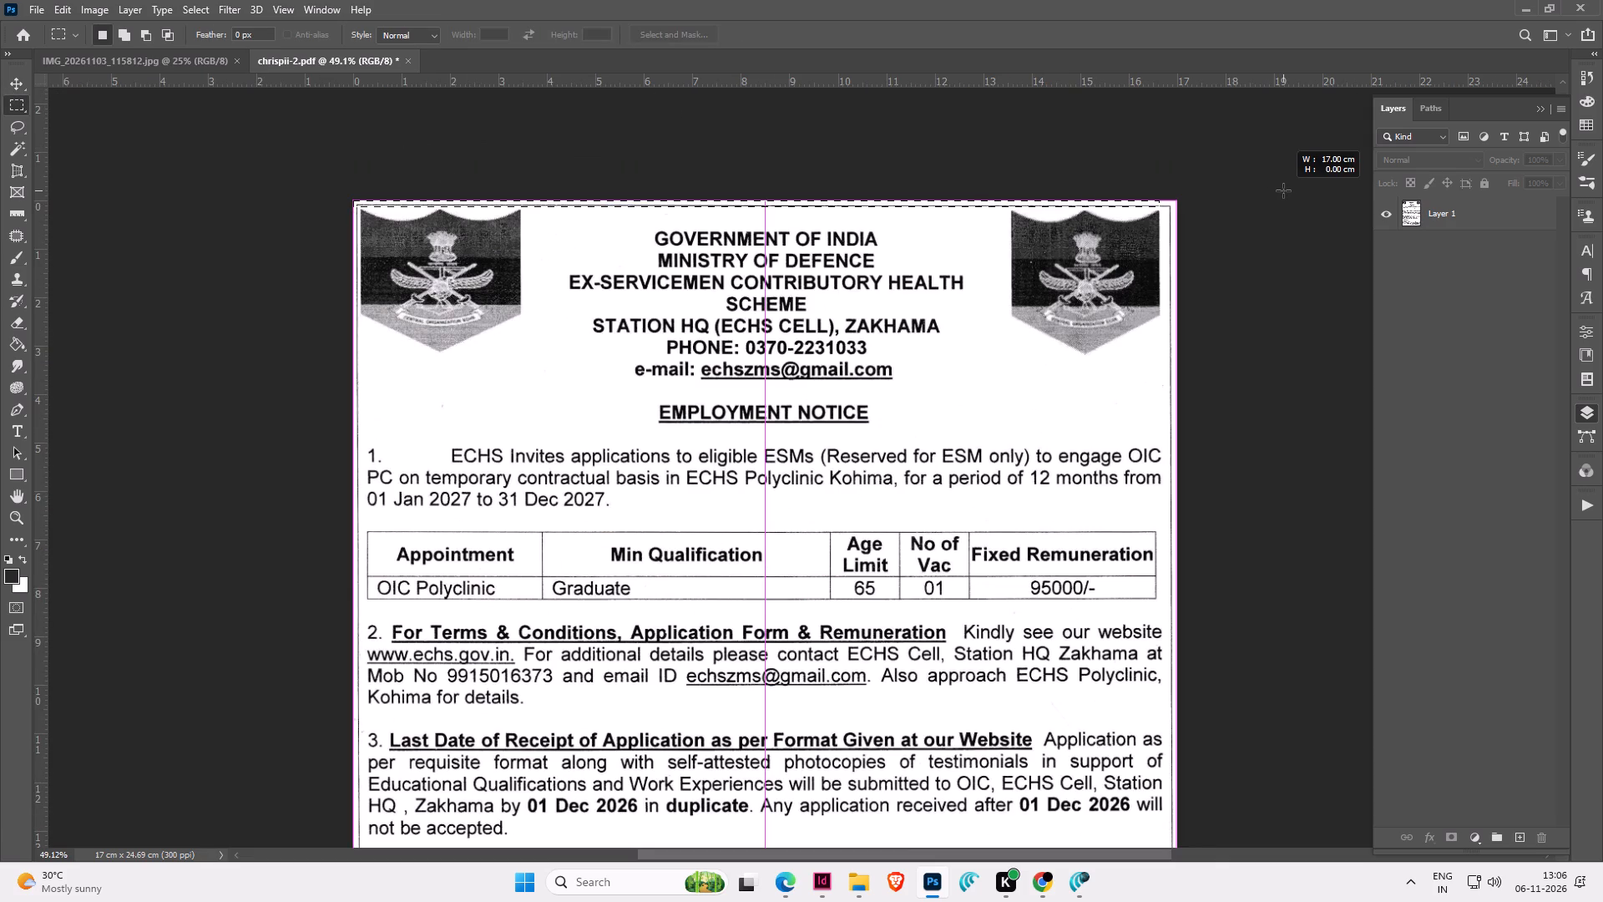
drag(1283, 190, 1290, 205)
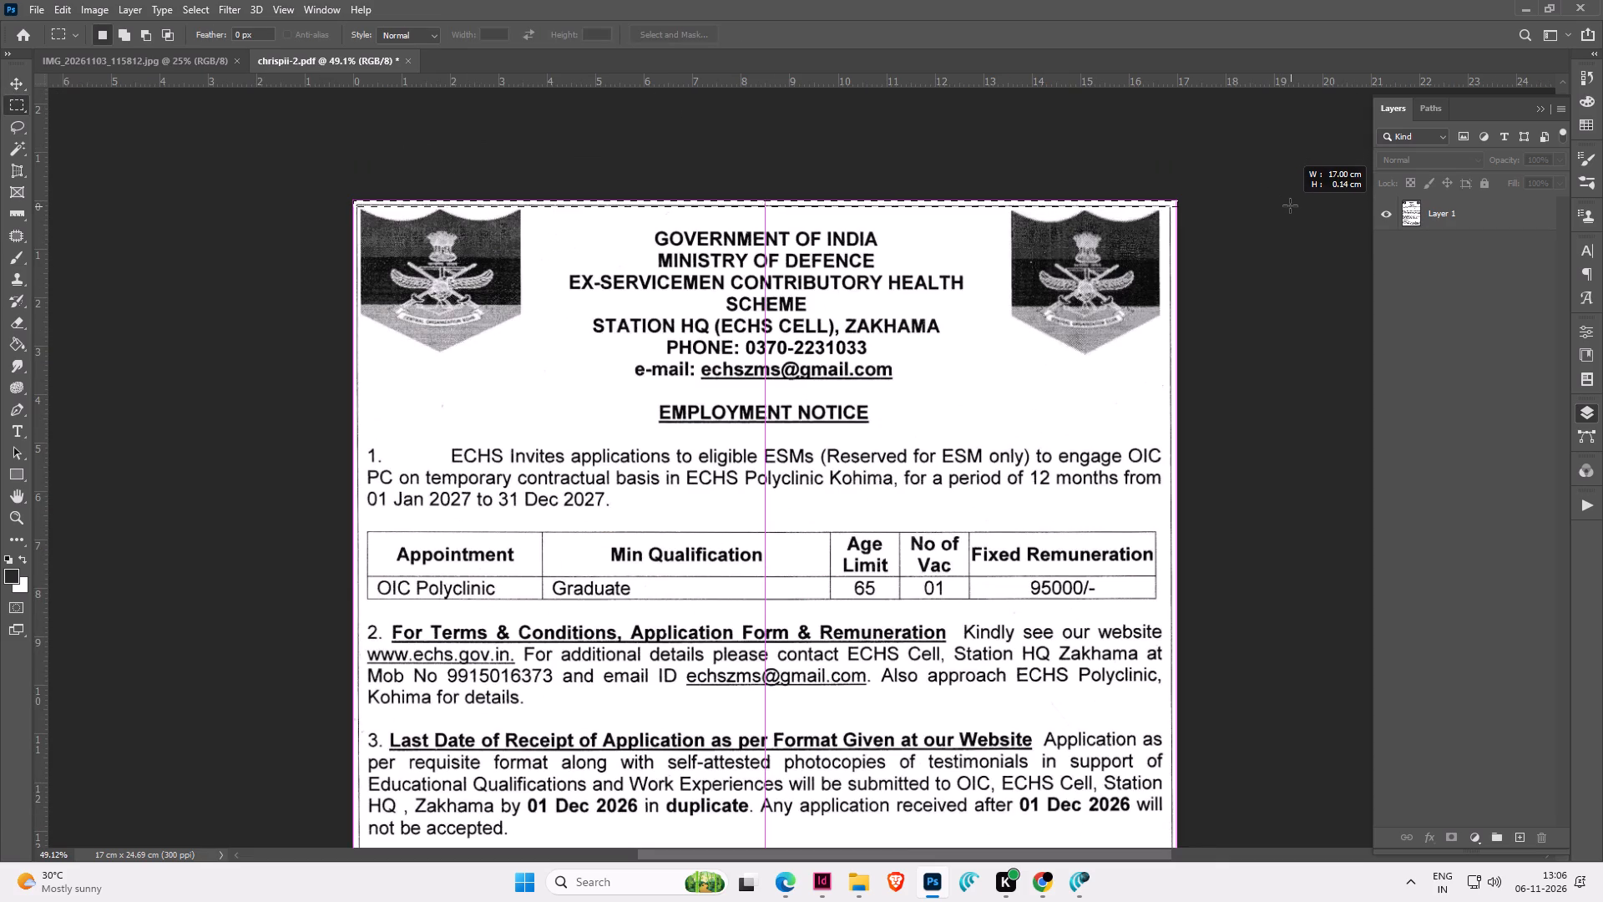
drag(1290, 205, 1291, 207)
key(ctrl+BackSpace)
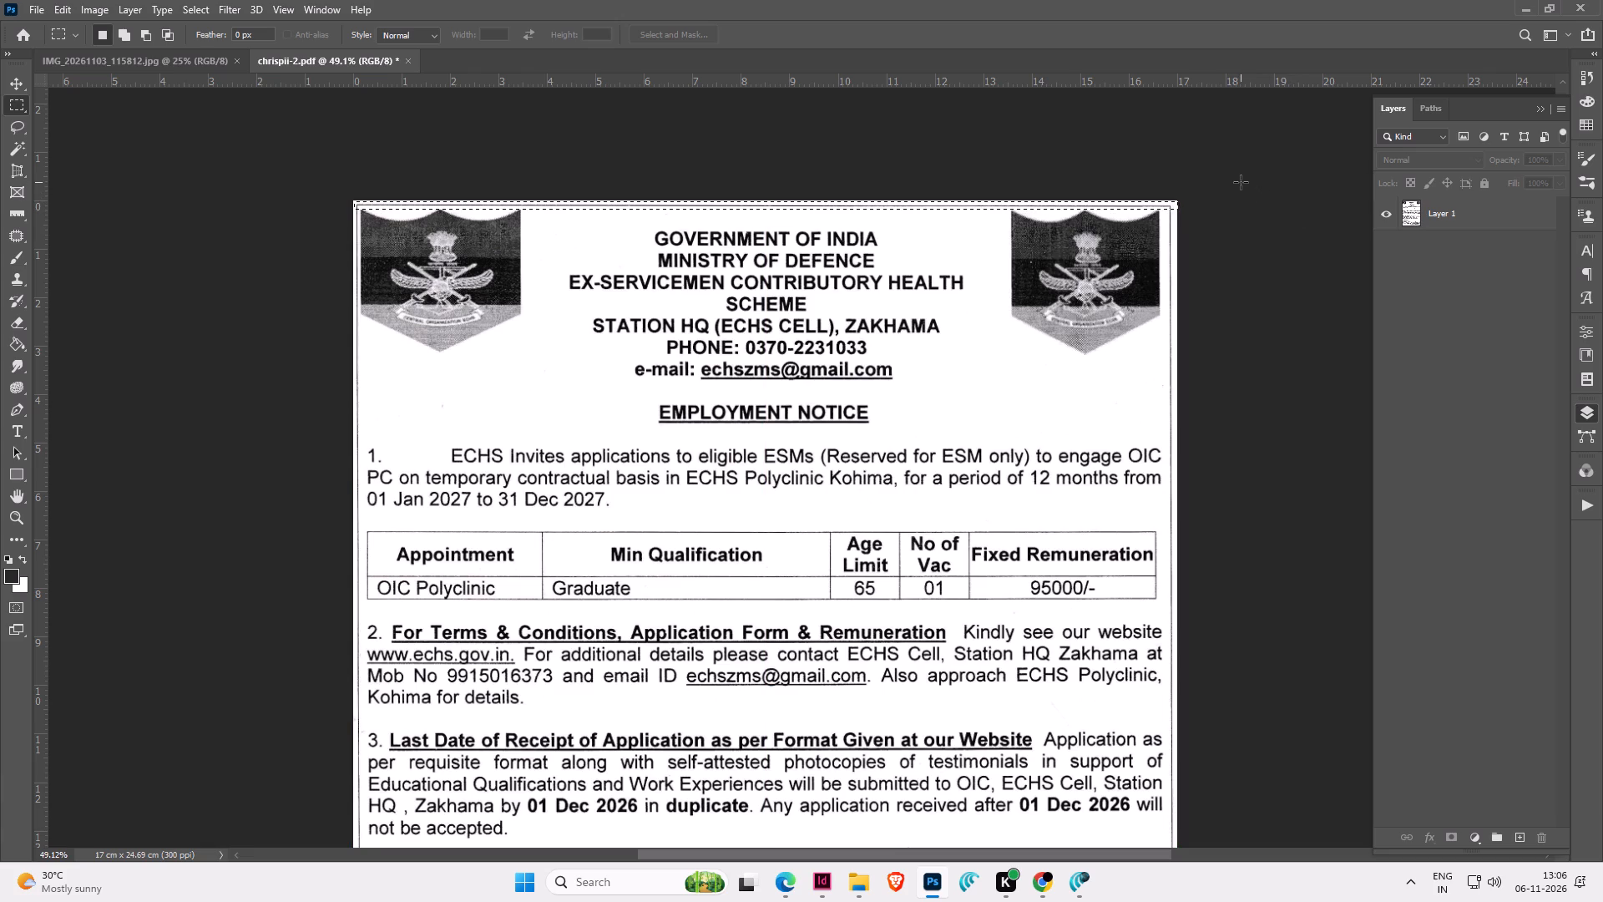
key(ctrl+BackSpace)
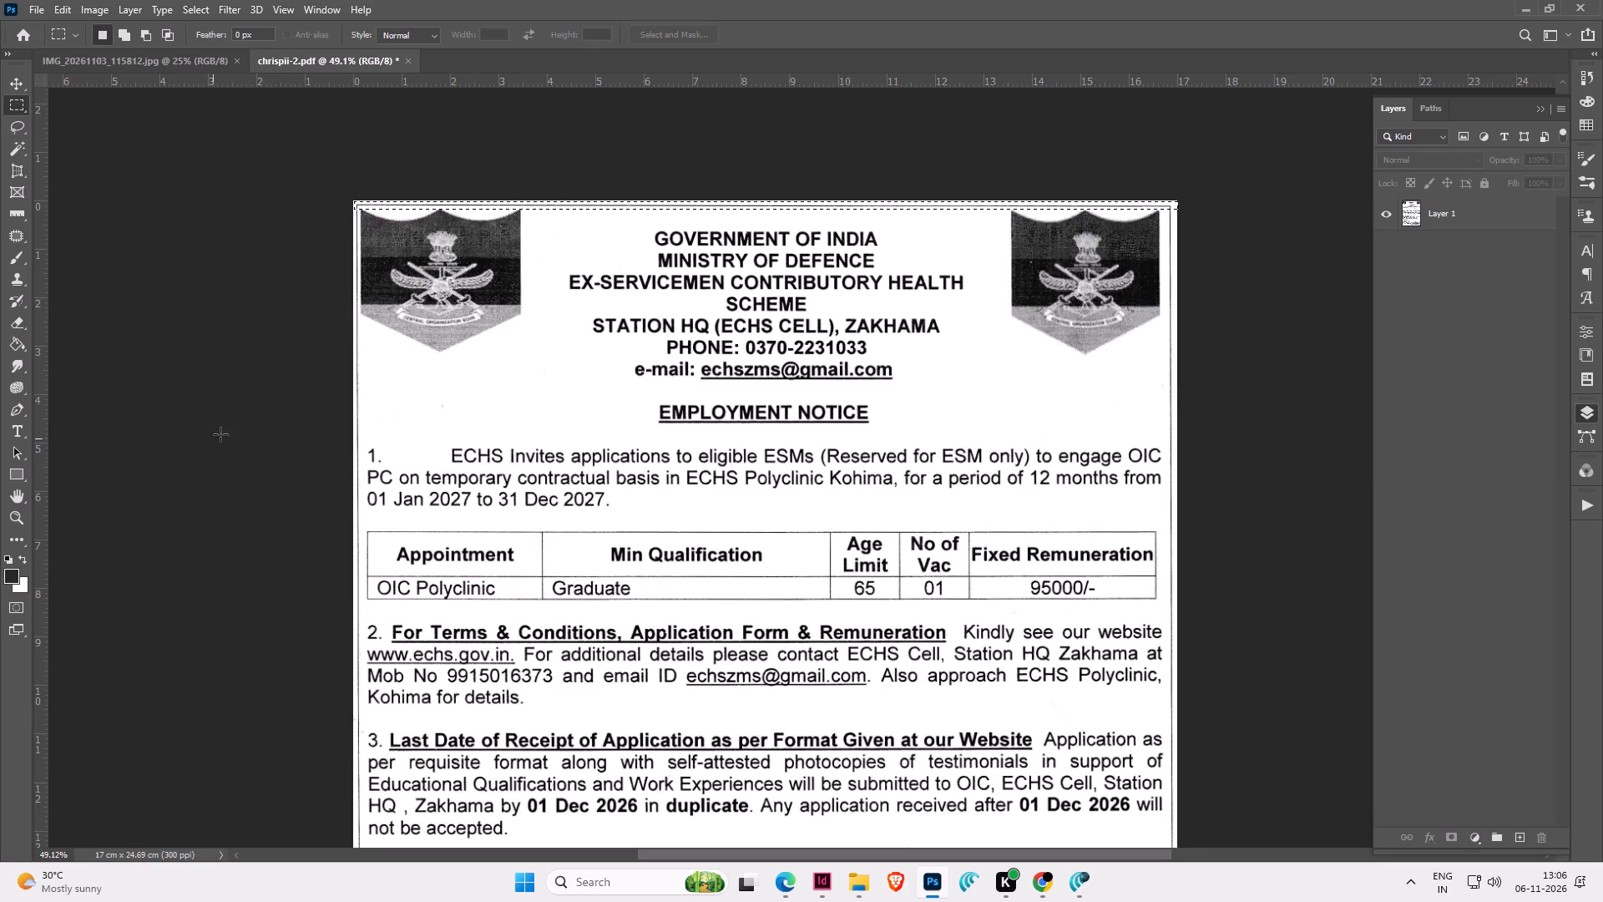
click(1427, 222)
key(ctrl+BackSpace)
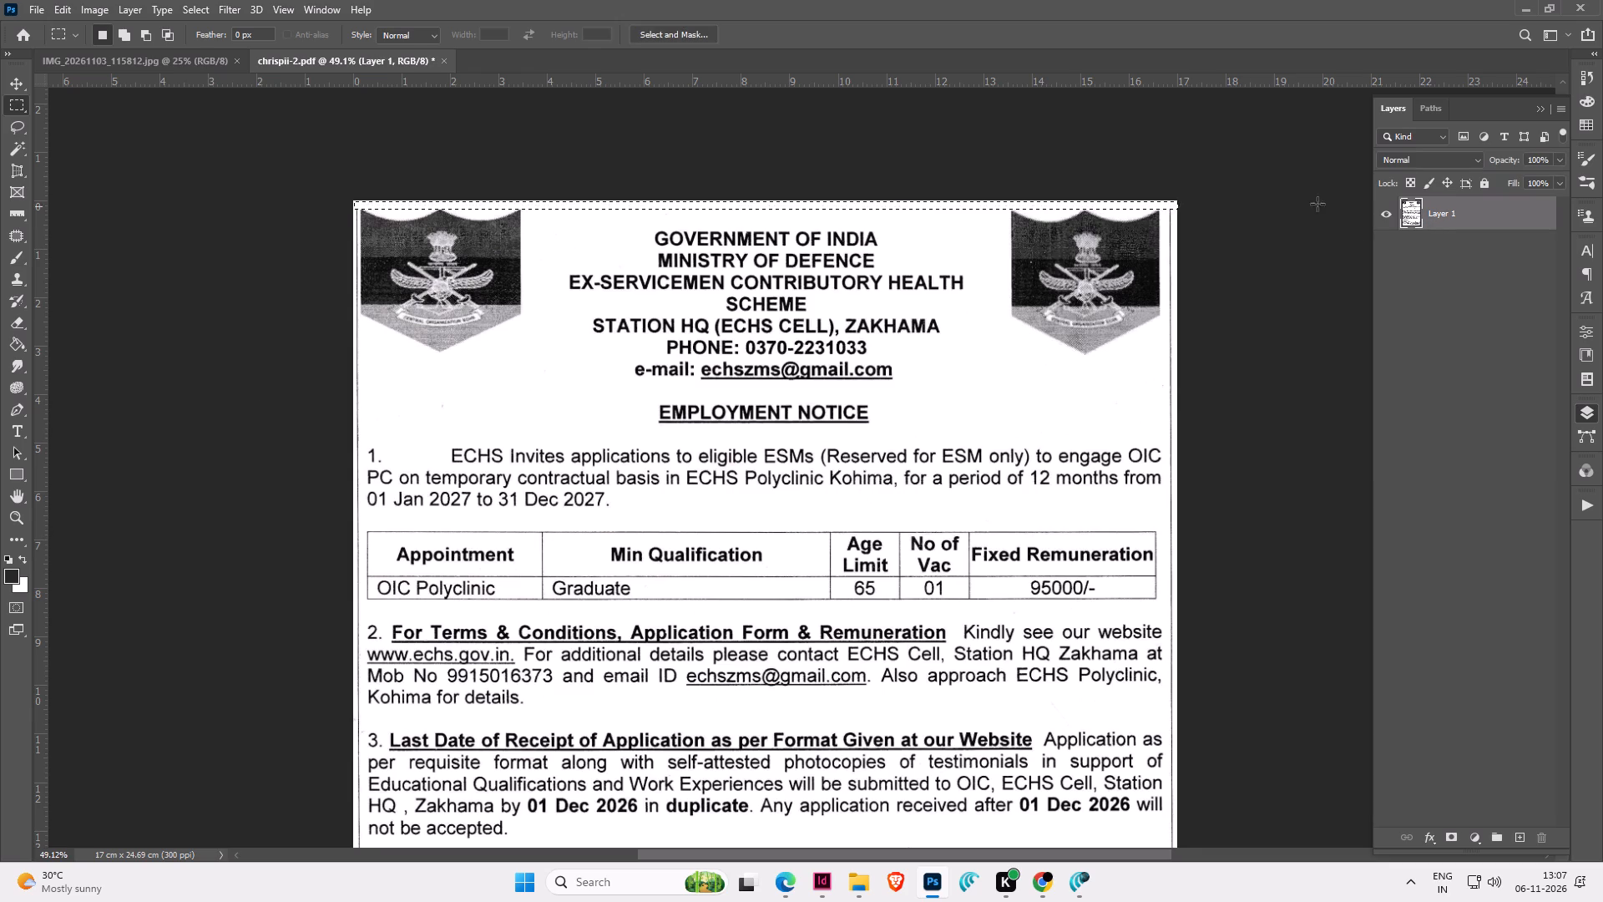
click(1177, 192)
Erase the notice's right border line by filling a full-height strip about 0.19 cm wide along the page's right edge with white.
drag(1170, 202, 1270, 494)
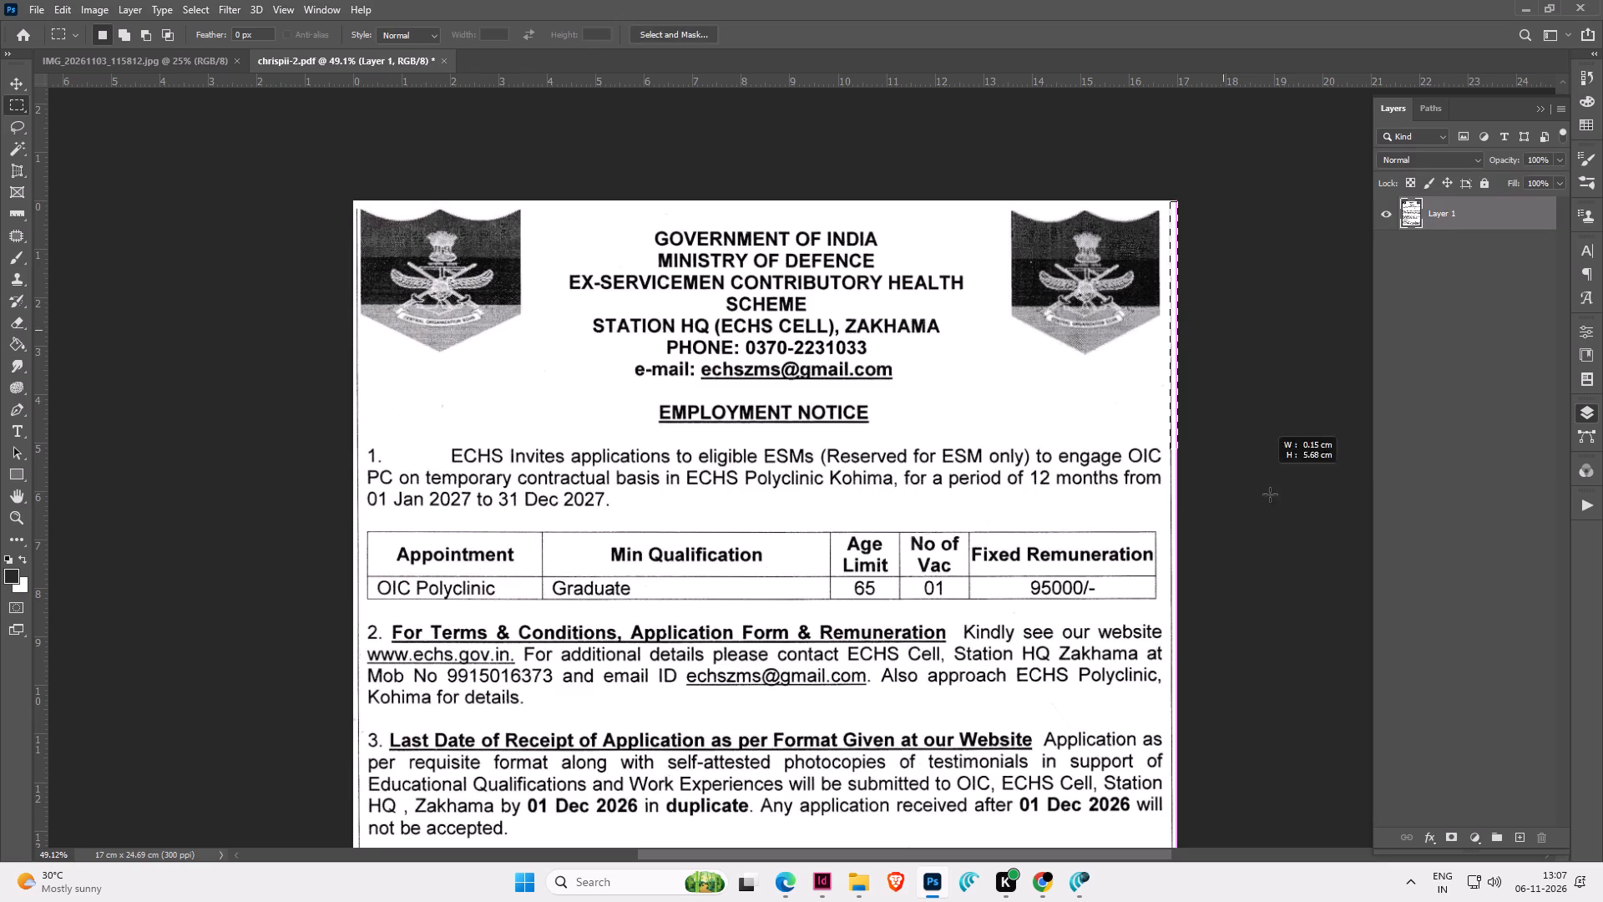
drag(1270, 494, 1275, 510)
click(1262, 302)
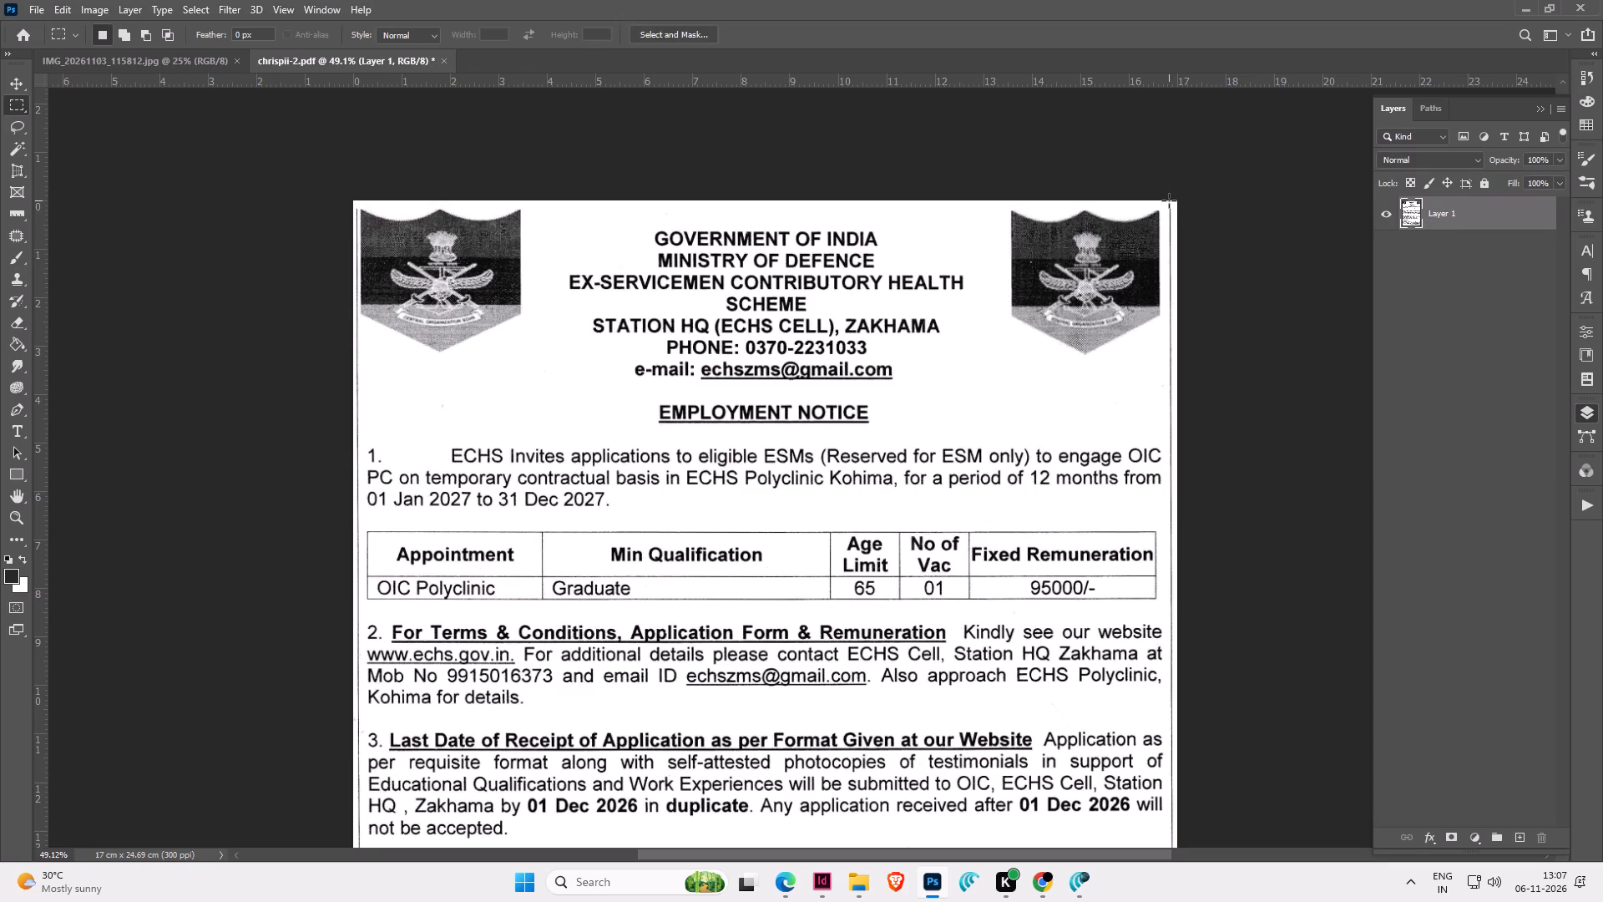
drag(1168, 200, 1359, 845)
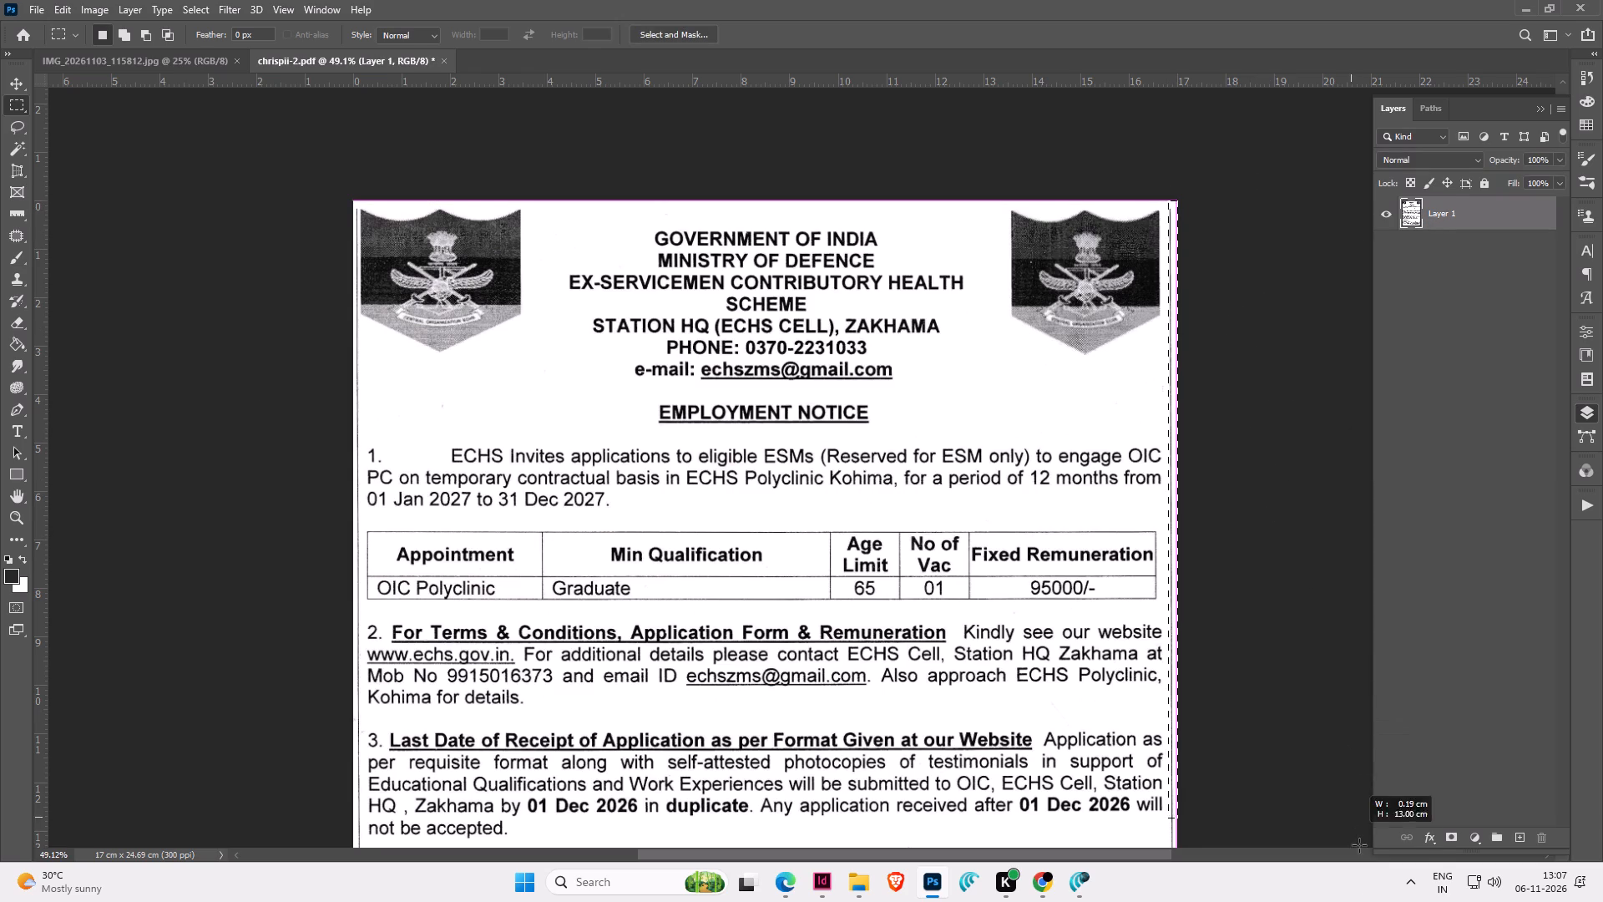
drag(1359, 845, 1330, 624)
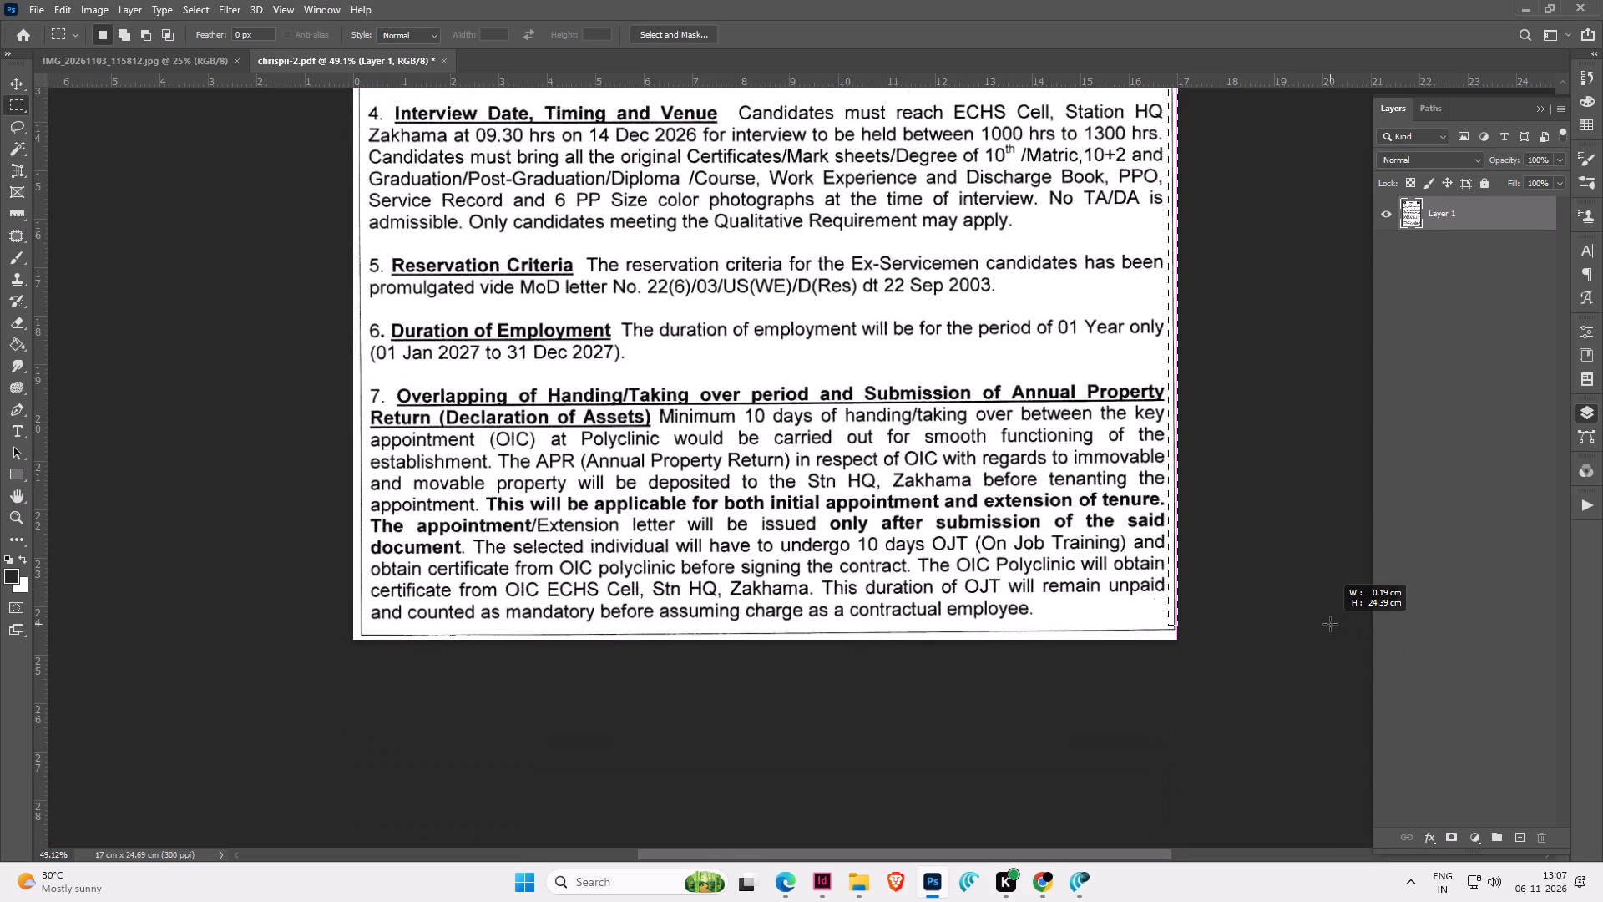
drag(1330, 624, 1335, 644)
key(ctrl+BackSpace)
click(1249, 662)
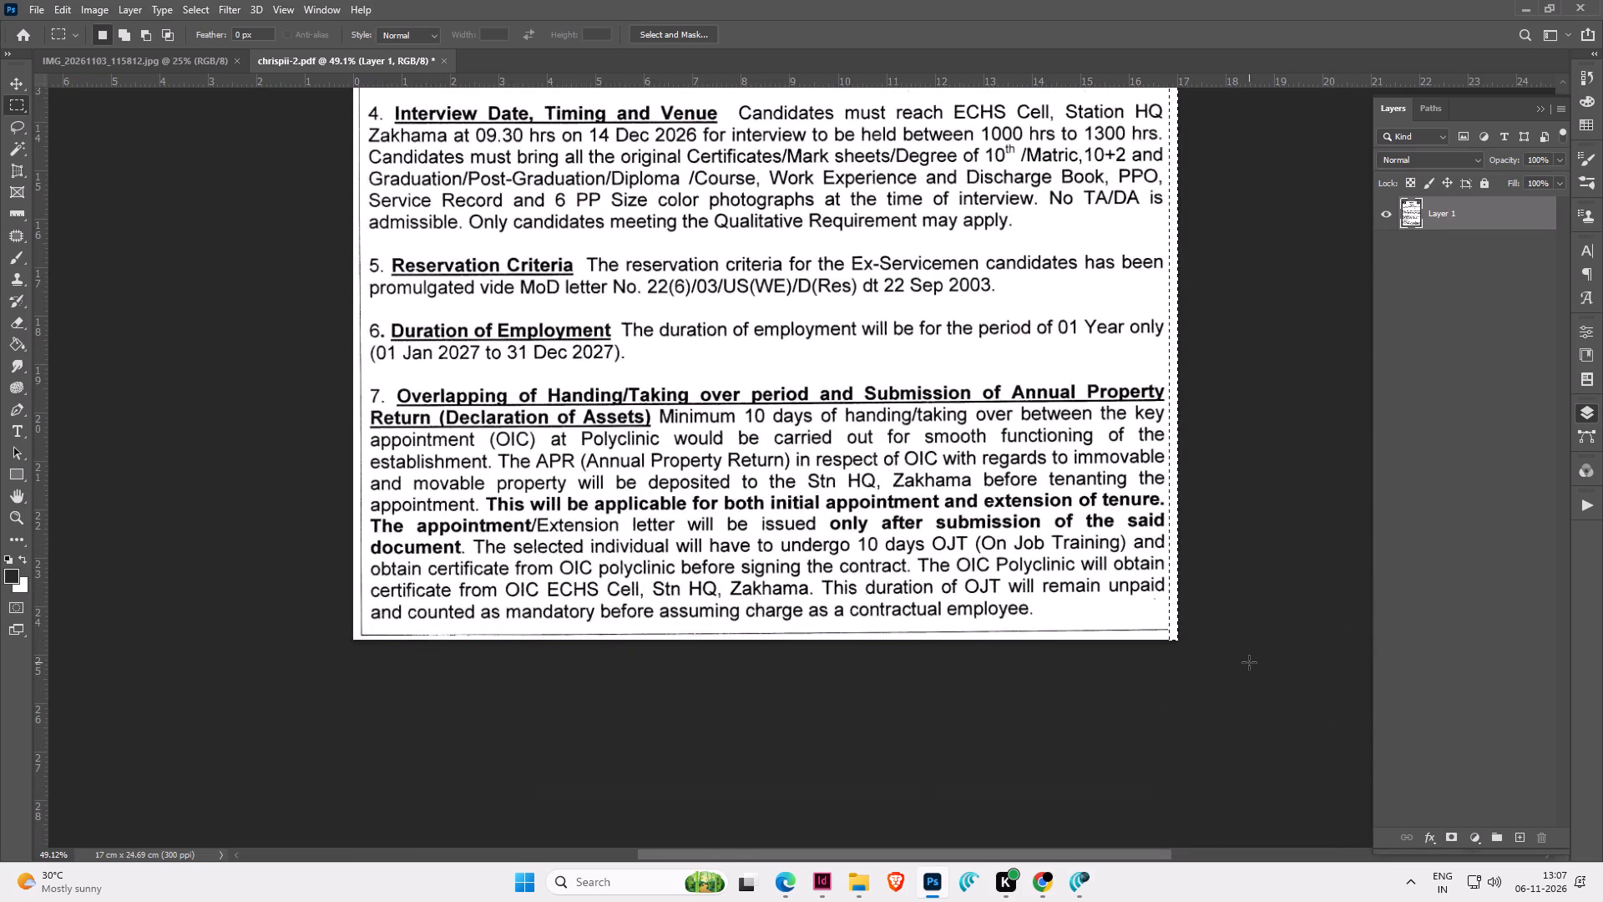
Erase the notice's bottom border line by filling strips along the page's bottom edge with white, including the slanted remainder near the right corner.
drag(348, 632, 764, 719)
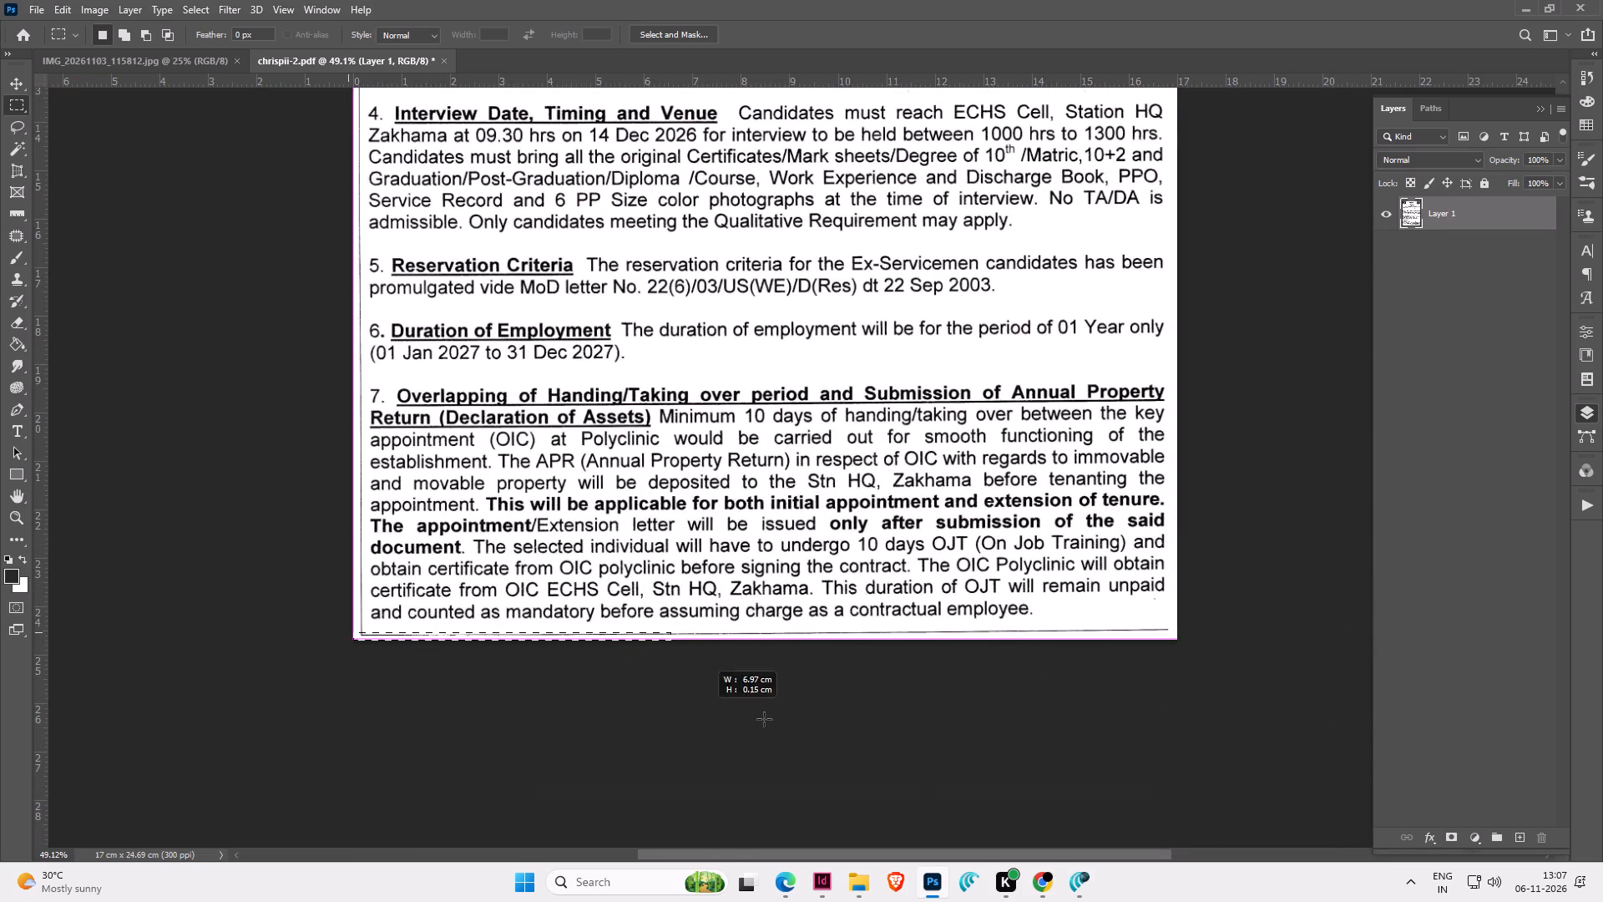
drag(764, 719, 1283, 793)
key(ctrl+BackSpace)
click(1221, 691)
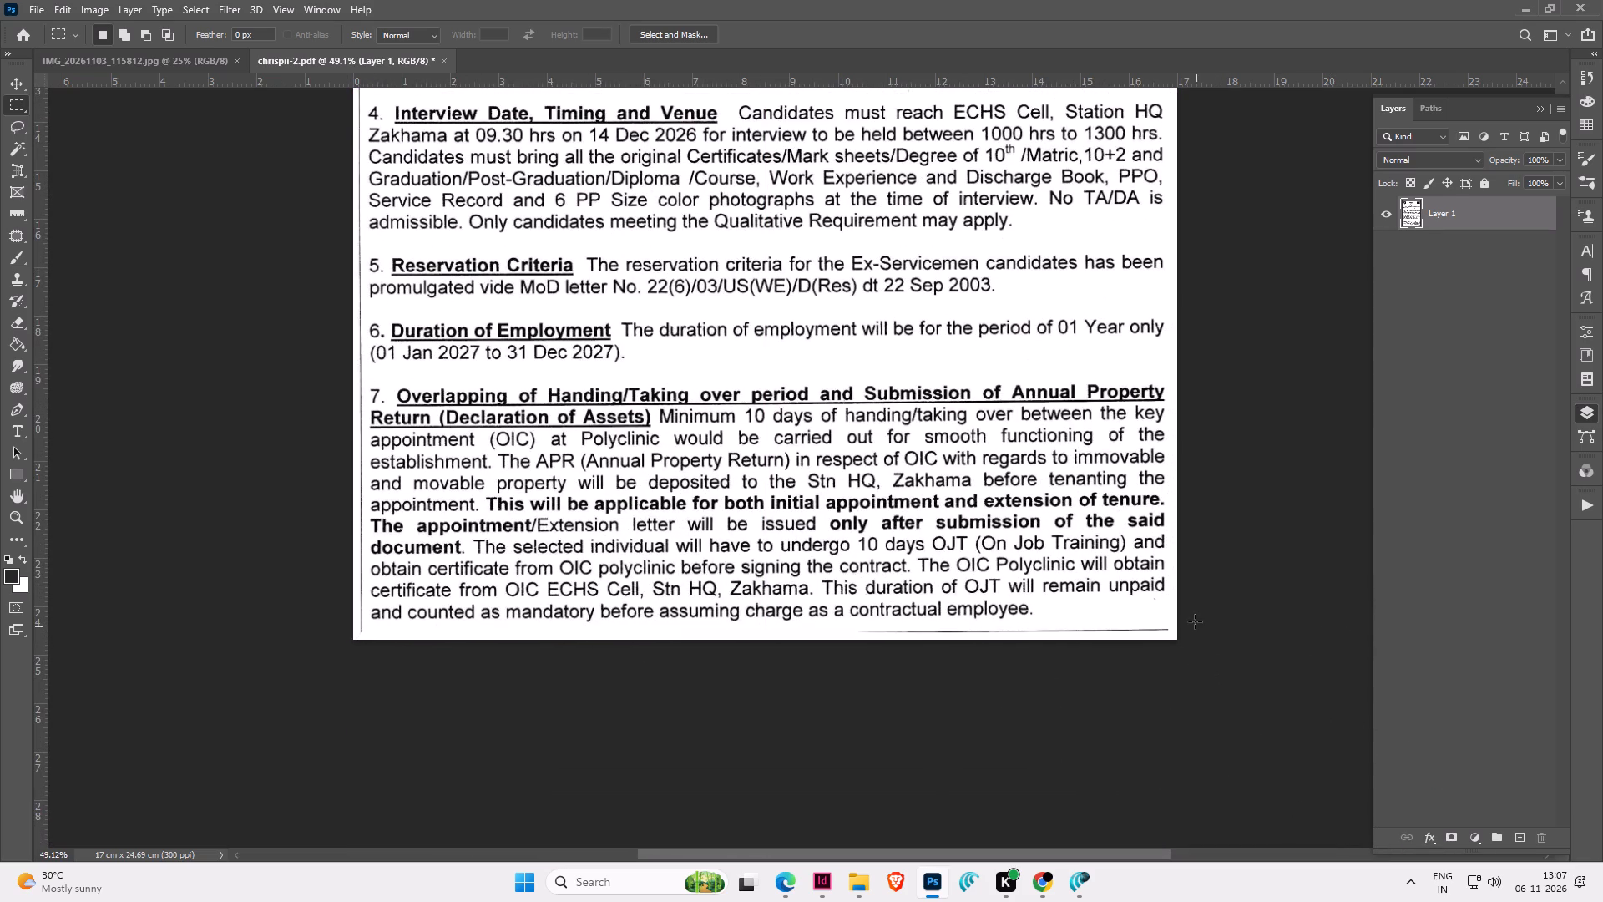
drag(1187, 624, 843, 662)
key(ctrl+BackSpace)
click(786, 671)
Erase the notice's left border line by filling strips about 0.11 cm and, lower down, 0.21 cm wide along the left edge with white.
drag(363, 638, 180, 18)
scroll(250, 133, down, 4)
click(353, 319)
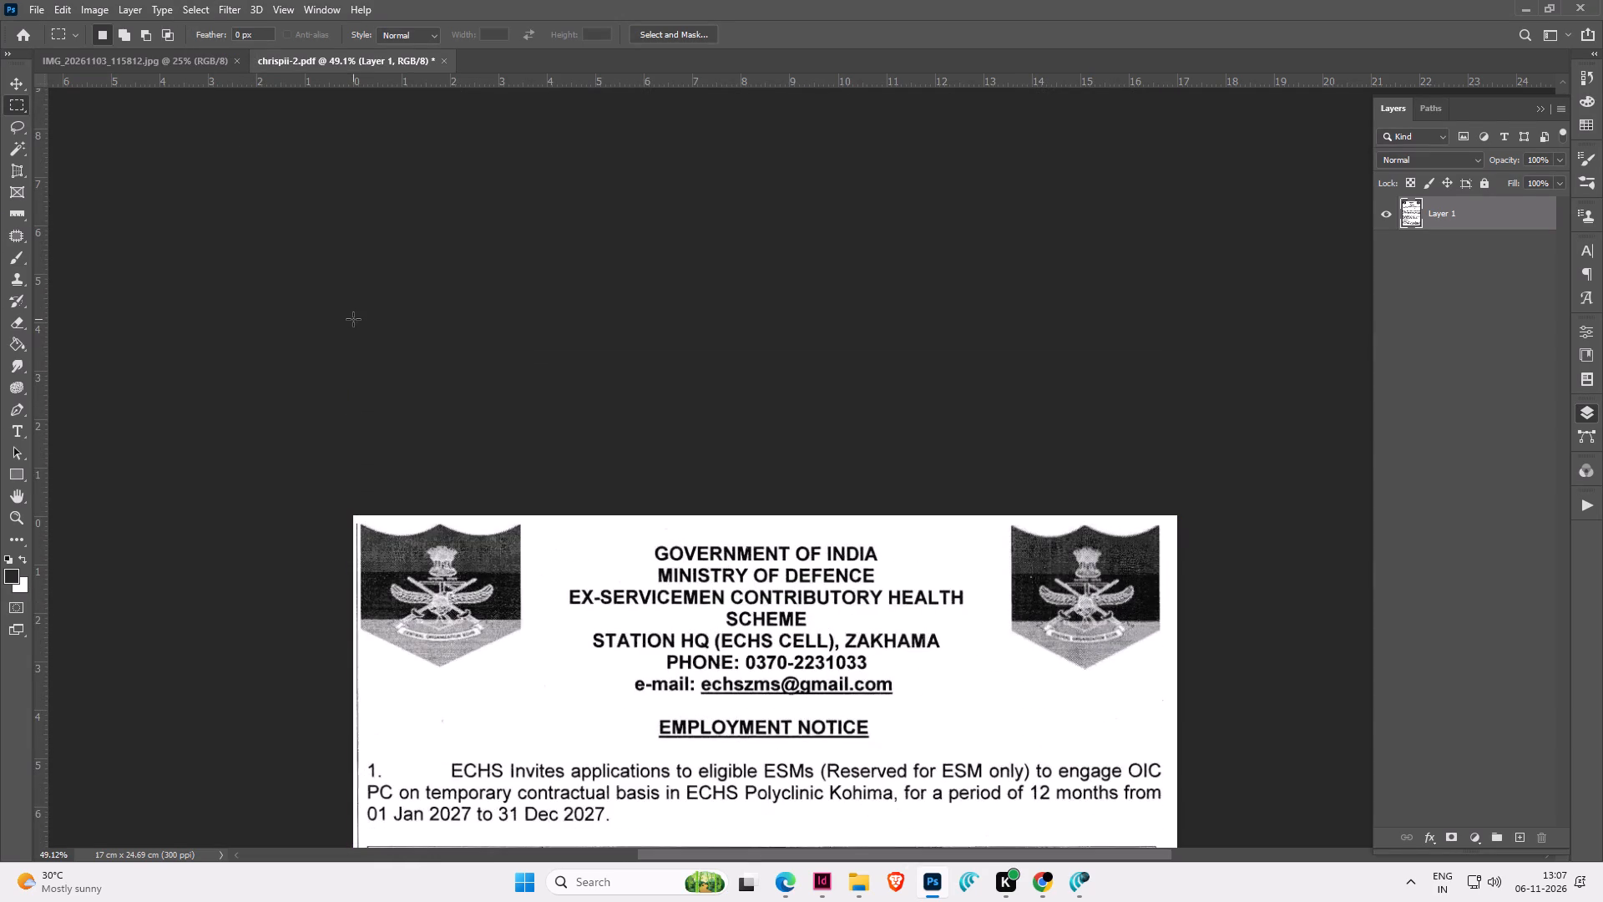
drag(357, 503, 215, 788)
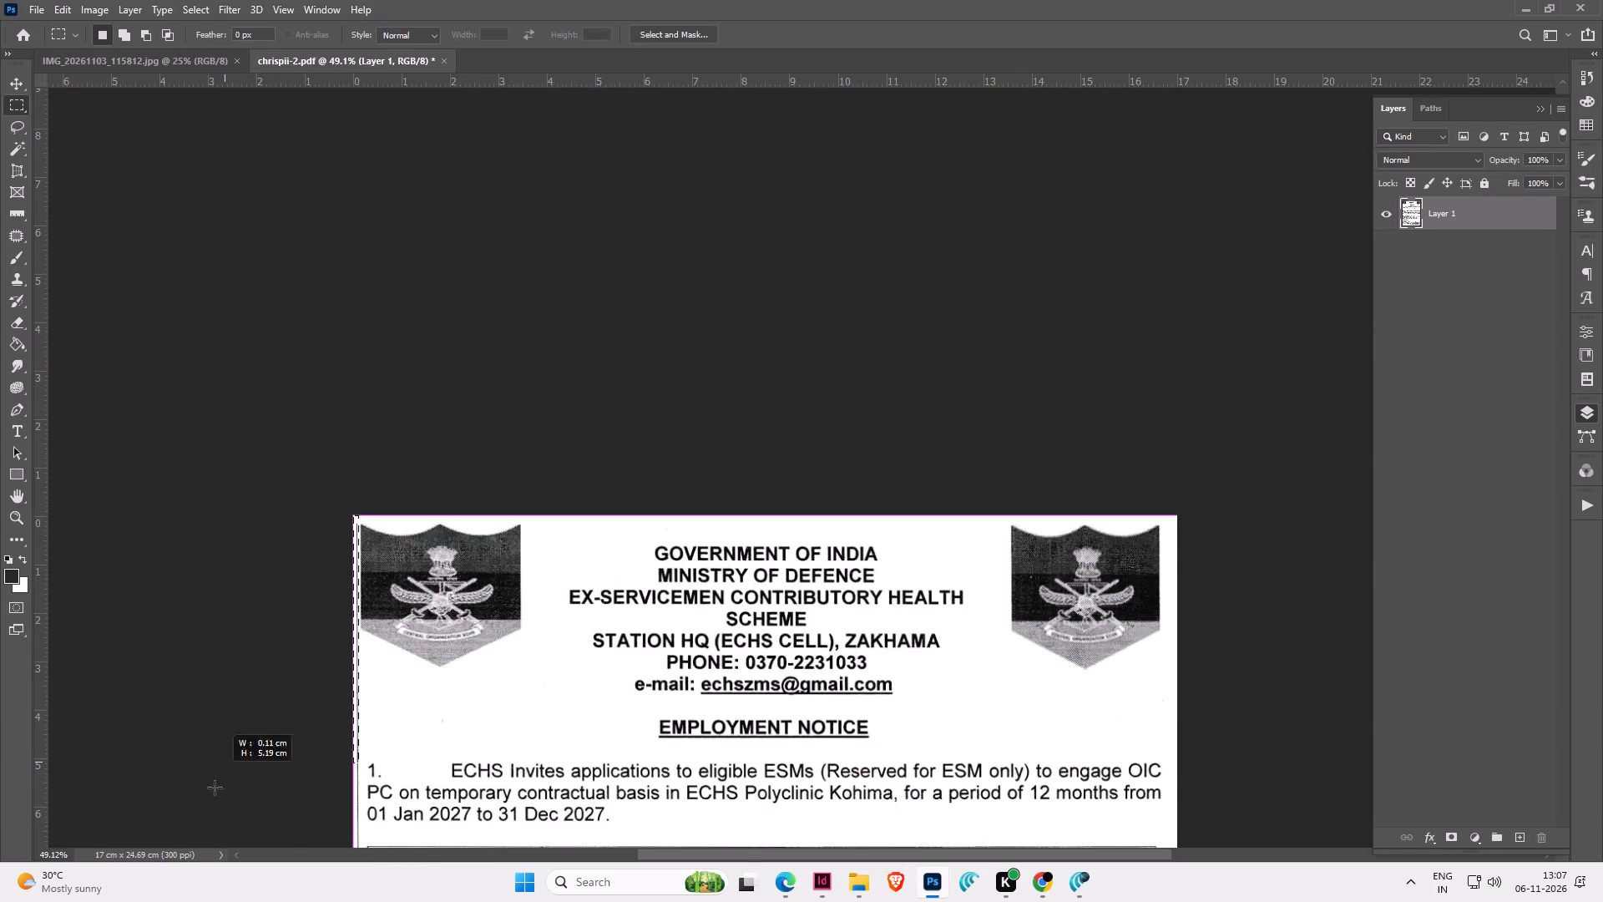
drag(215, 788, 180, 869)
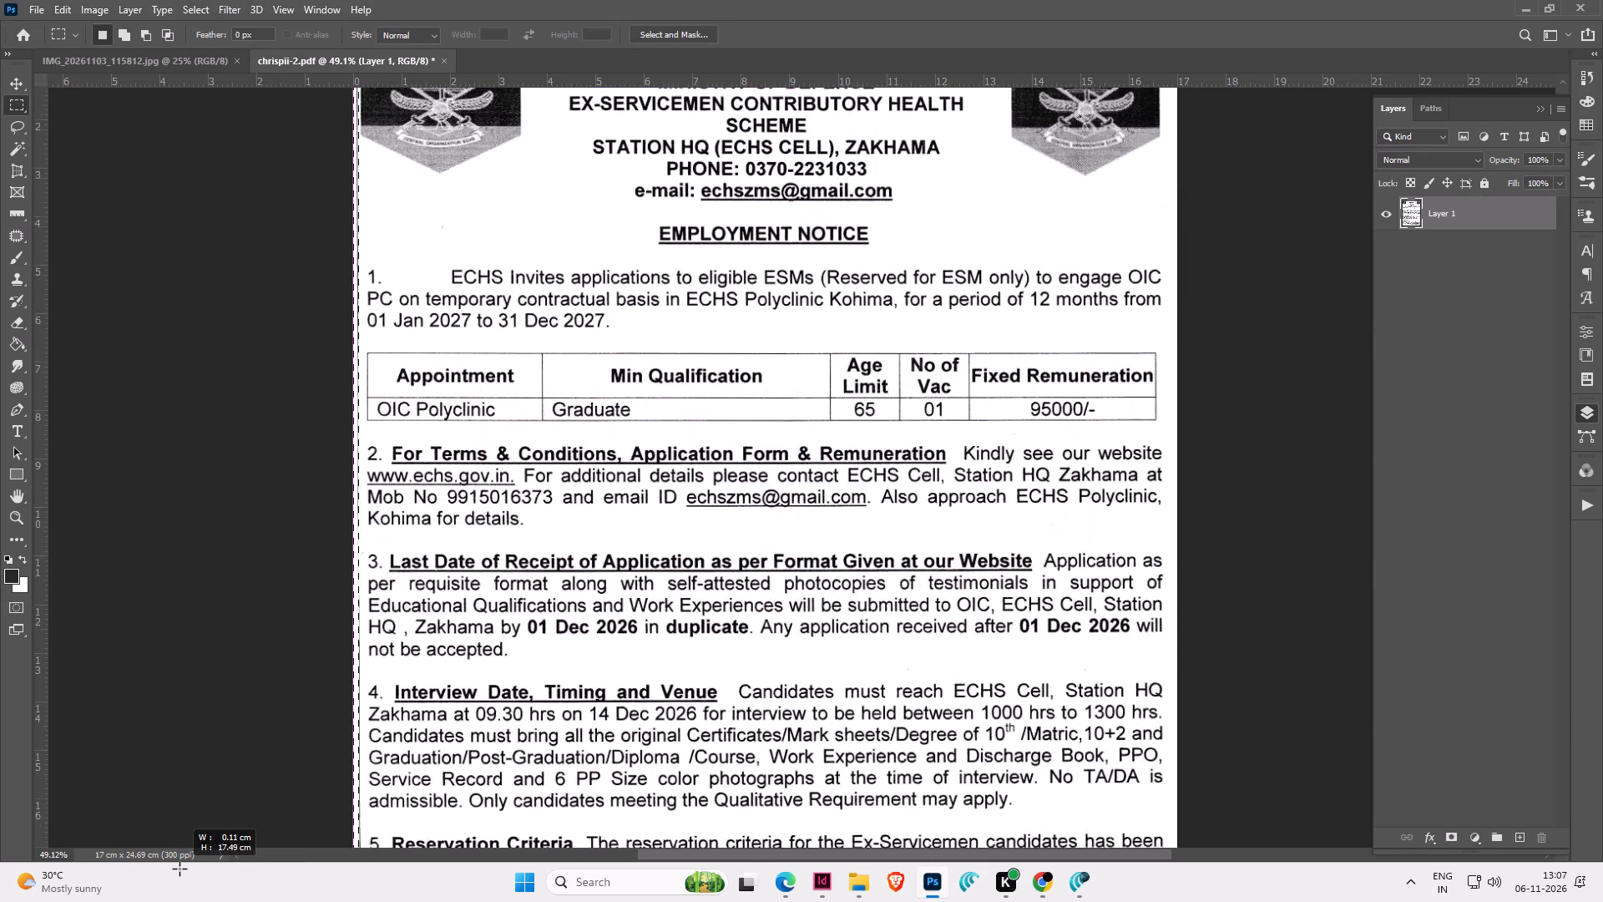
drag(180, 869, 169, 824)
key(ctrl+BackSpace)
scroll(269, 611, up, 7)
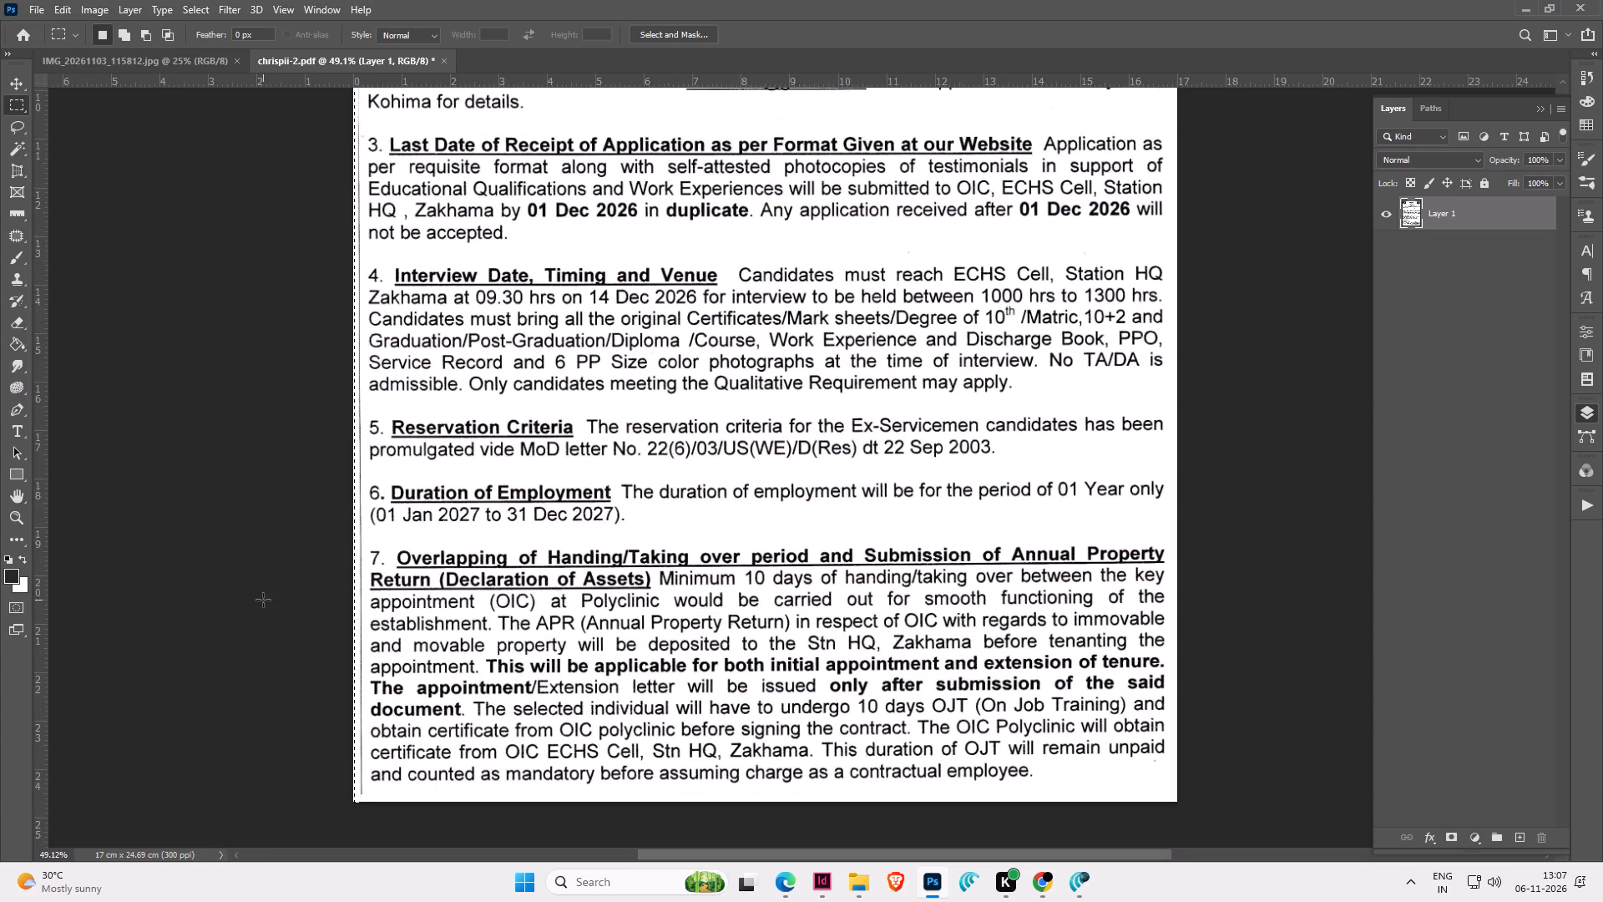
scroll(263, 600, up, 1)
click(265, 585)
scroll(266, 579, up, 6)
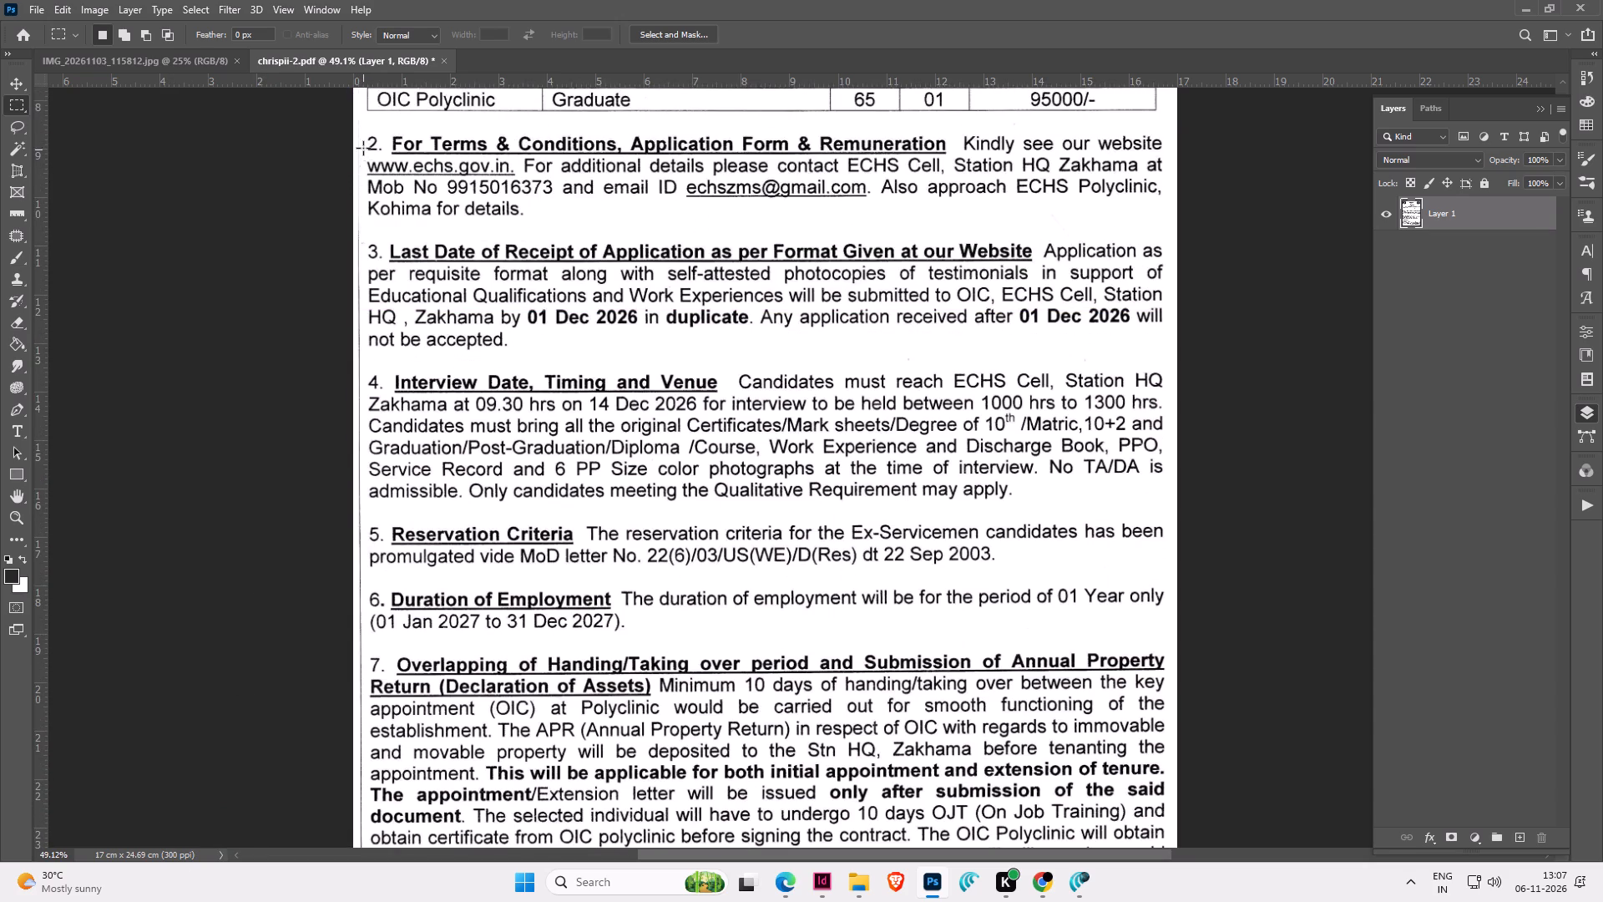
drag(362, 130, 149, 900)
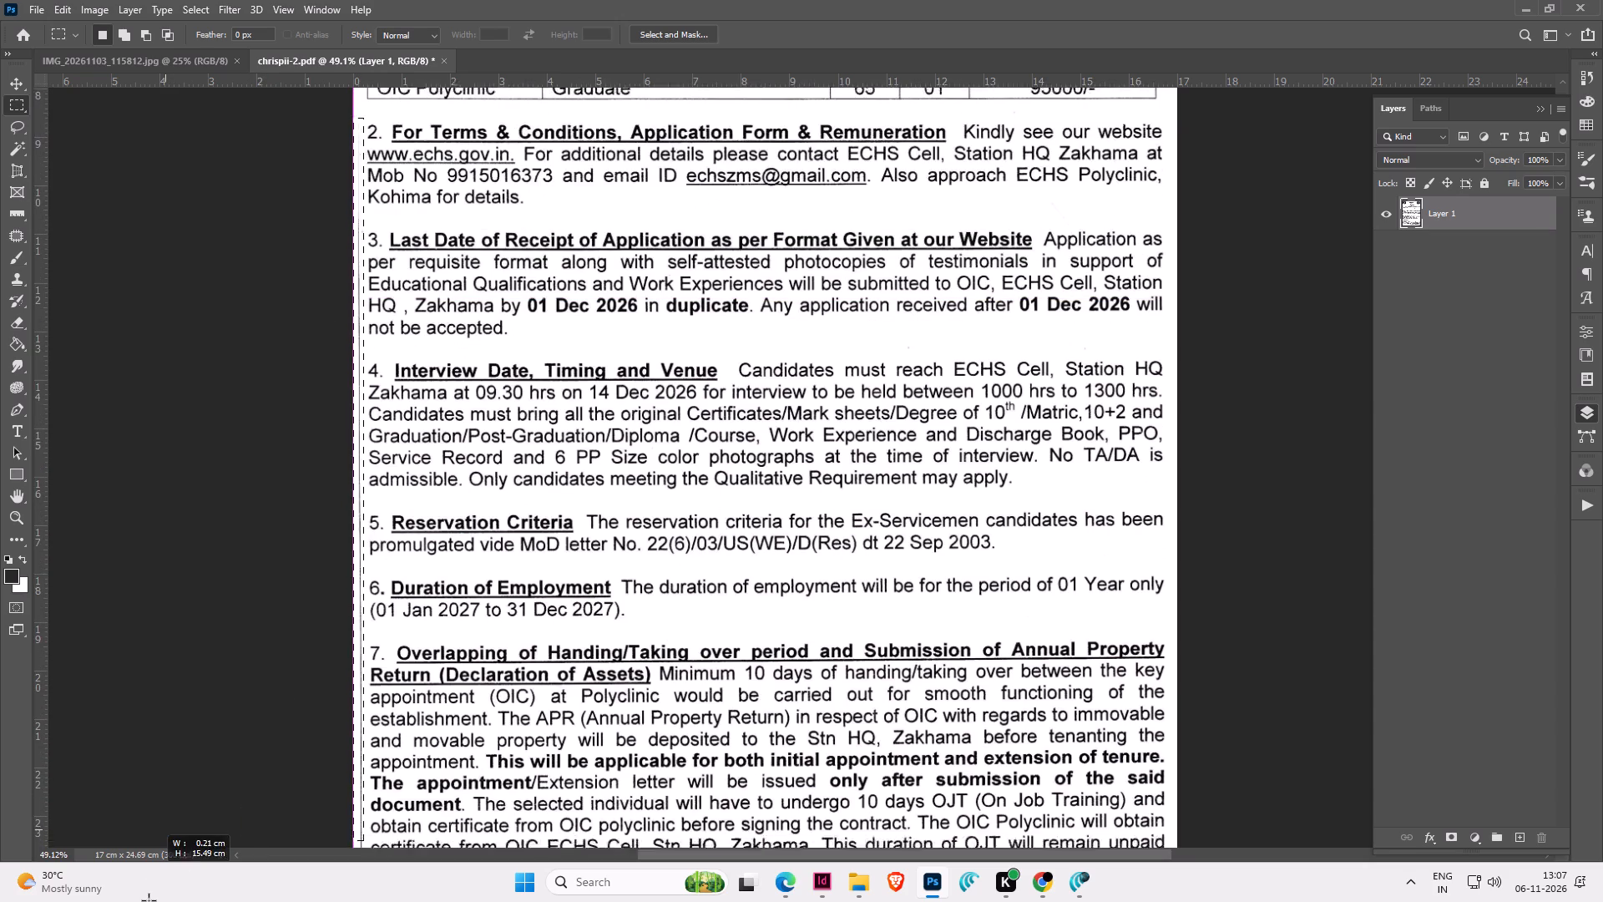
drag(149, 900, 140, 716)
key(ctrl+BackSpace)
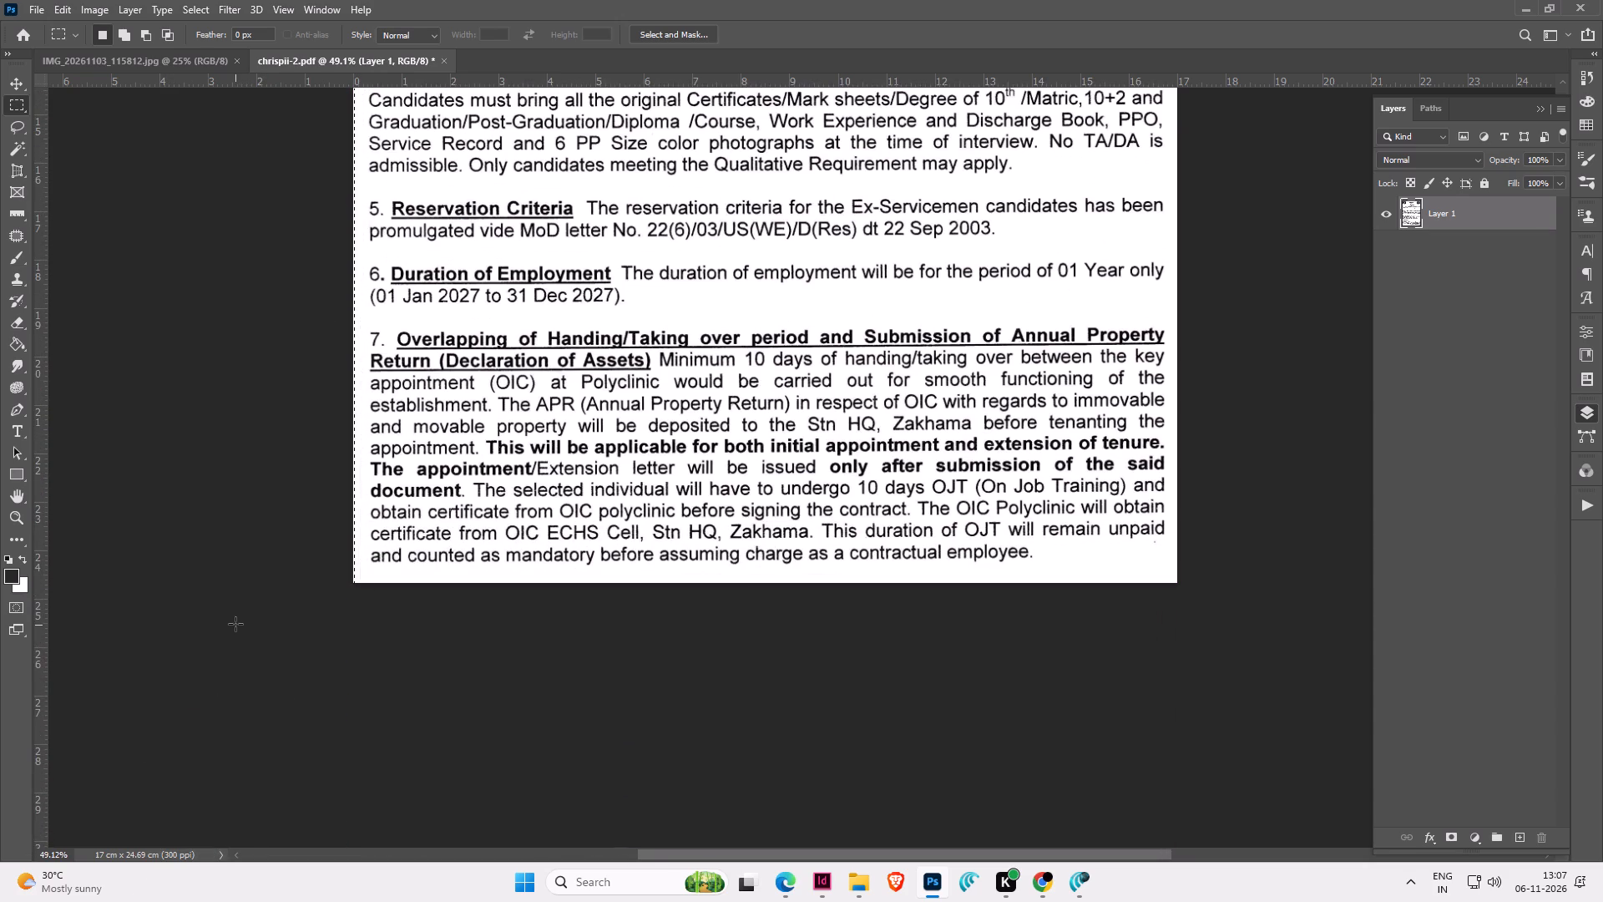
click(235, 624)
Select the EMPLOYMENT NOTICE heading with its underline and enlarge it proportionally about its centre to about 115%.
scroll(239, 622, up, 4)
alt+scroll(251, 576, down, 3)
scroll(574, 484, up, 20)
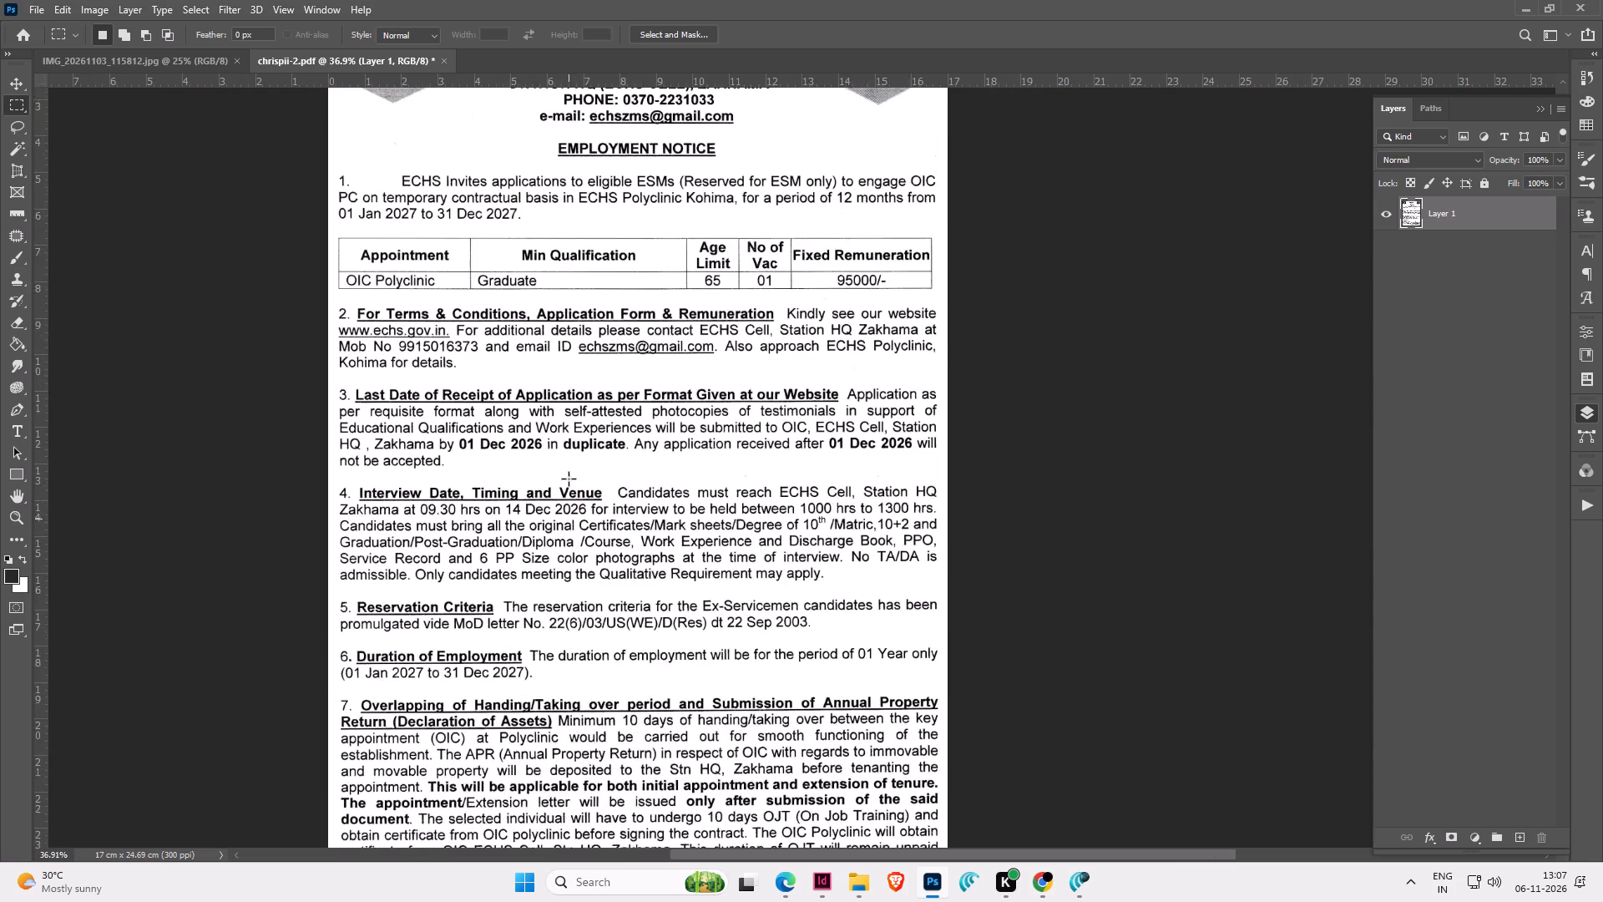
scroll(569, 479, up, 14)
alt+scroll(562, 479, up, 4)
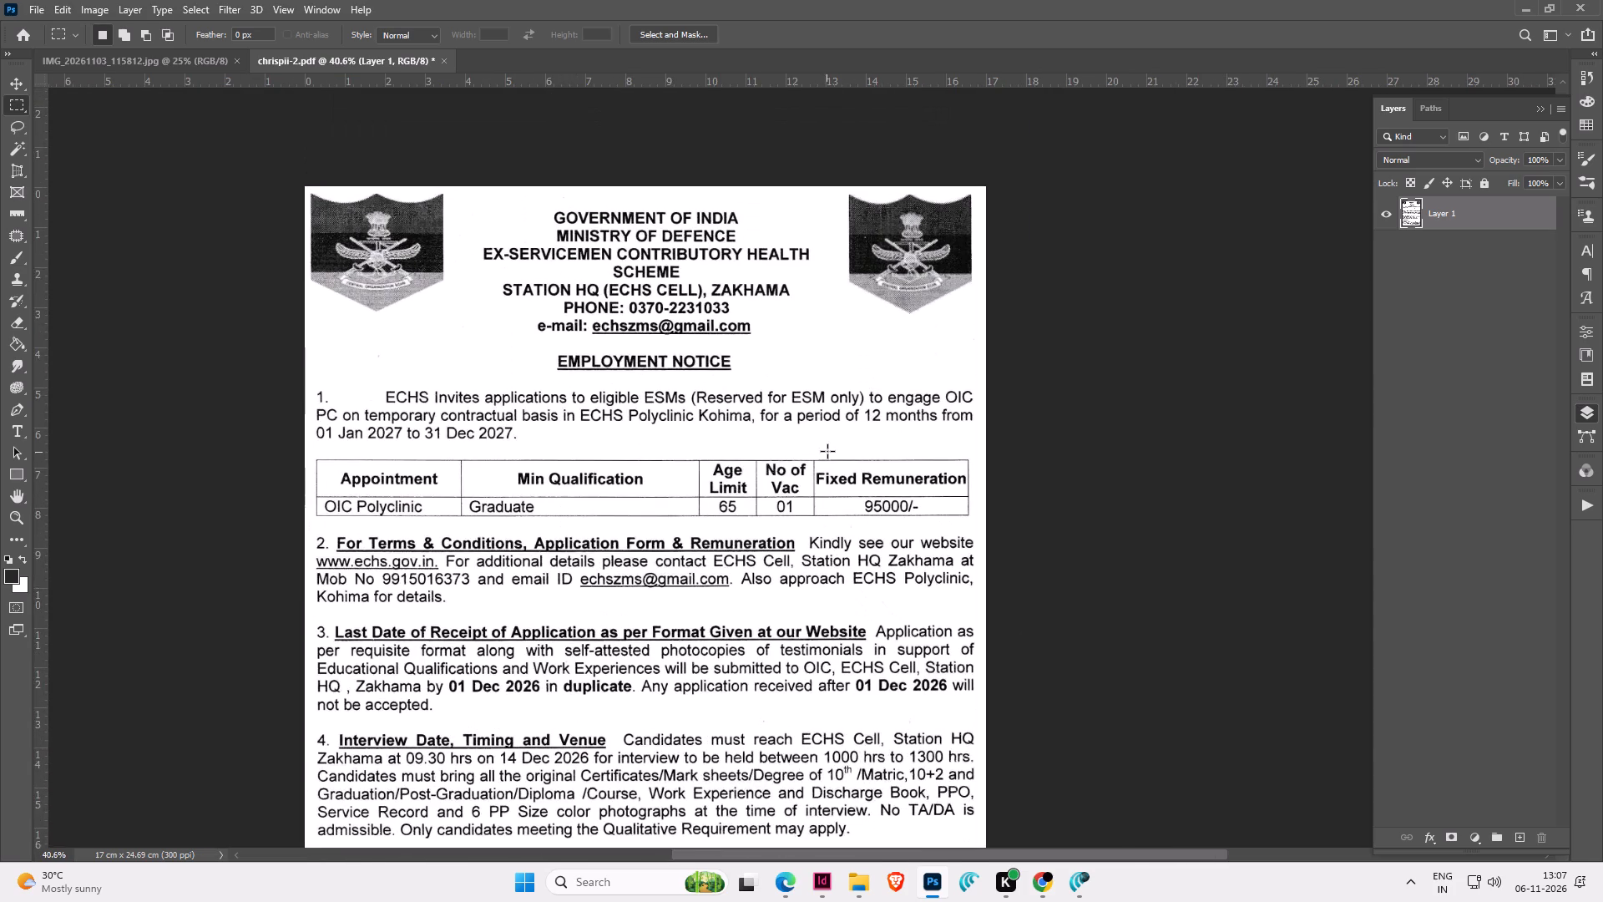
alt+scroll(830, 450, up, 3)
drag(459, 318, 766, 367)
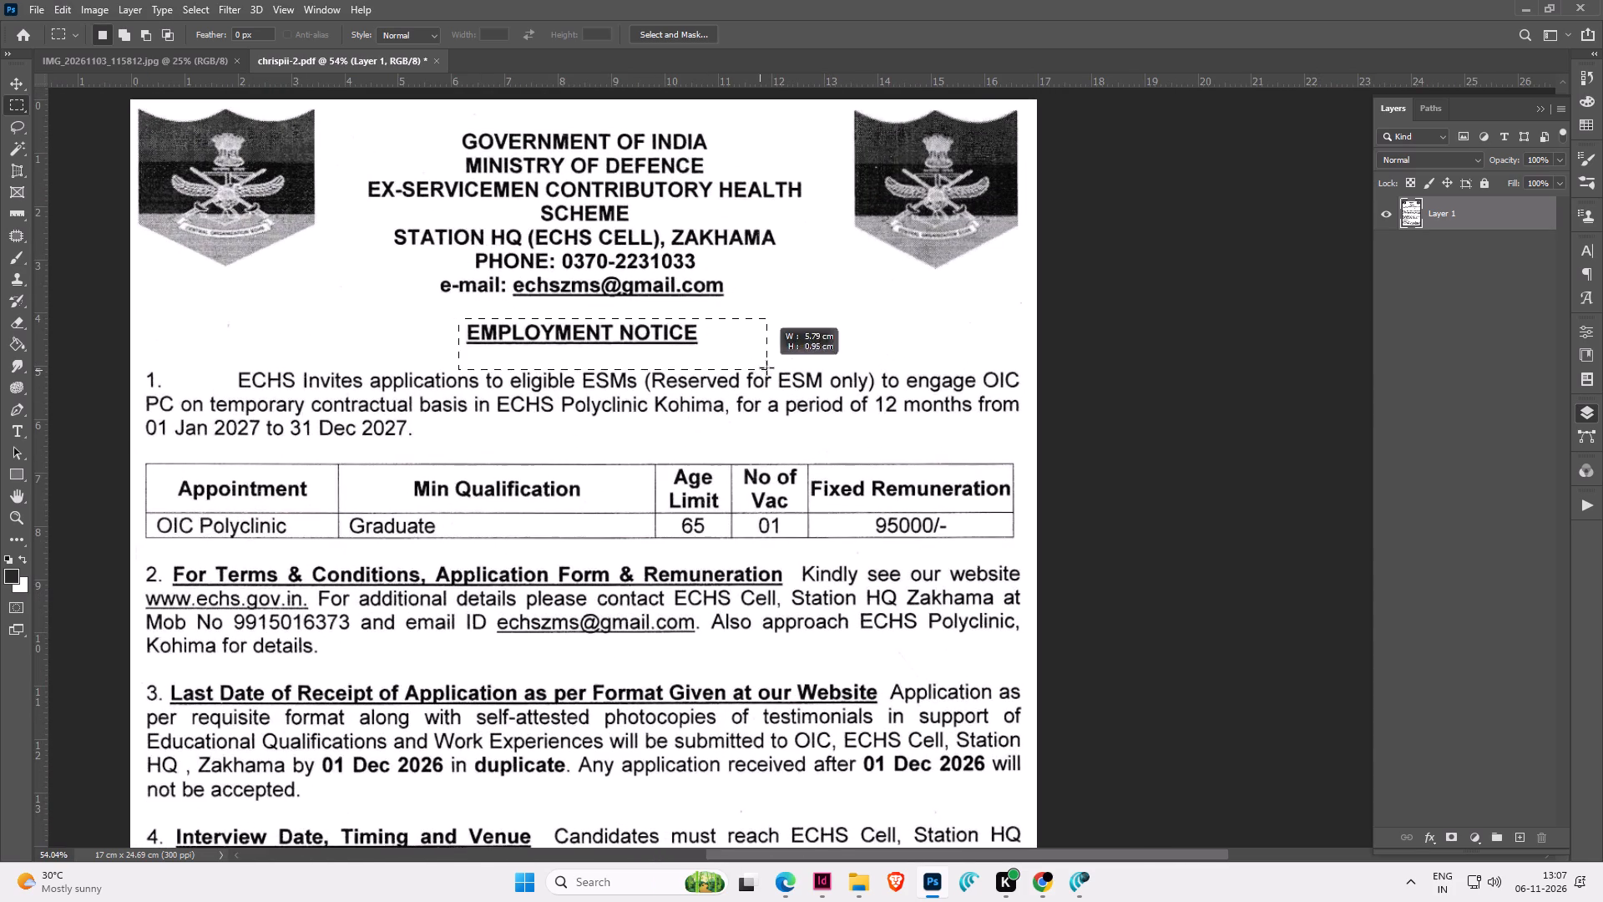
drag(766, 367, 704, 350)
click(18, 85)
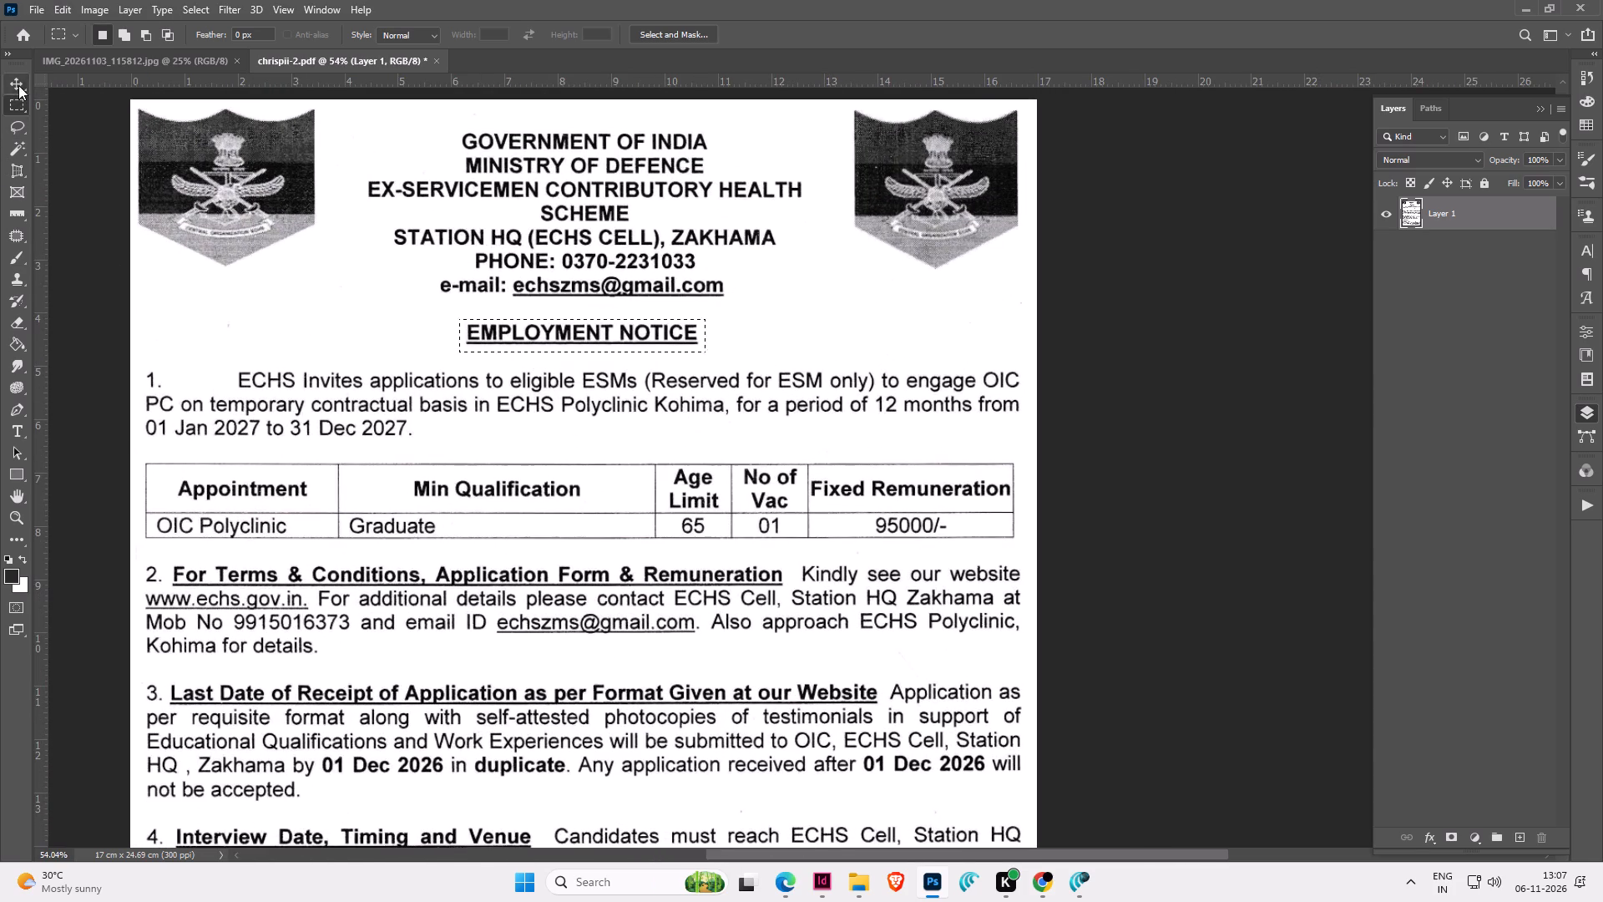
shift+click(584, 352)
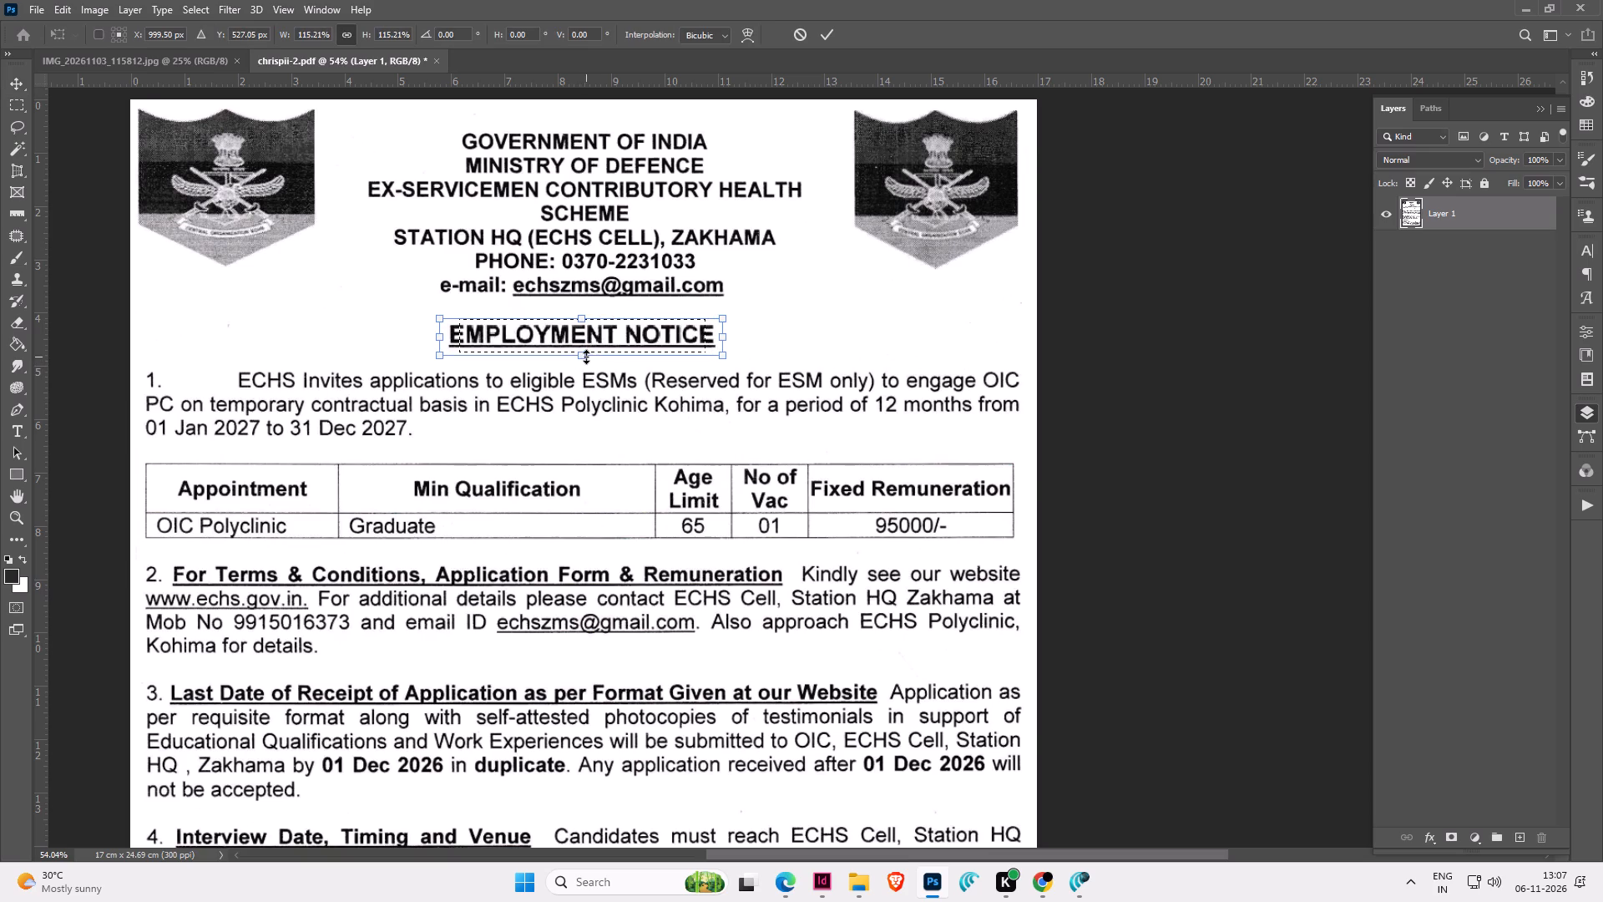
click(17, 81)
scroll(254, 158, up, 2)
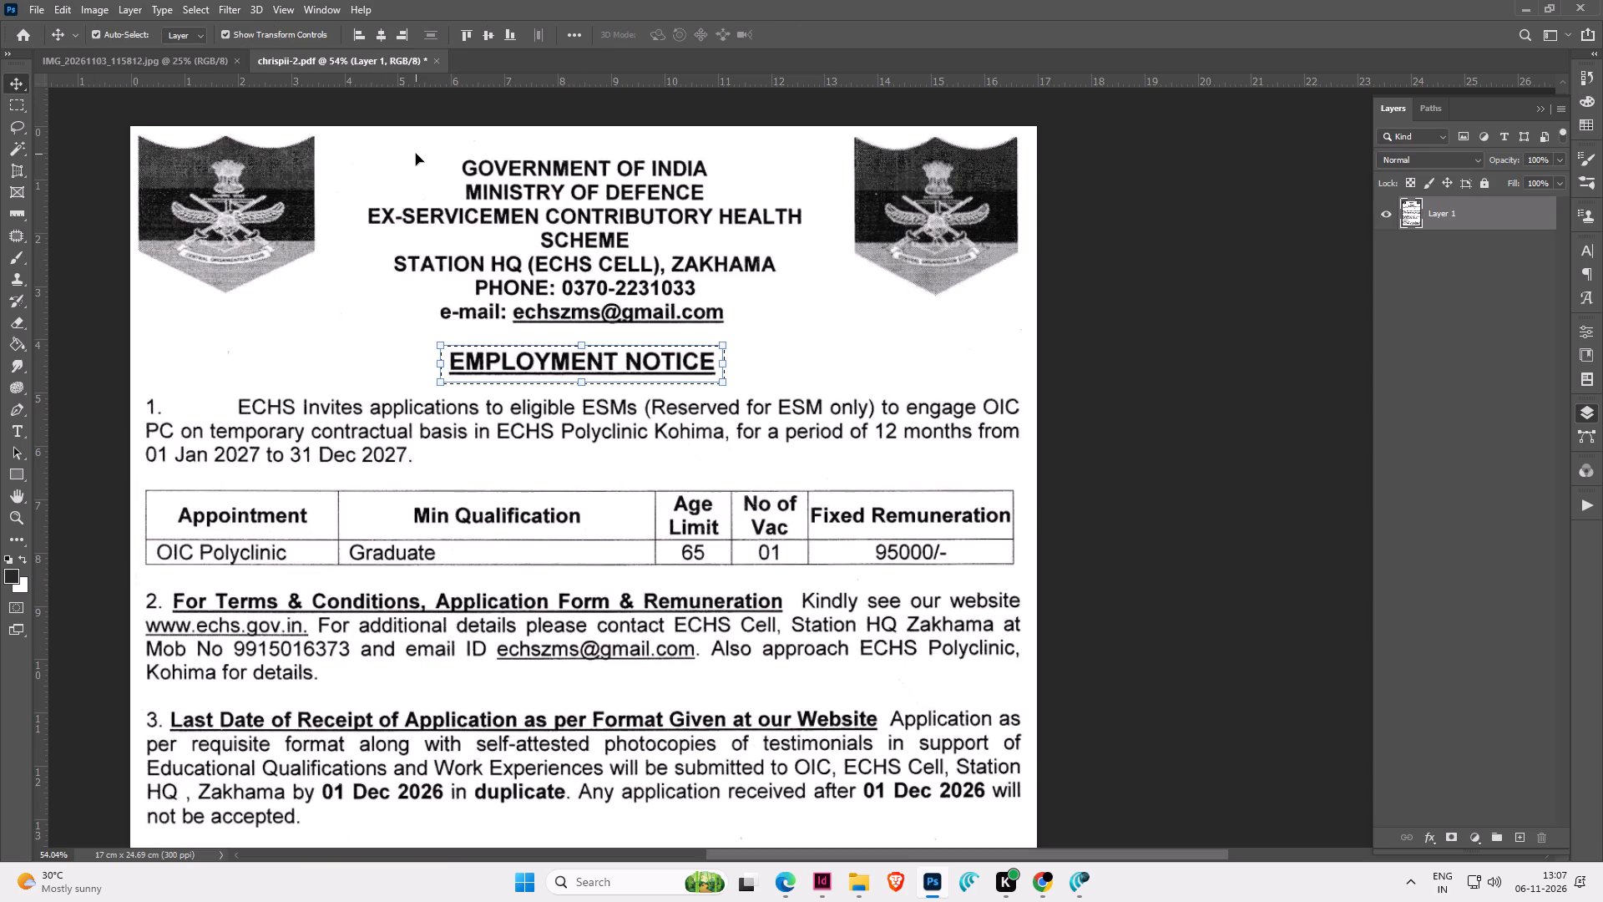
click(416, 154)
Select the letterhead text between the two emblems, excluding the spare left margin, and enlarge it proportionally upward to about 114%.
click(13, 100)
click(462, 148)
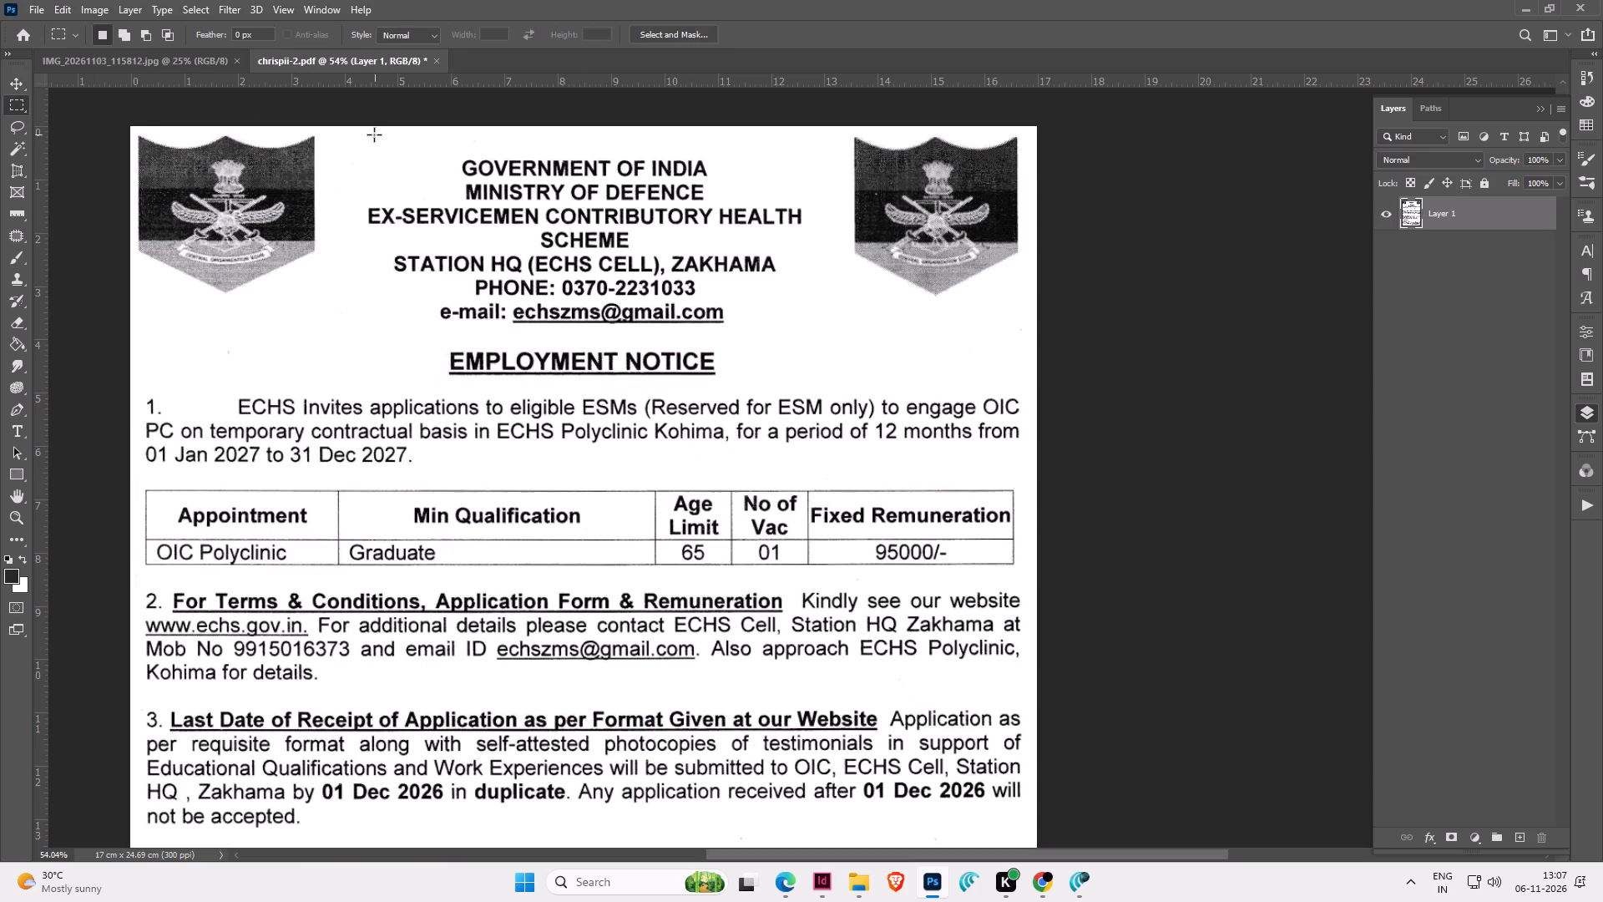
drag(351, 129, 801, 327)
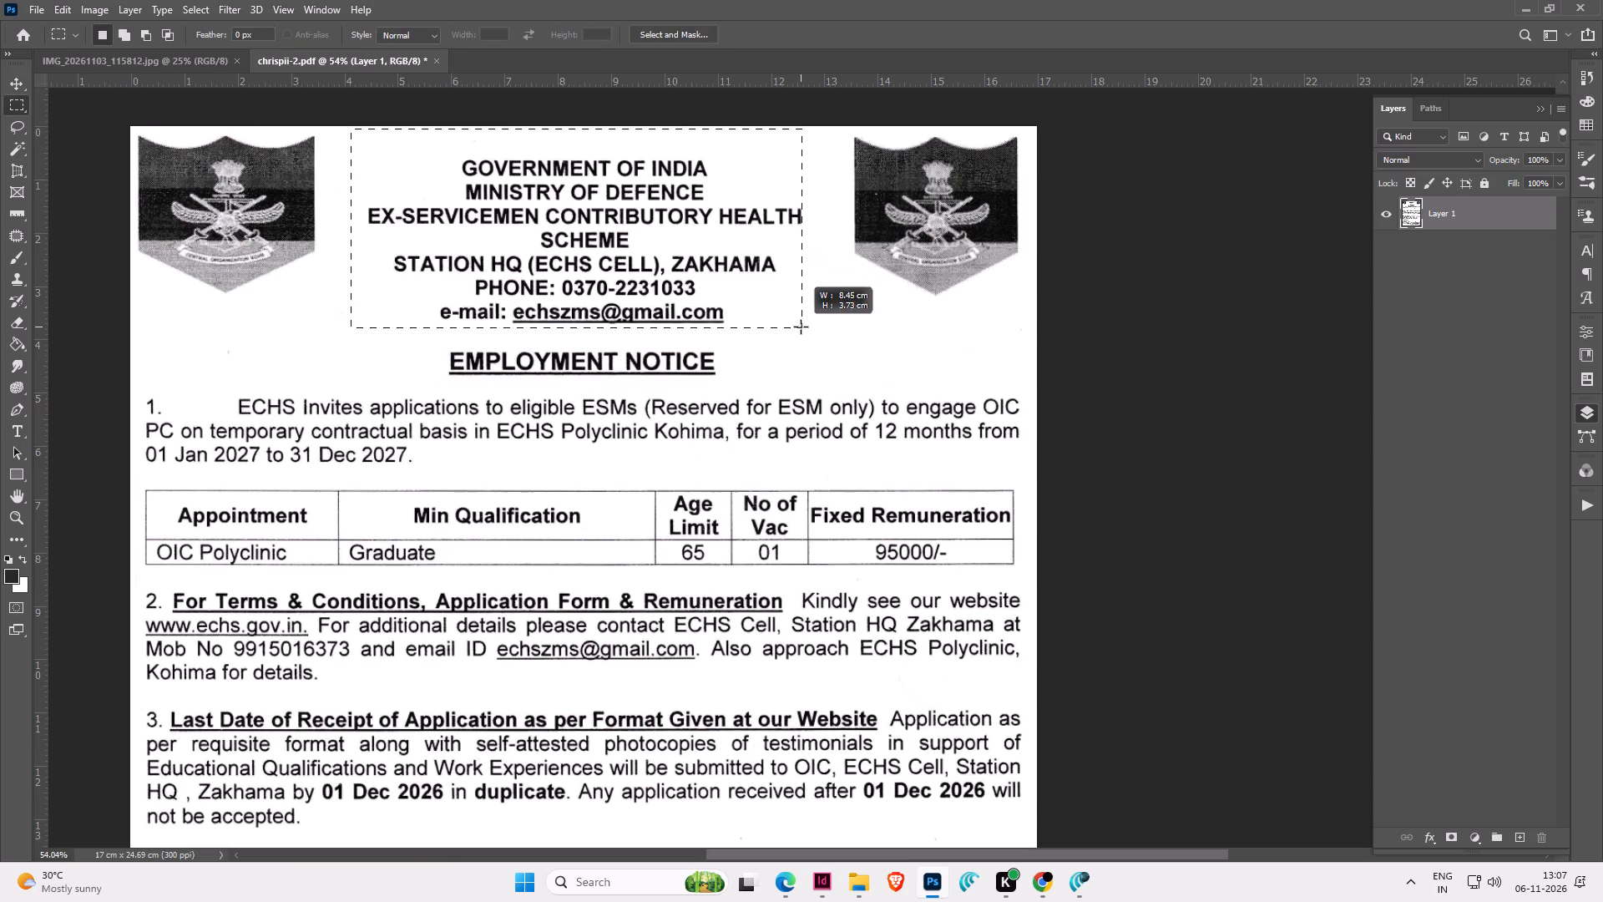
drag(801, 327, 807, 327)
alt+drag(335, 111, 358, 286)
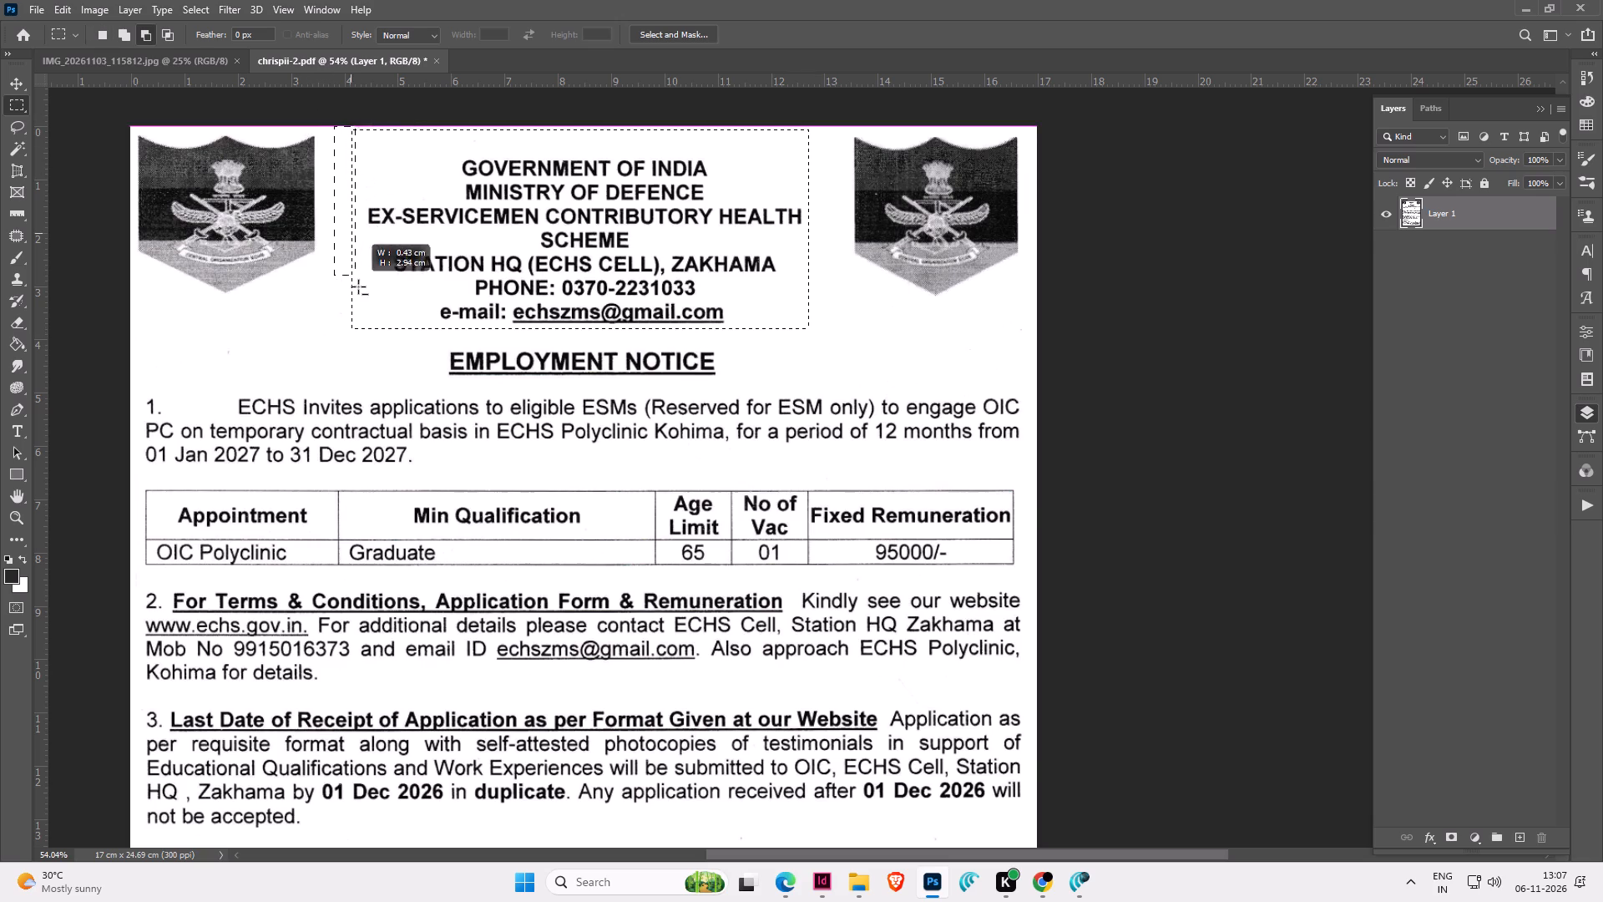
alt+drag(358, 286, 363, 332)
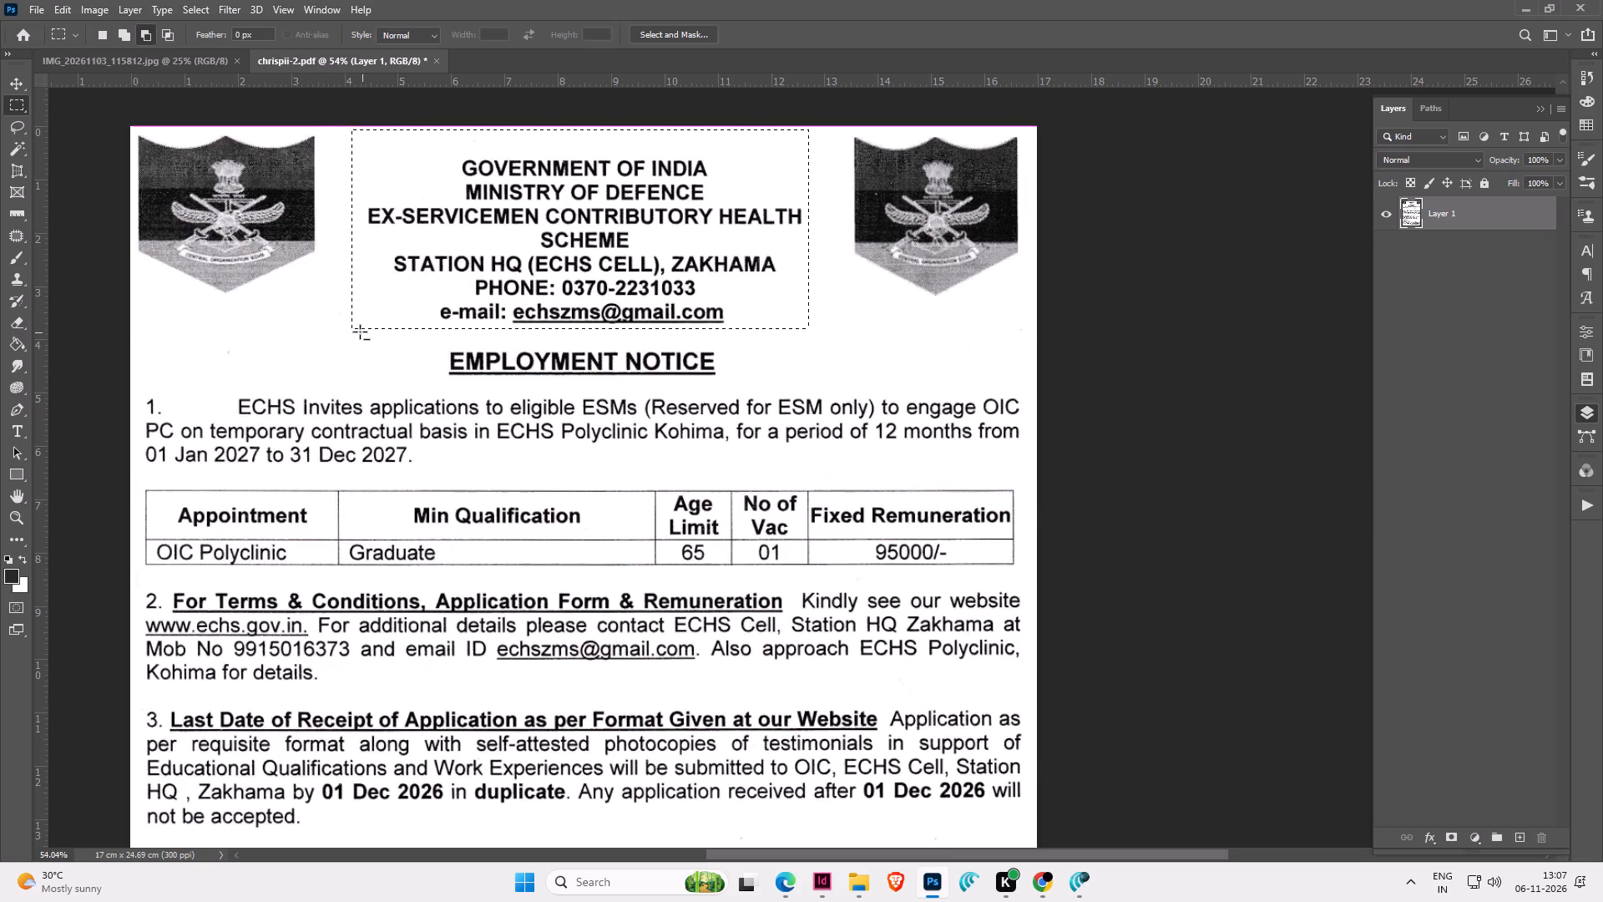
click(19, 79)
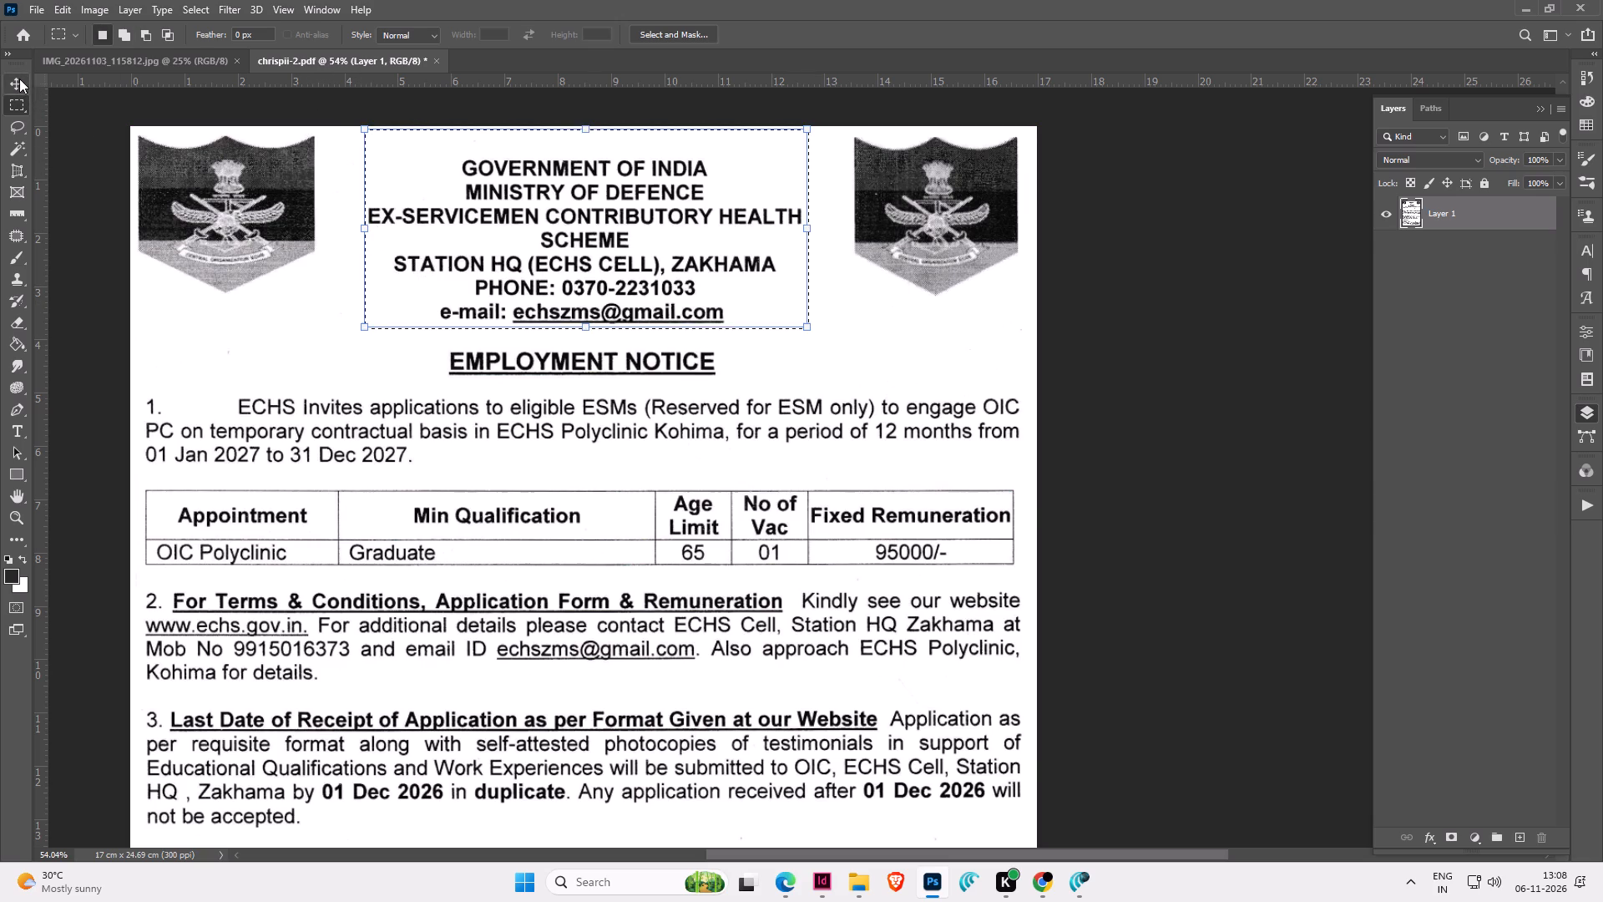
shift+drag(586, 127, 589, 107)
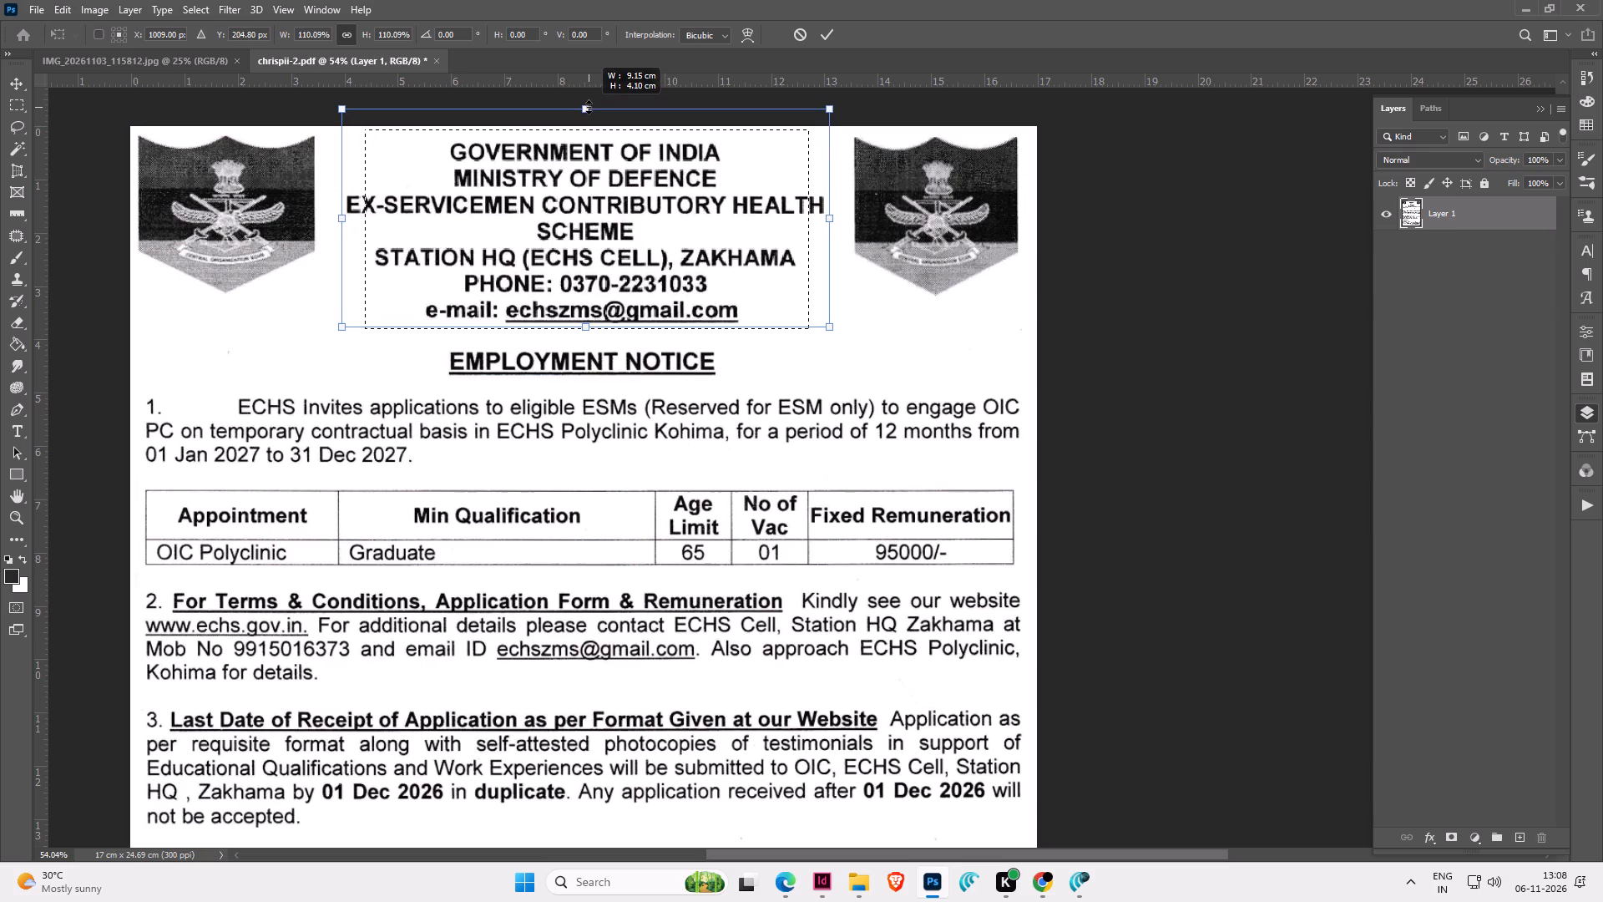
shift+drag(589, 107, 589, 102)
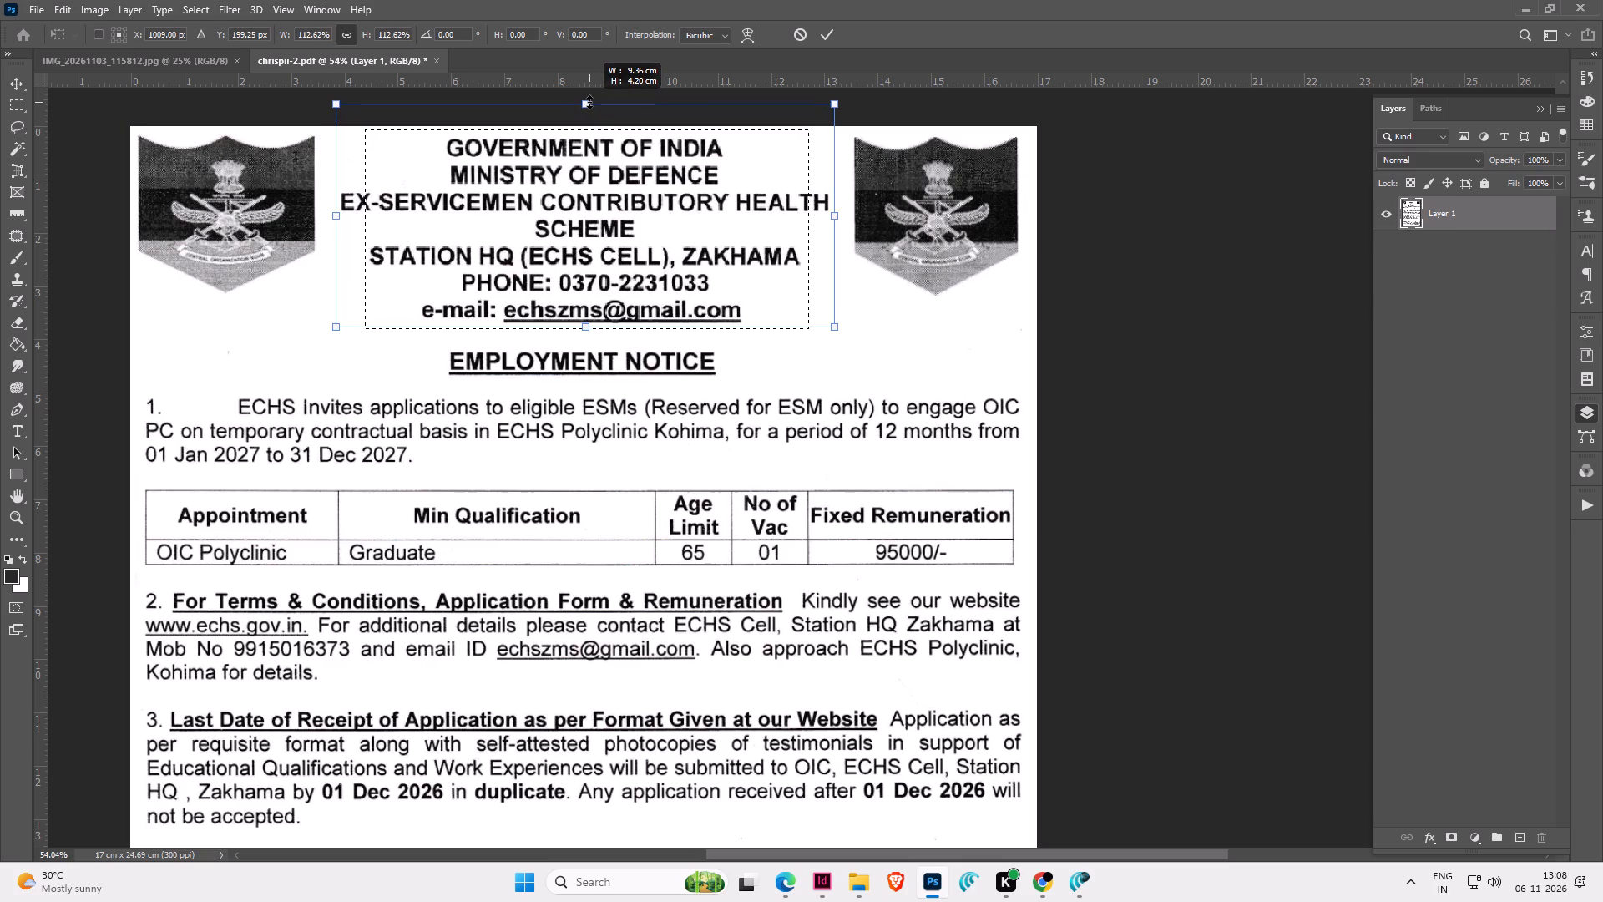
shift+drag(589, 102, 590, 99)
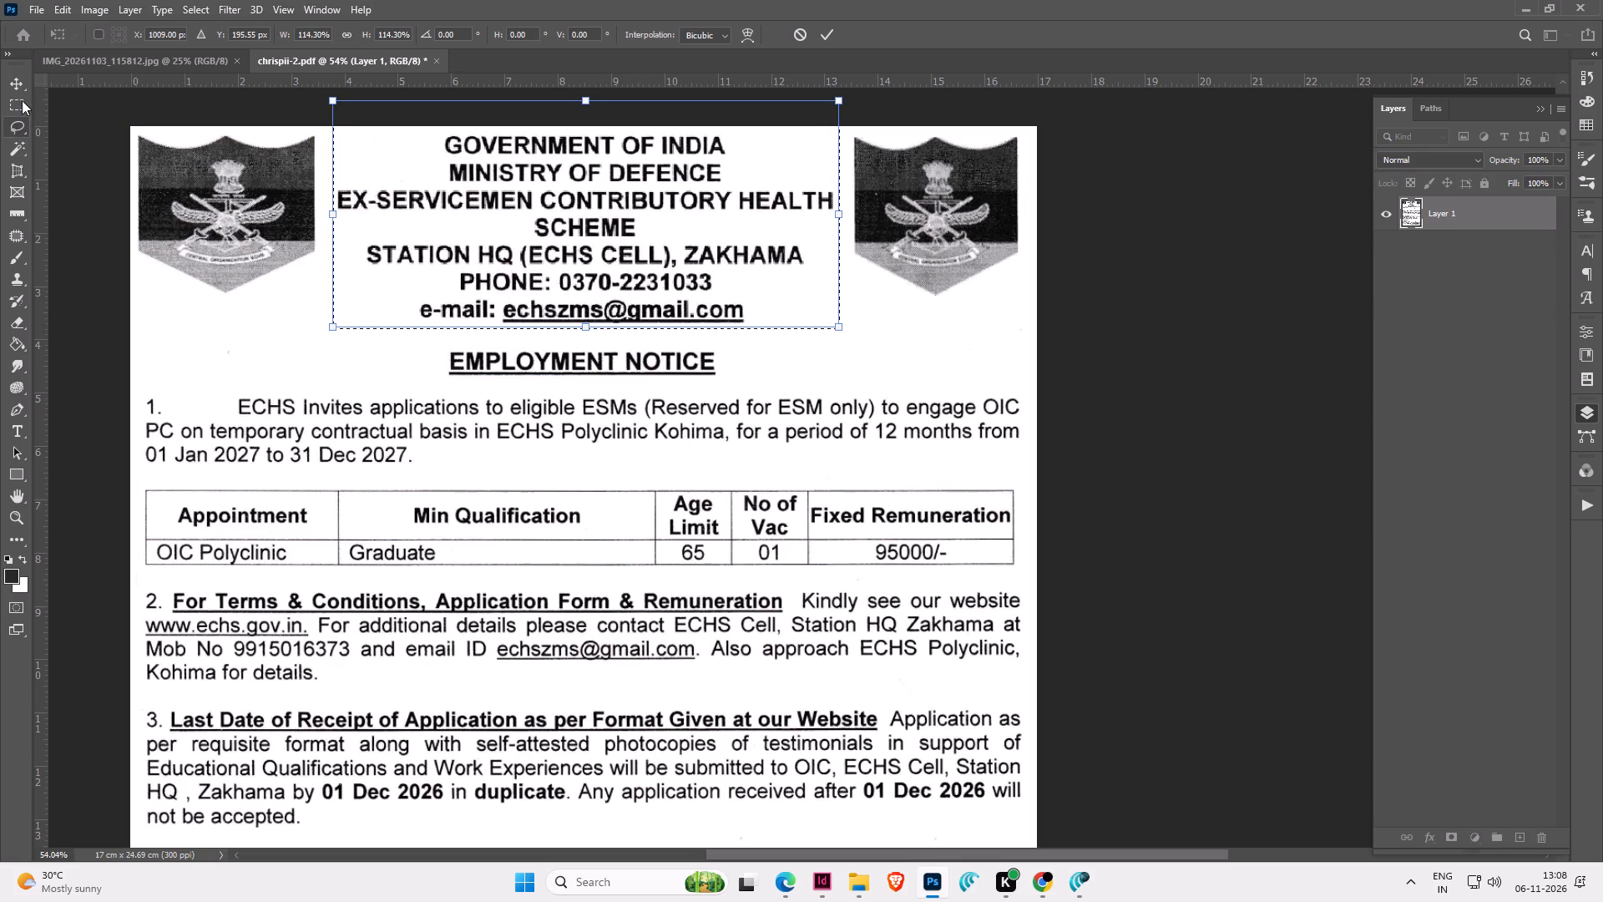
Select the full-width letterhead block with both emblems, above the EMPLOYMENT NOTICE heading, and move it down 30 pixels.
click(22, 100)
drag(117, 112, 1033, 328)
click(18, 89)
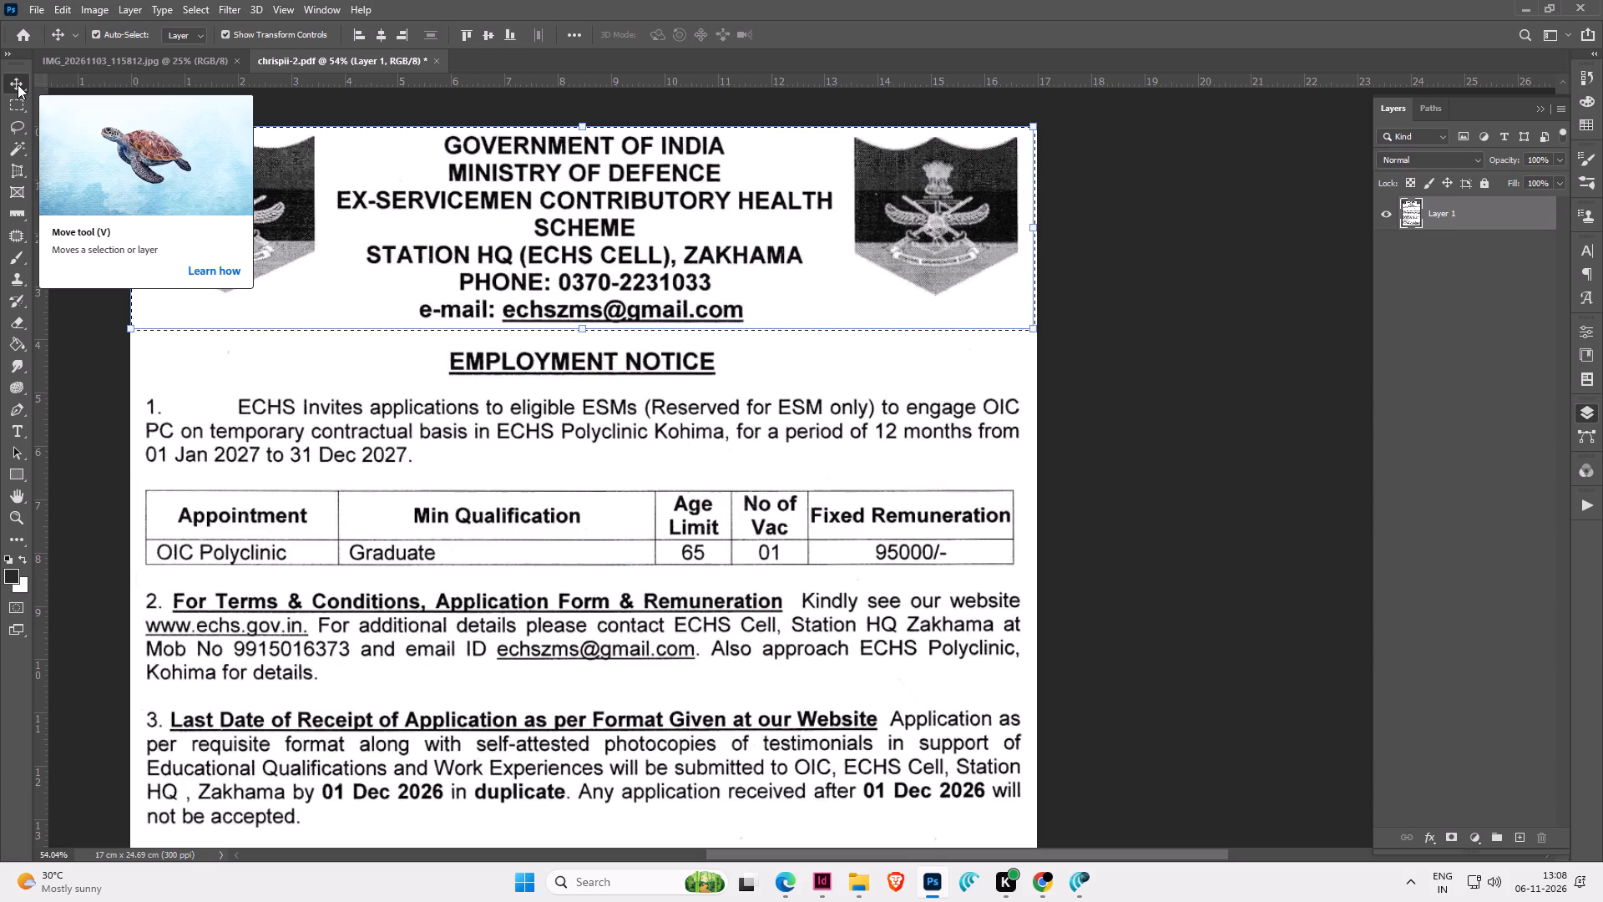
key(shift+Down)
key(shift+Down)
key(shift+Down)
click(18, 99)
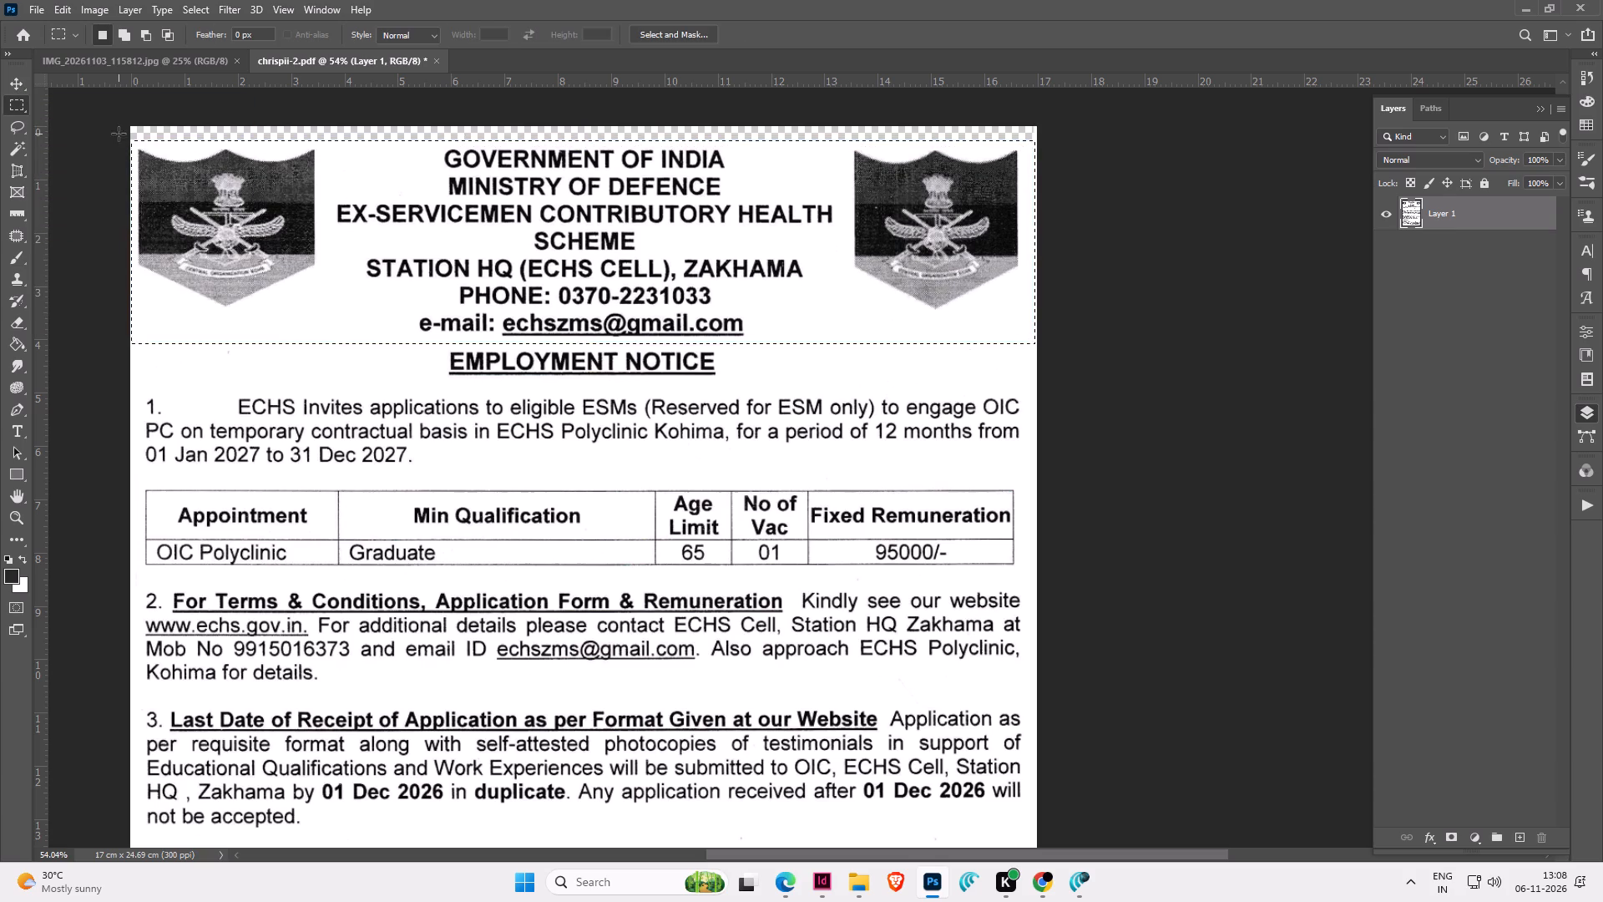
Select the full-width block from the letterhead through the EMPLOYMENT NOTICE heading and move it down 28 pixels.
click(119, 134)
drag(119, 124, 1048, 377)
click(19, 81)
key(shift+Down)
key(shift+Down)
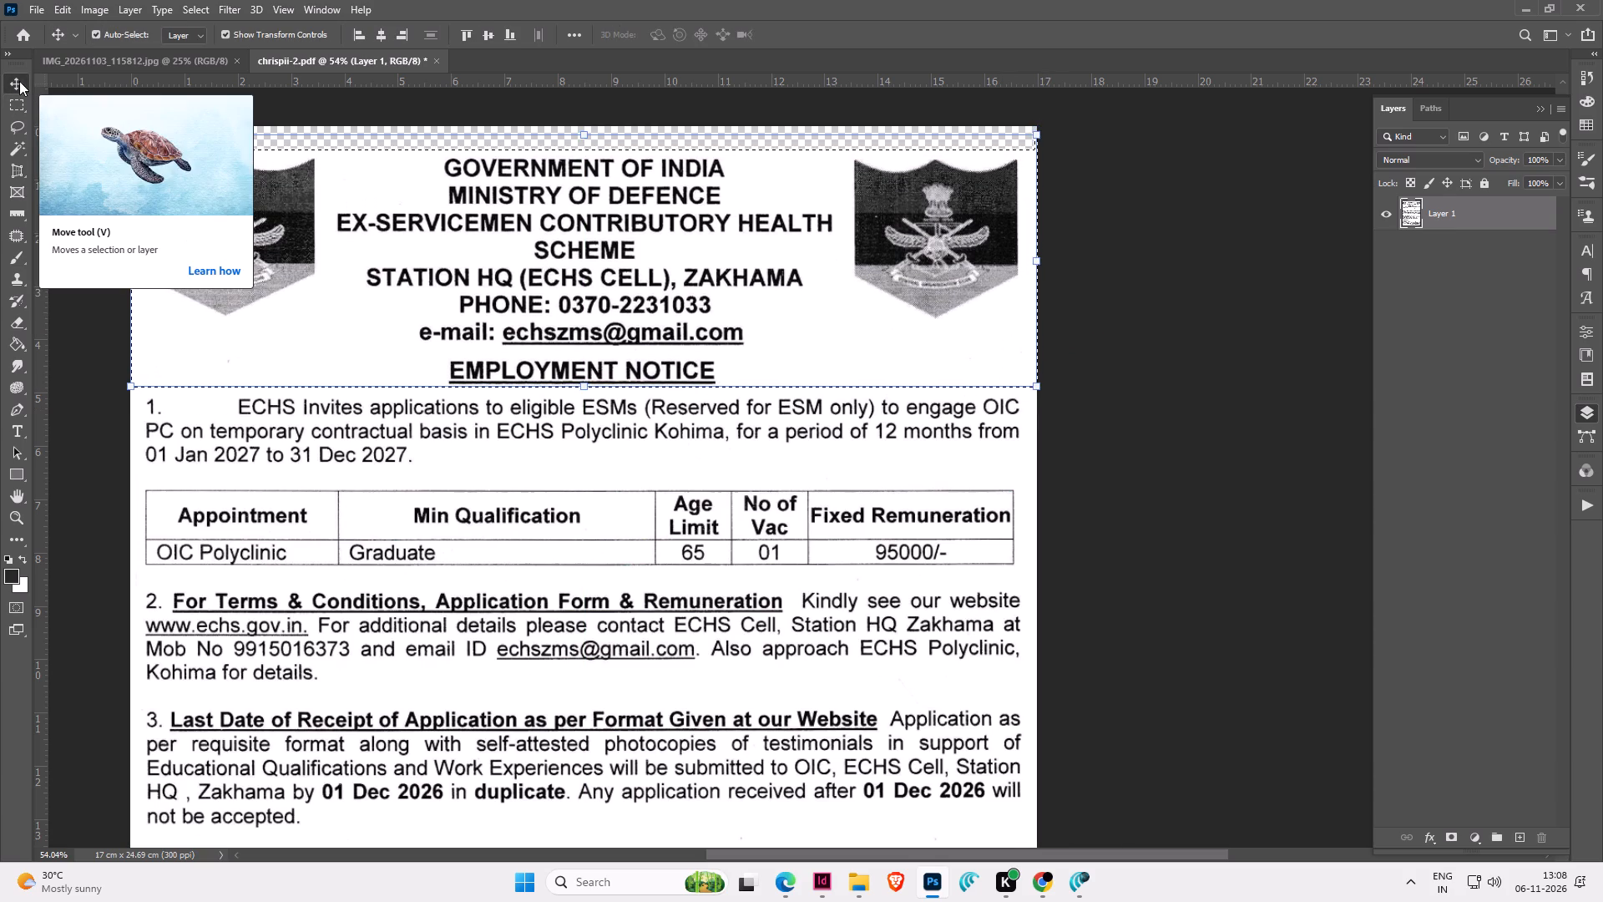
key(shift+Down)
key(Up)
key(Up)
key(Up)
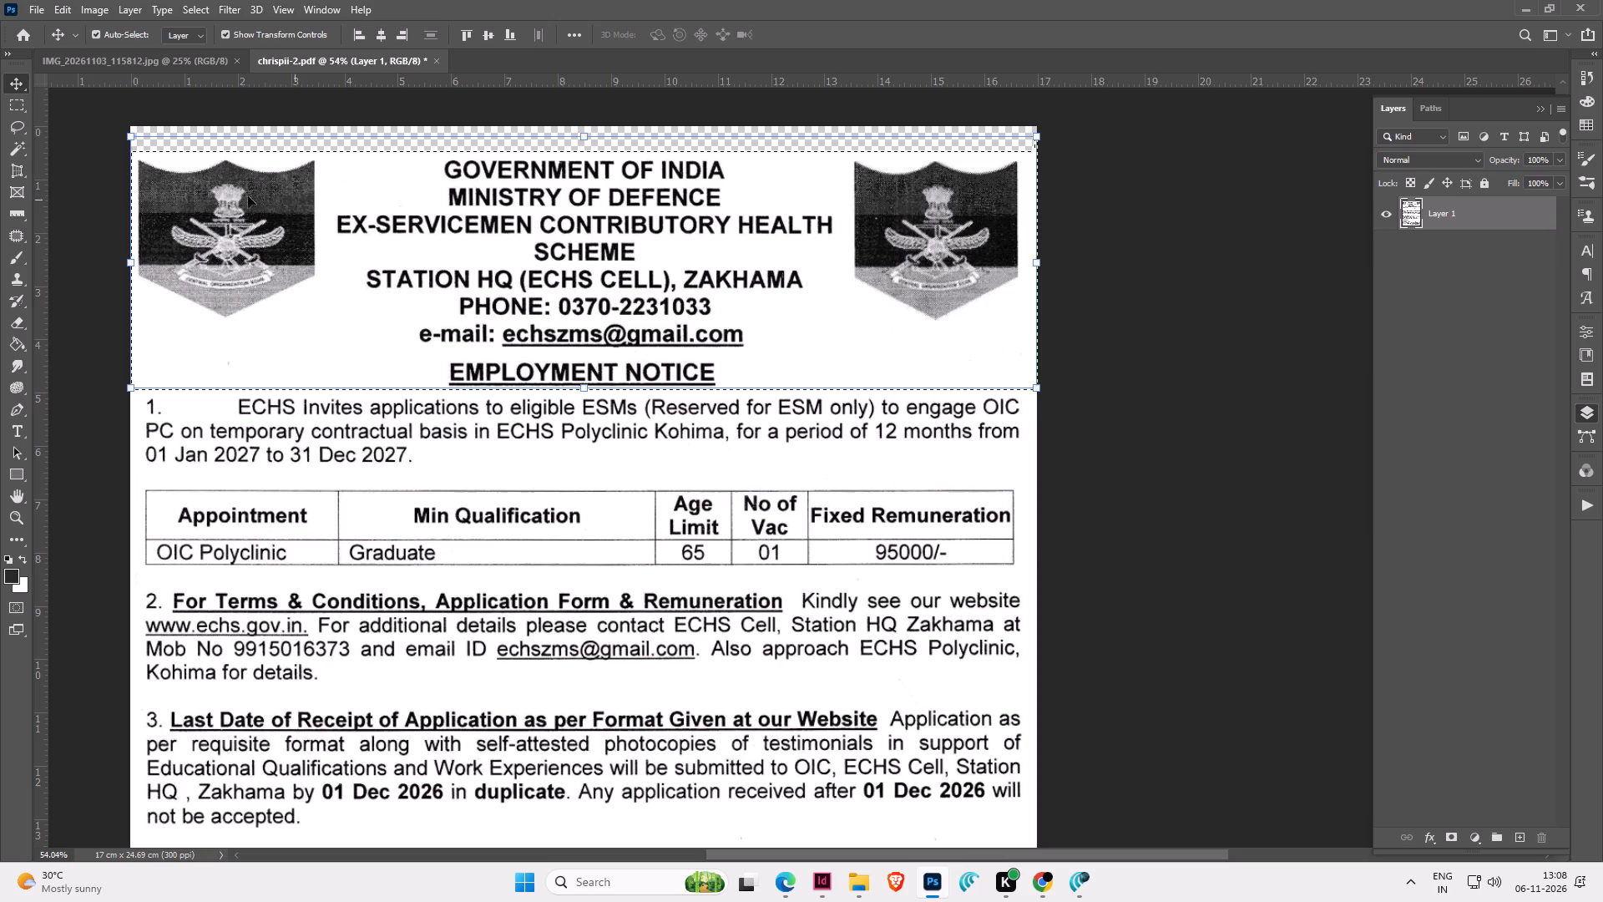
key(Down)
Select everything from the letterhead through paragraph 1 at full width and move it down 30 pixels towards the appointment table.
click(18, 103)
click(109, 115)
drag(104, 138, 1024, 447)
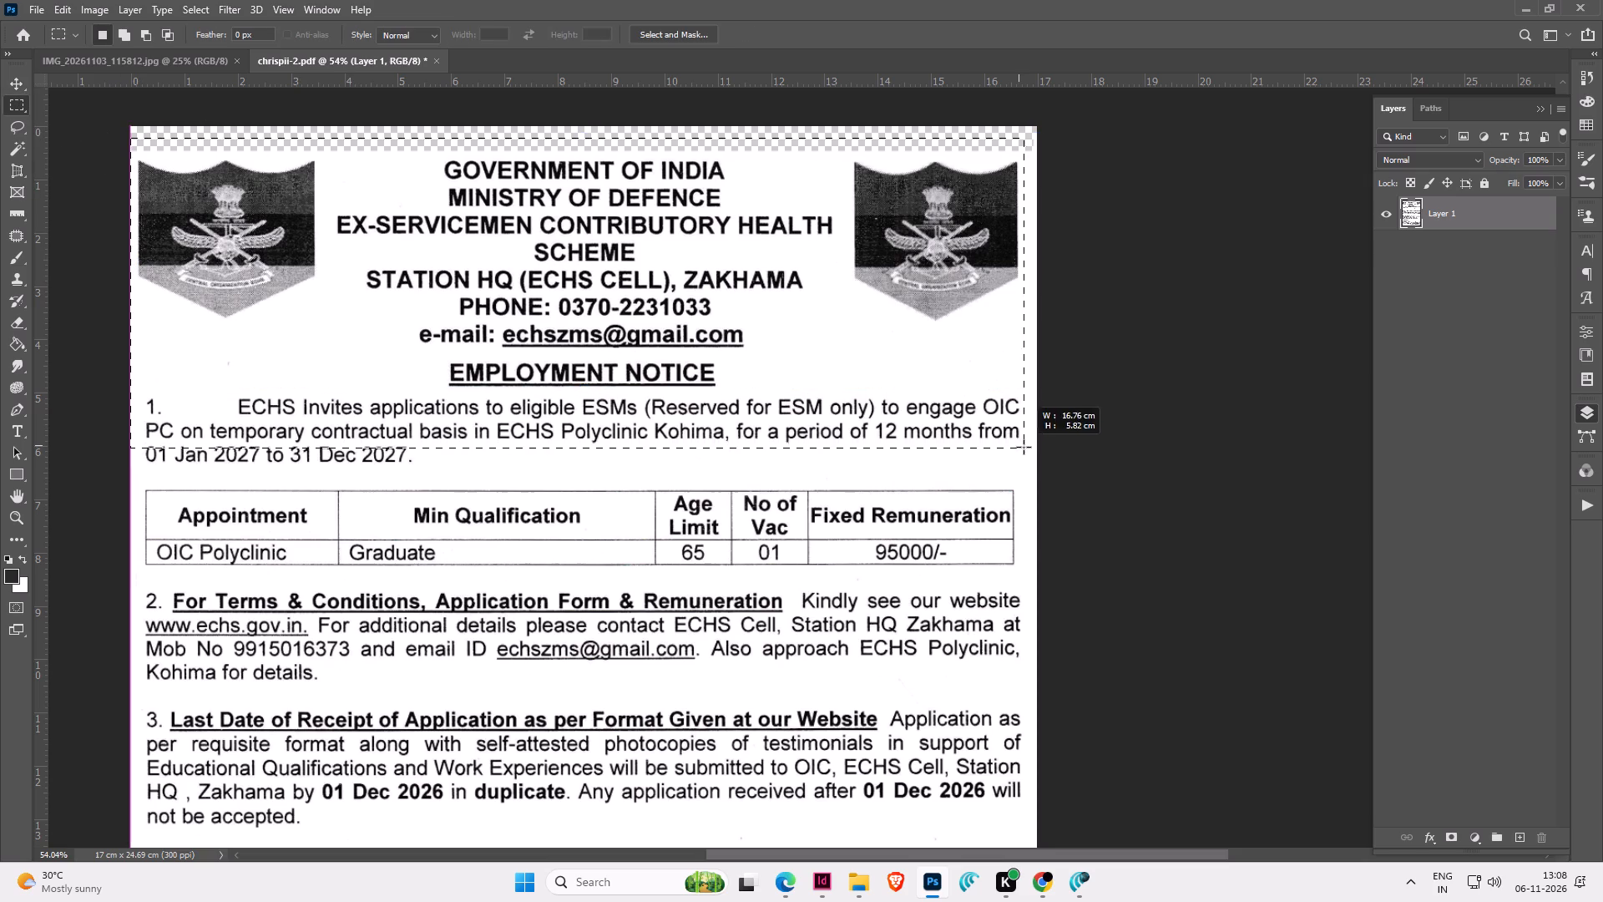
drag(1024, 447, 1044, 465)
click(13, 79)
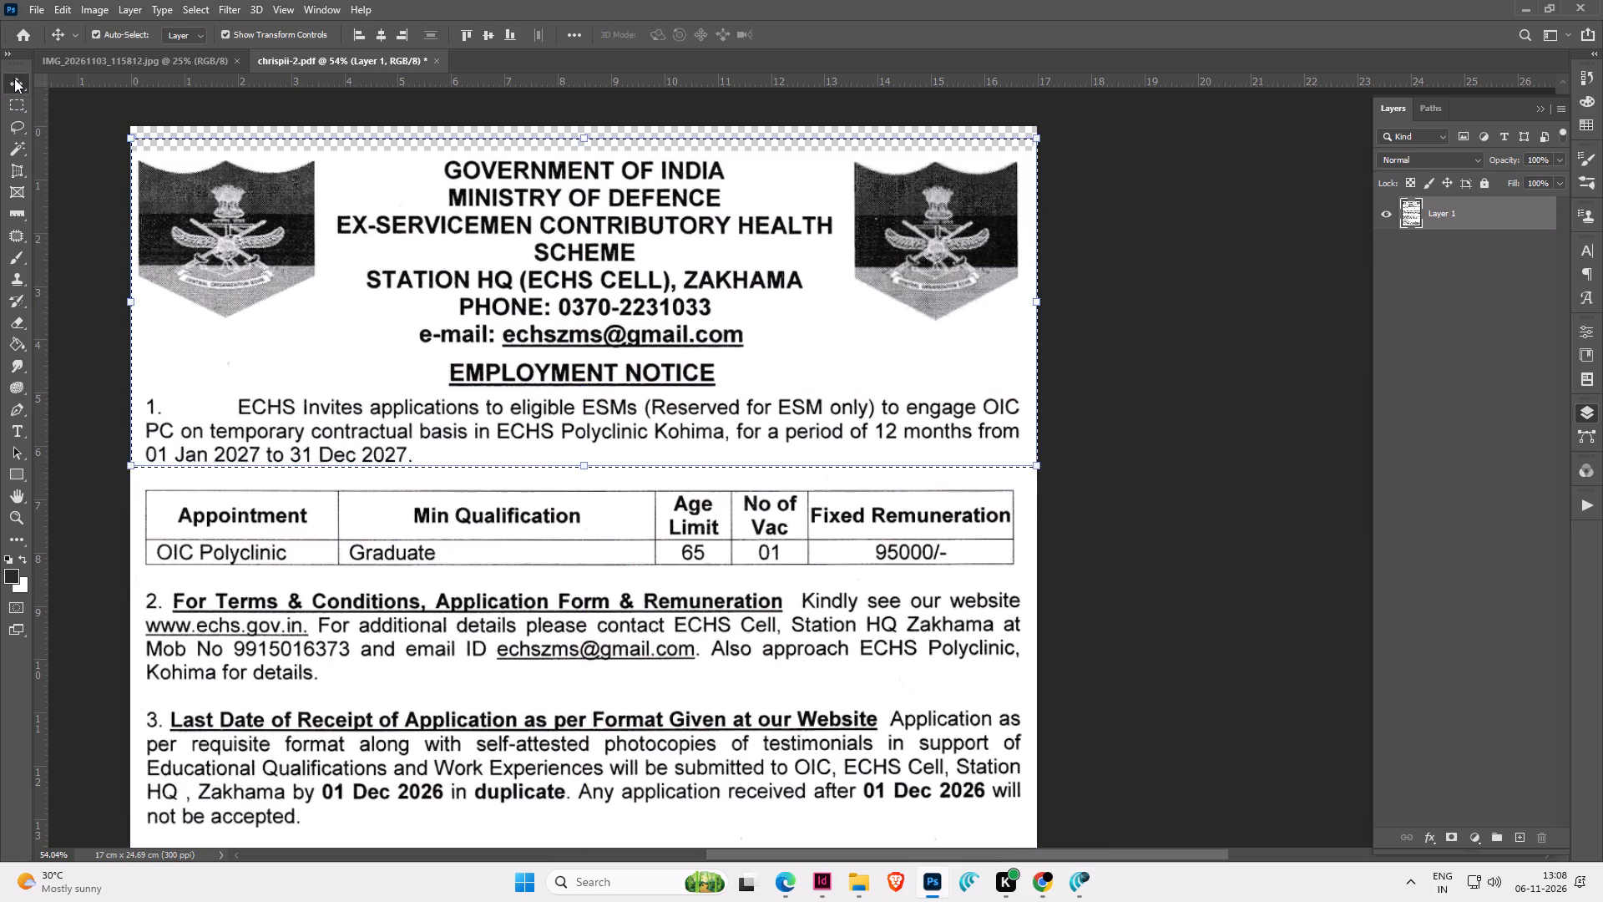
key(shift+Down)
key(shift+Down)
key(shift+Down)
Select everything from the letterhead through the appointment table at full width and move it down 30 pixels towards paragraph 2.
scroll(843, 351, down, 5)
scroll(842, 353, up, 1)
scroll(837, 355, down, 1)
scroll(740, 347, up, 3)
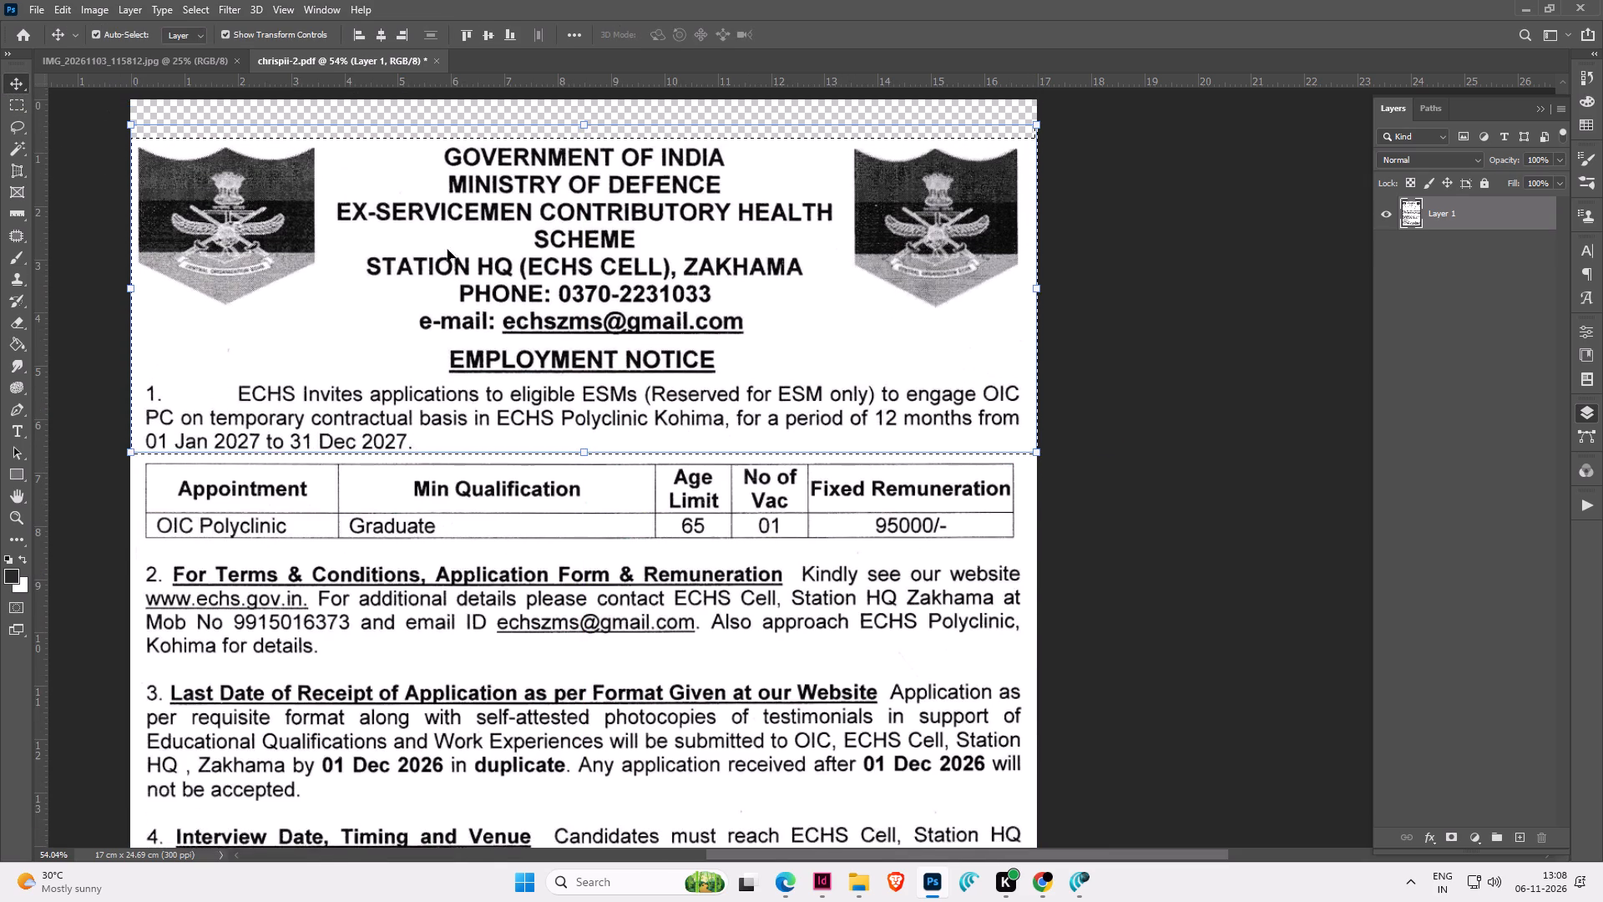
click(29, 101)
click(111, 125)
drag(115, 124, 1028, 464)
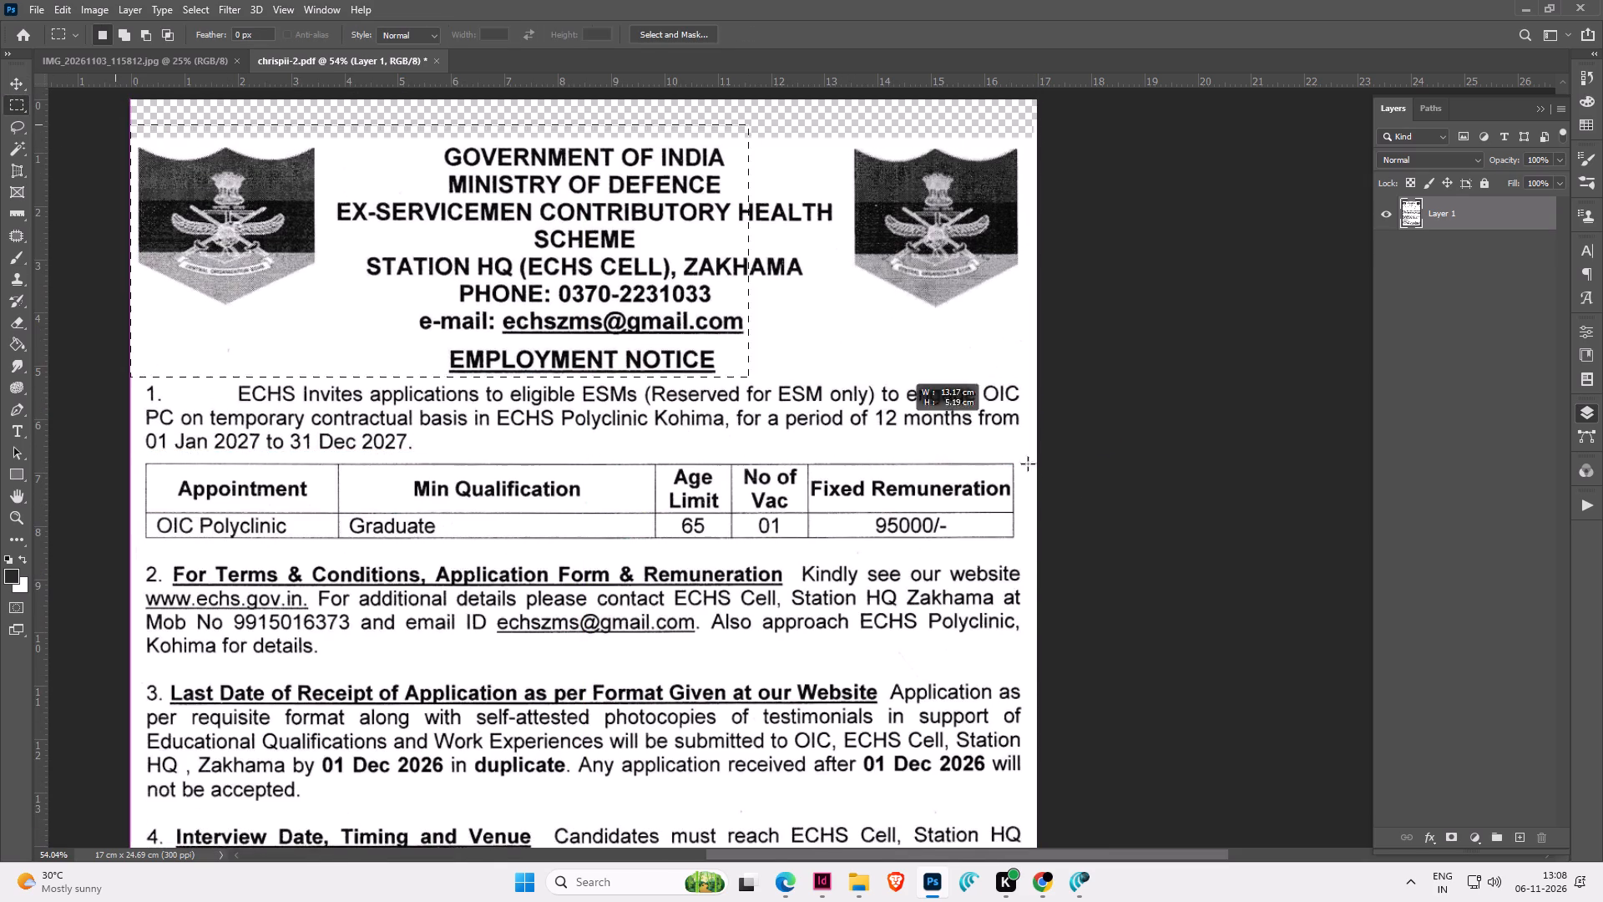
drag(1028, 464, 1155, 541)
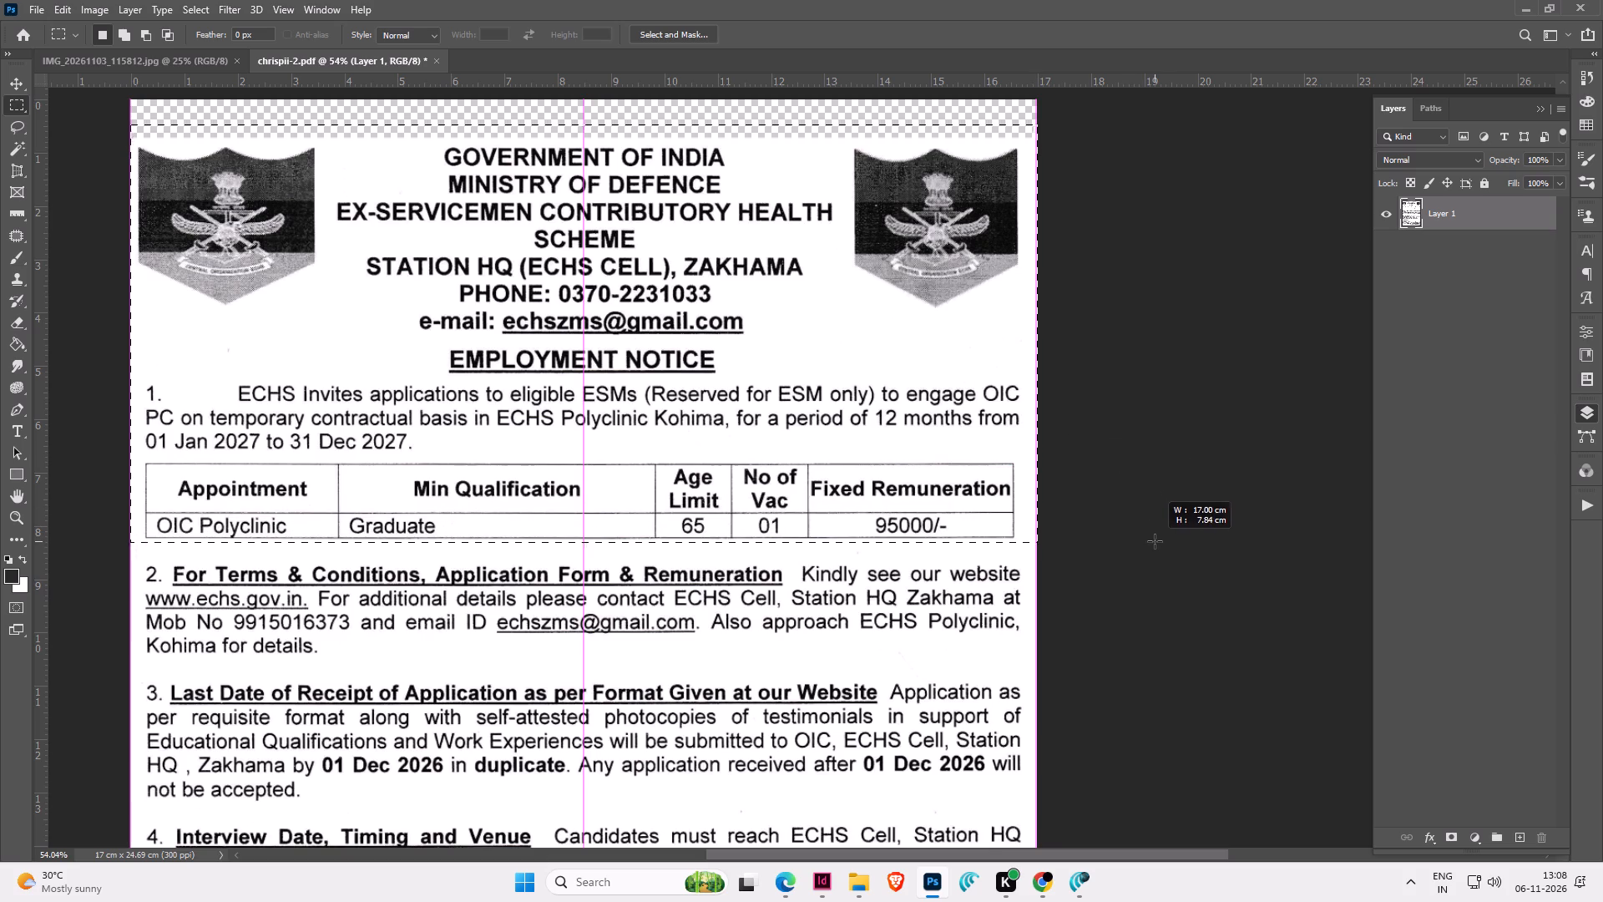
click(14, 89)
key(shift+Down)
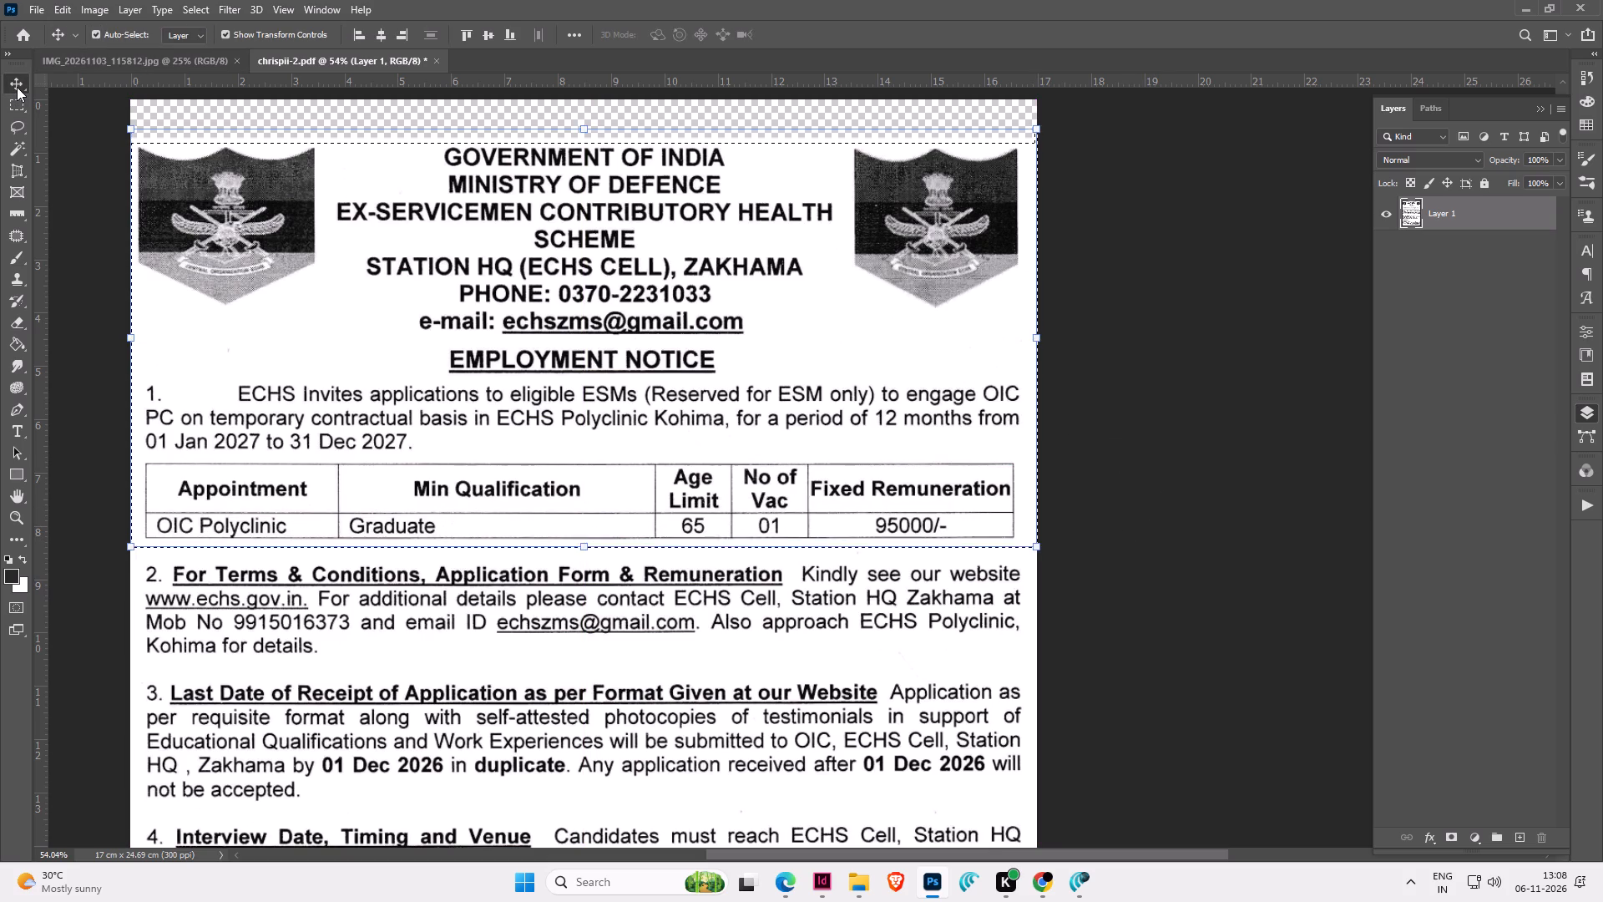
key(shift+Down)
key(shift+Down)
Extend the selection to include paragraph 2, For Terms & Conditions, and move the whole block down 36 pixels.
scroll(340, 159, down, 3)
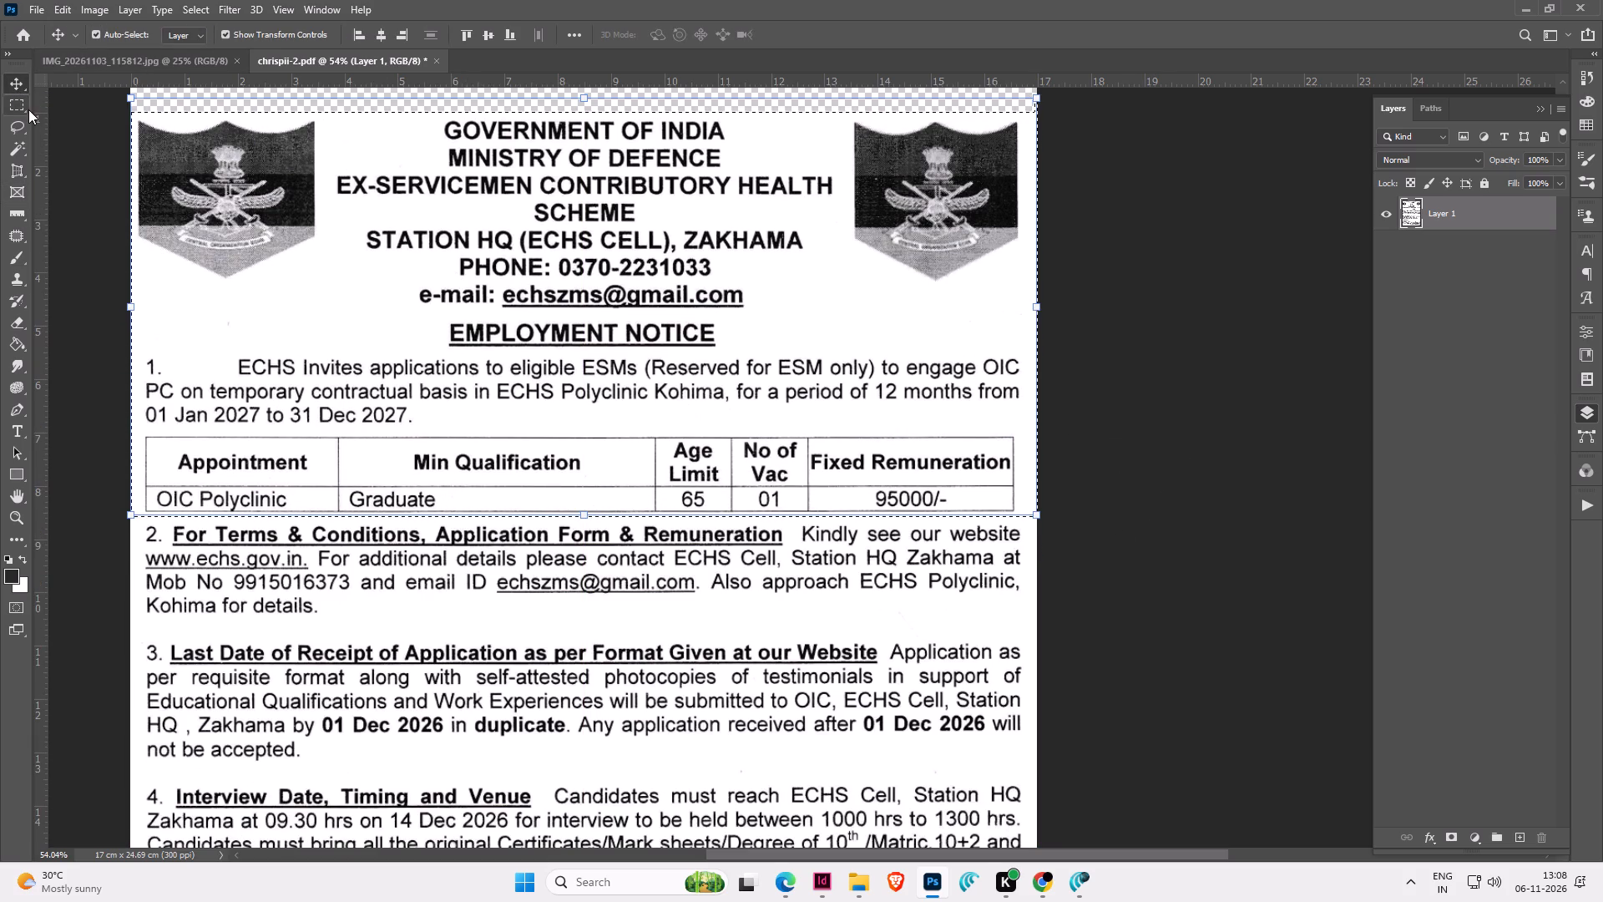
click(26, 107)
shift+drag(107, 285, 1124, 609)
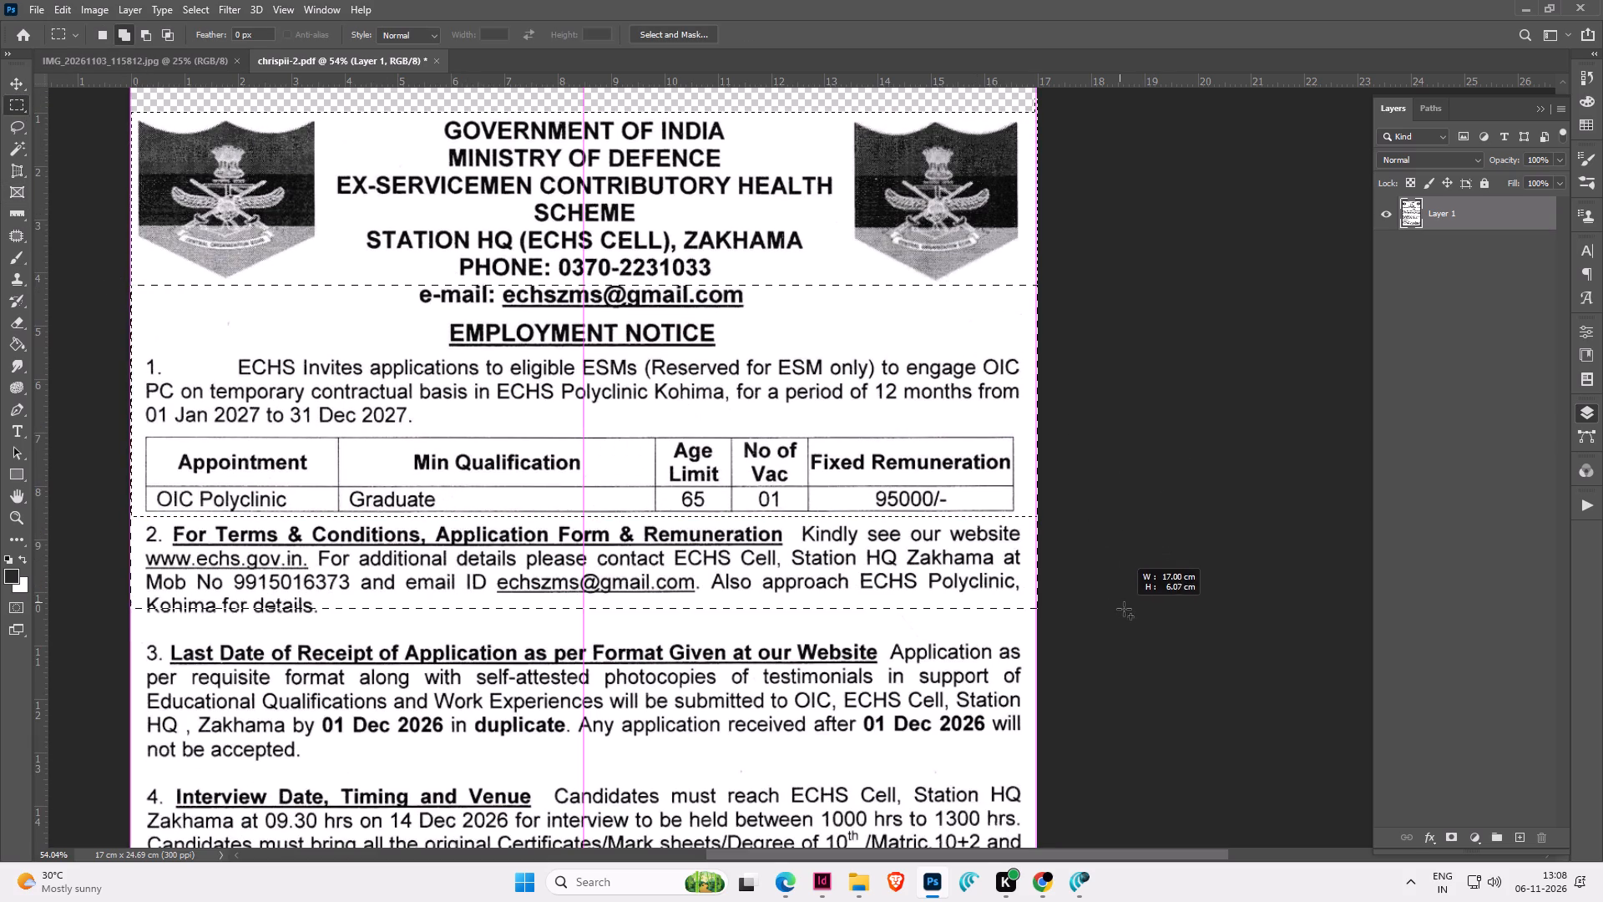
shift+drag(1124, 609, 1129, 616)
click(22, 82)
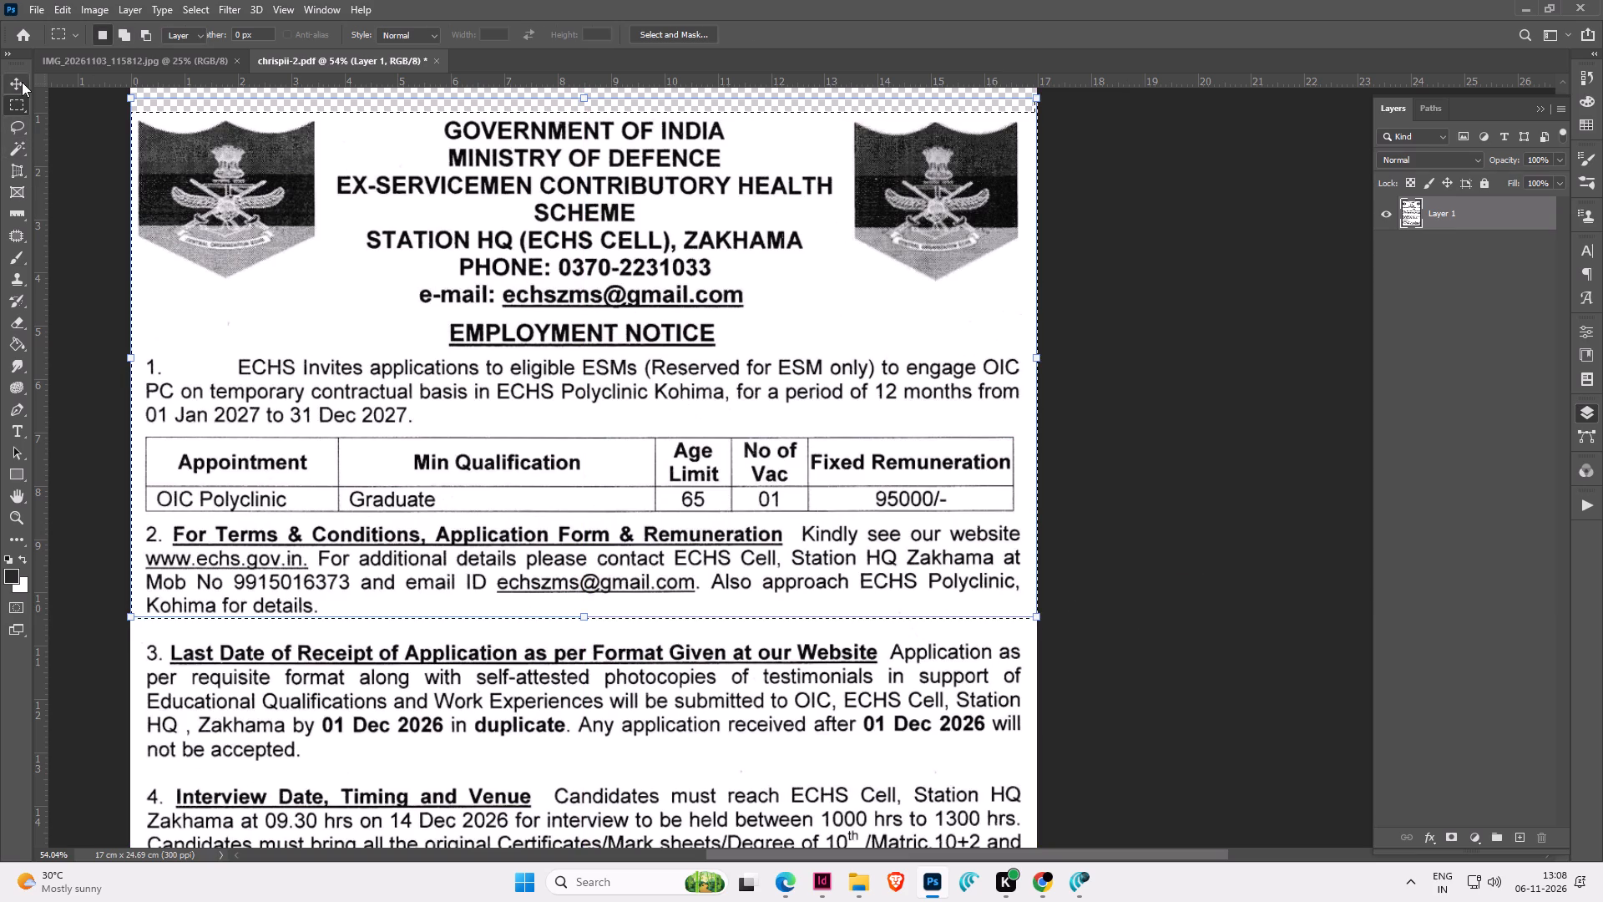
key(shift+Down)
key(shift+Down)
key(shift+Down)
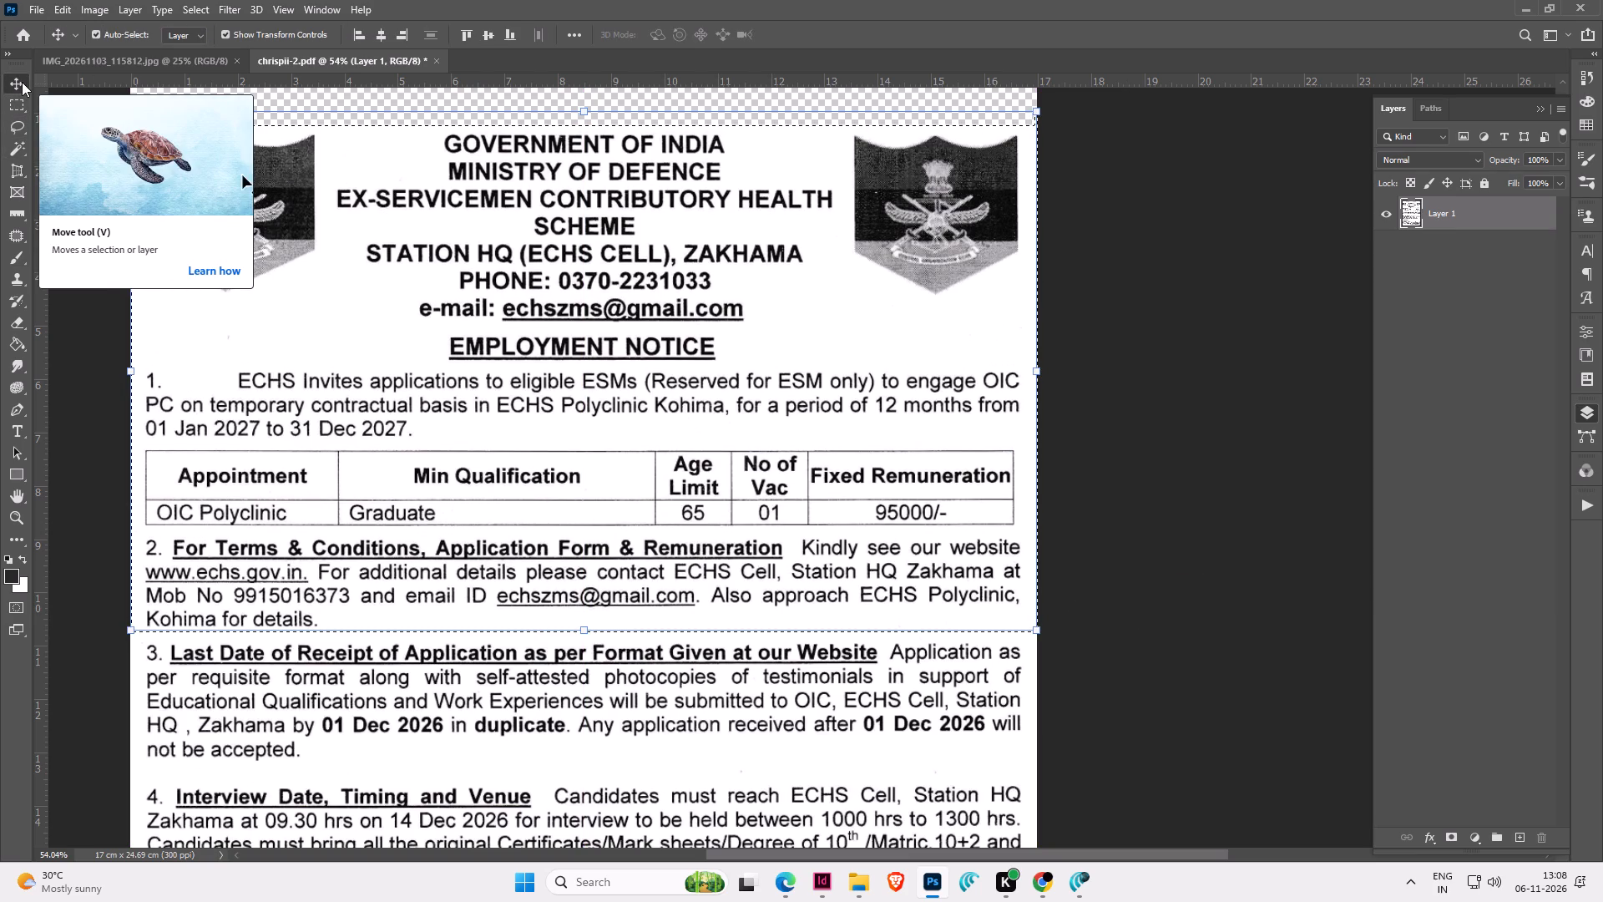
key(Down)
key(Down)
key(Down)
key(Down)
key(Down)
scroll(665, 426, down, 3)
key(Down)
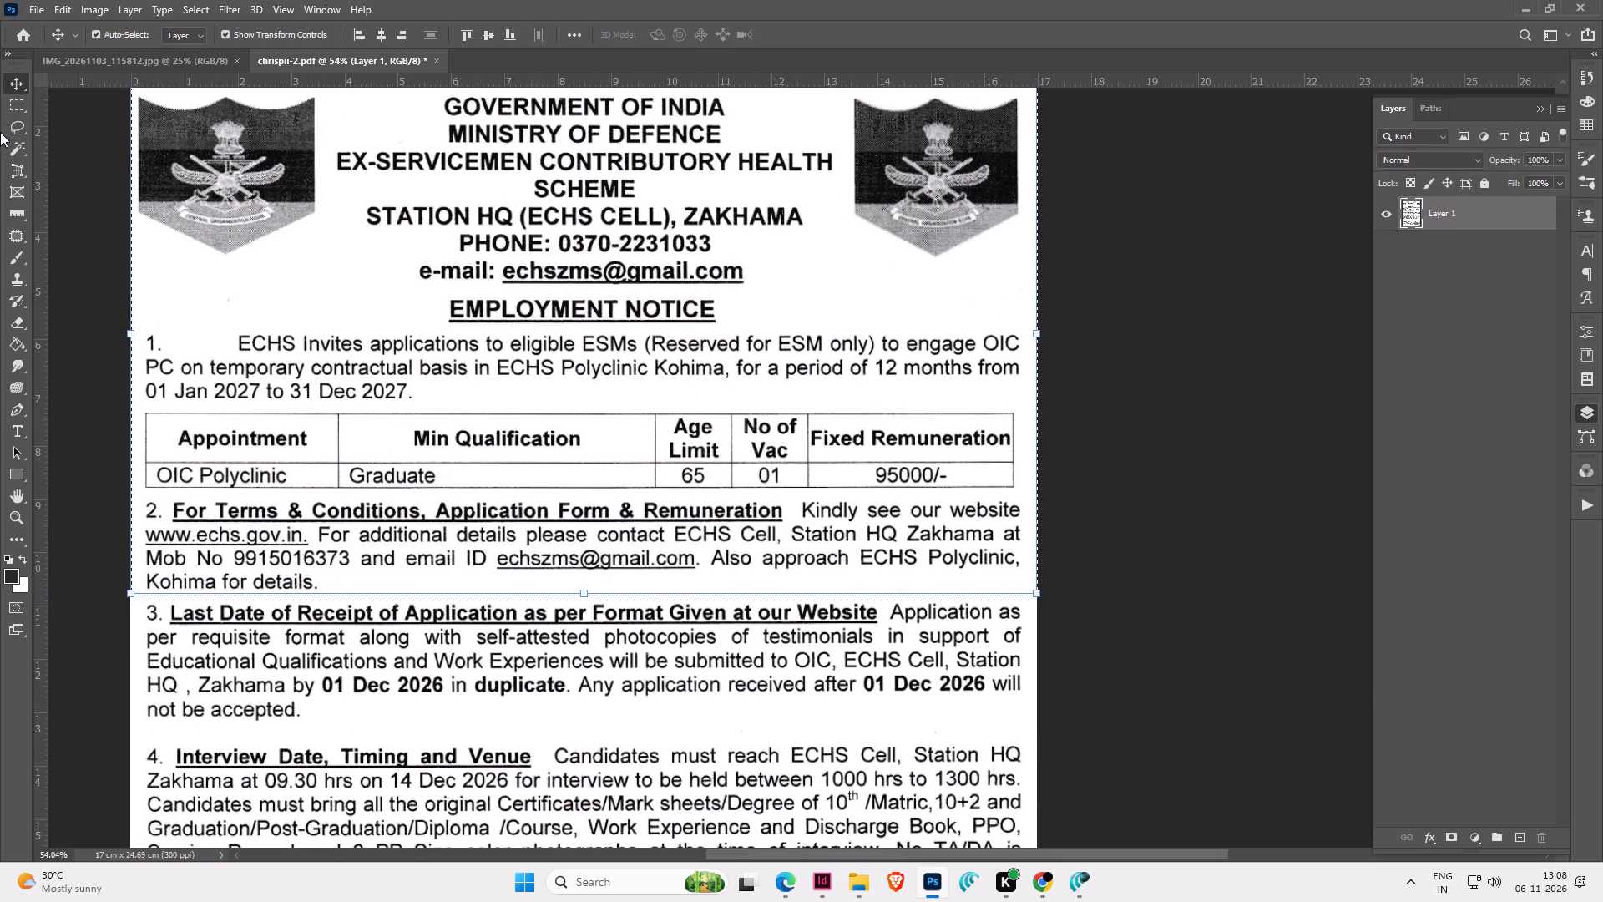
Extend the selection to include paragraph 3, Last Date of Receipt of Application, and move the whole block down 30 pixels.
click(22, 112)
scroll(188, 203, down, 3)
shift+drag(99, 297, 1130, 663)
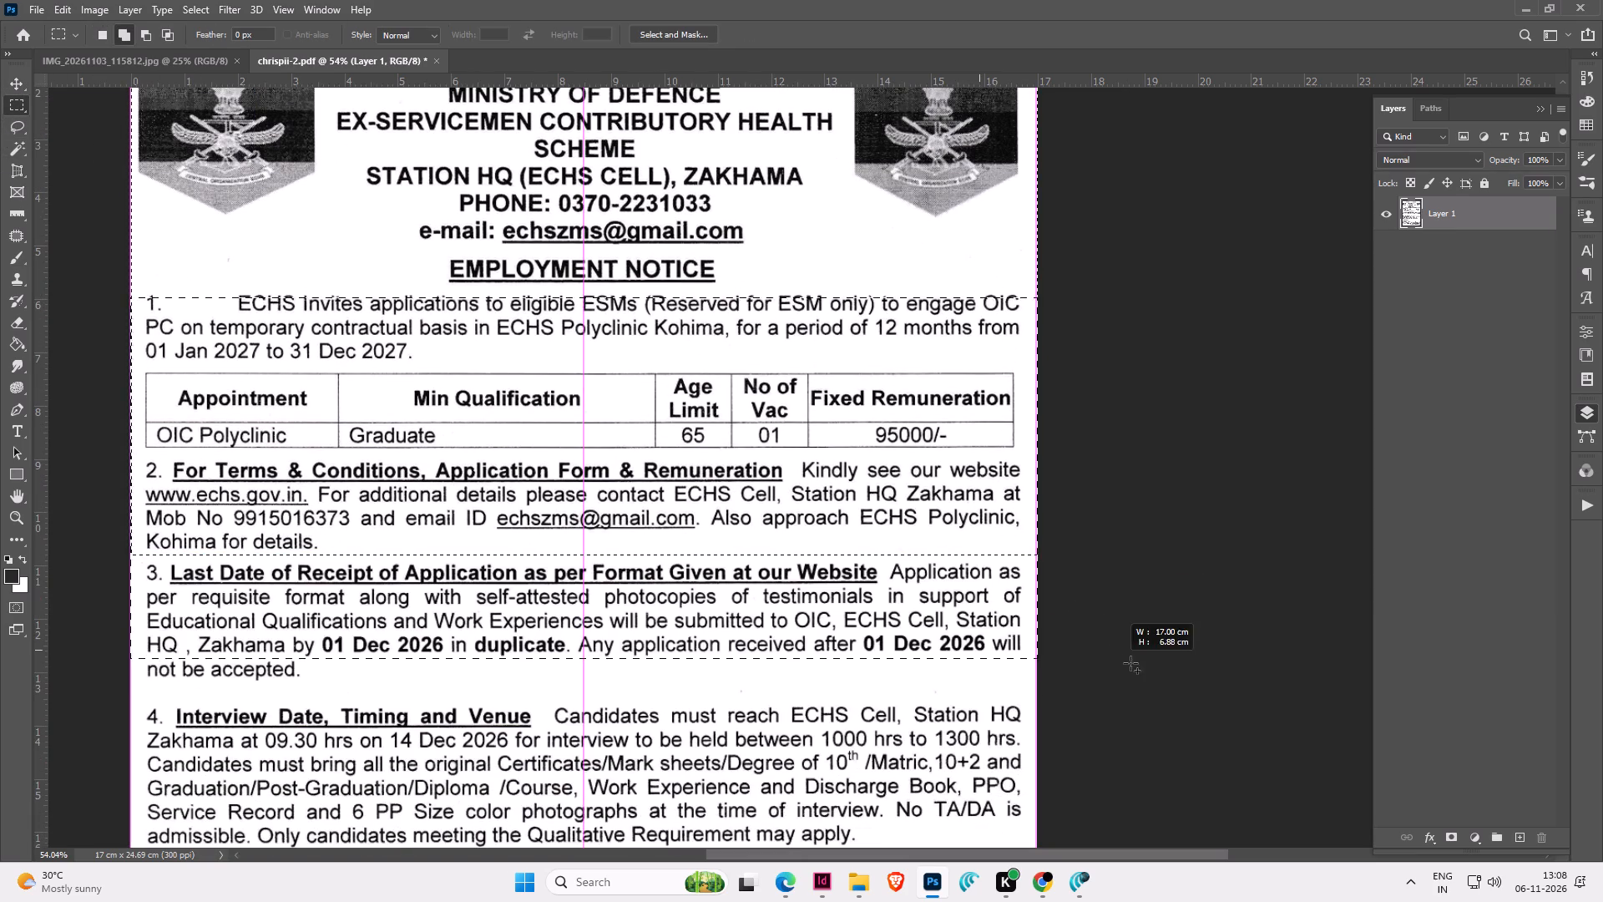
shift+drag(1130, 663, 1143, 684)
click(11, 80)
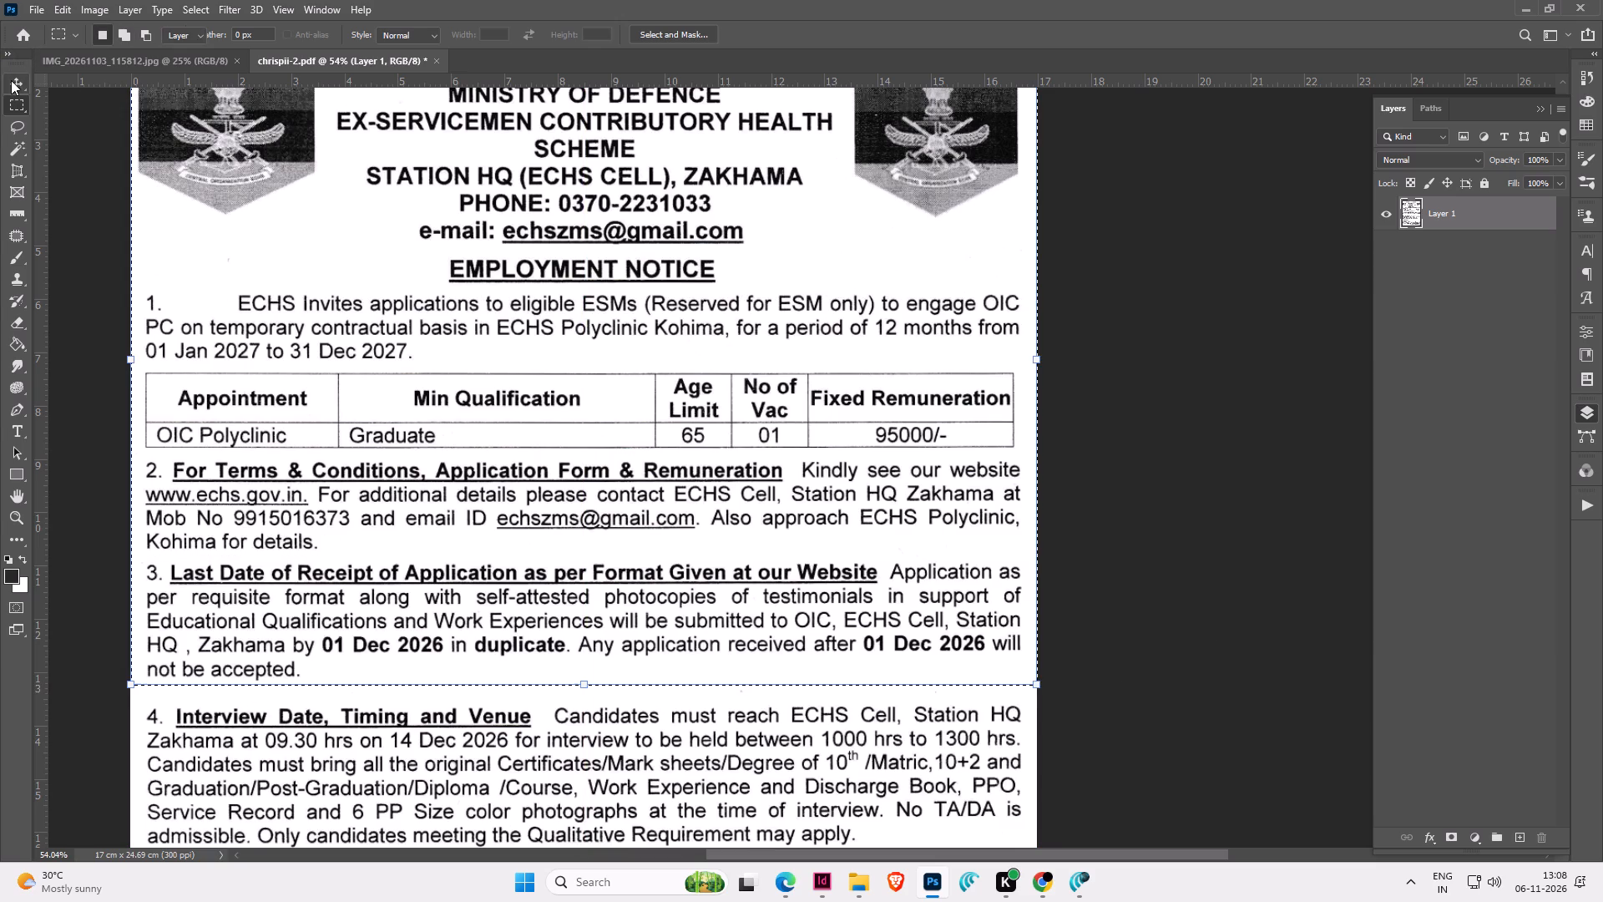
key(shift+Down)
key(shift+Down)
key(shift+Down)
Extend the selection to include paragraph 4, Interview Date, Timing and Venue, and move the whole block down 30 pixels.
scroll(514, 322, down, 3)
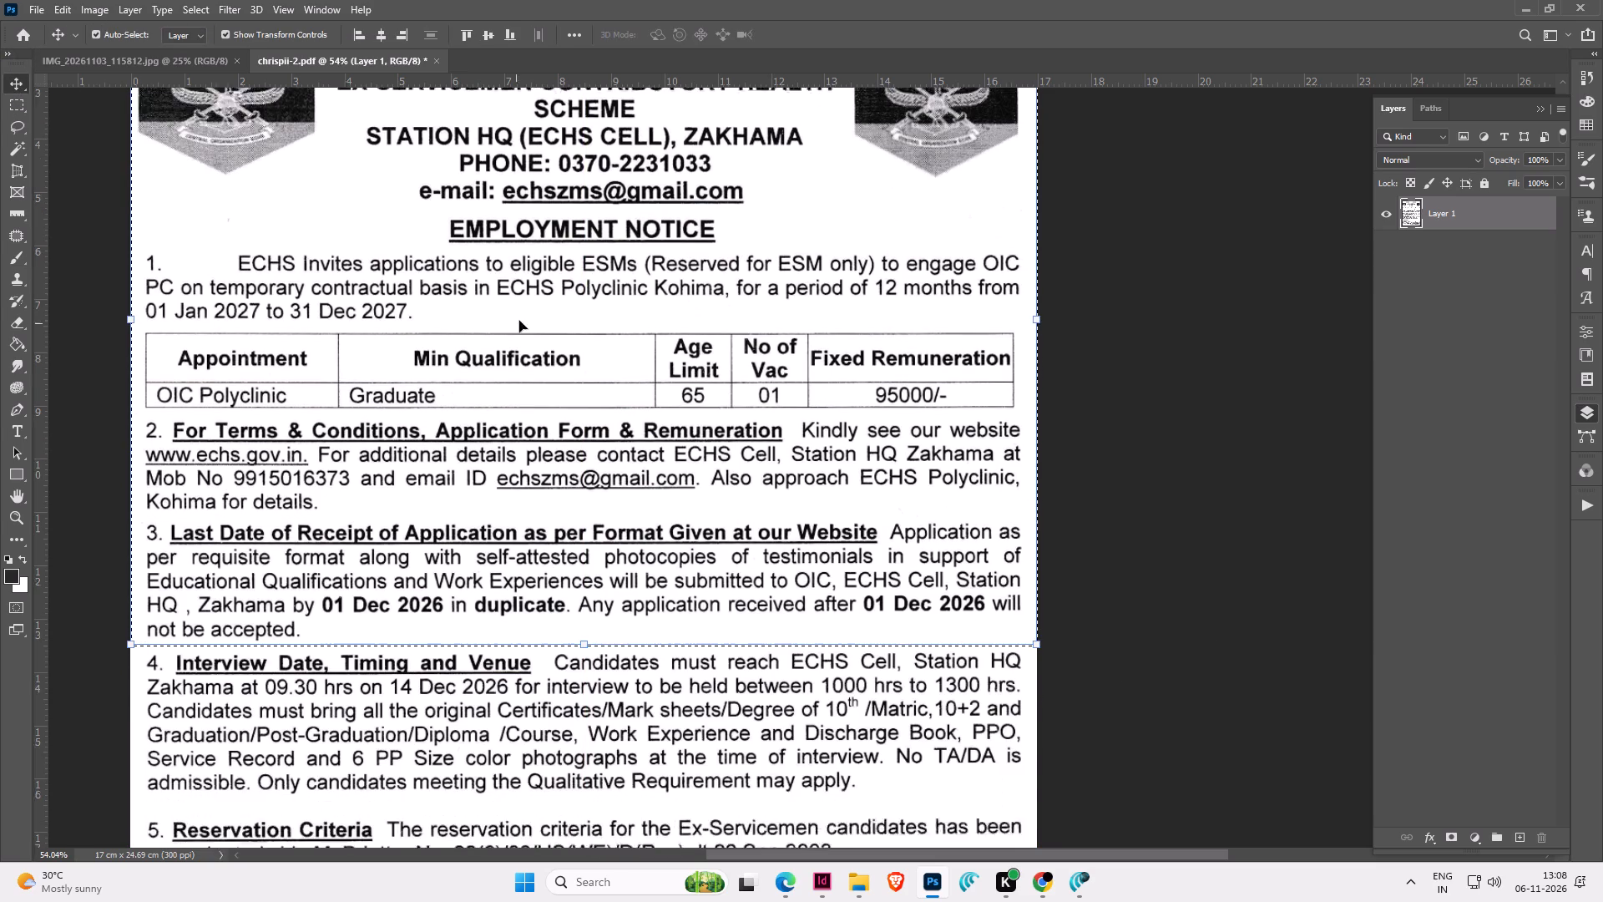
scroll(519, 321, down, 10)
click(13, 104)
shift+drag(83, 332, 364, 469)
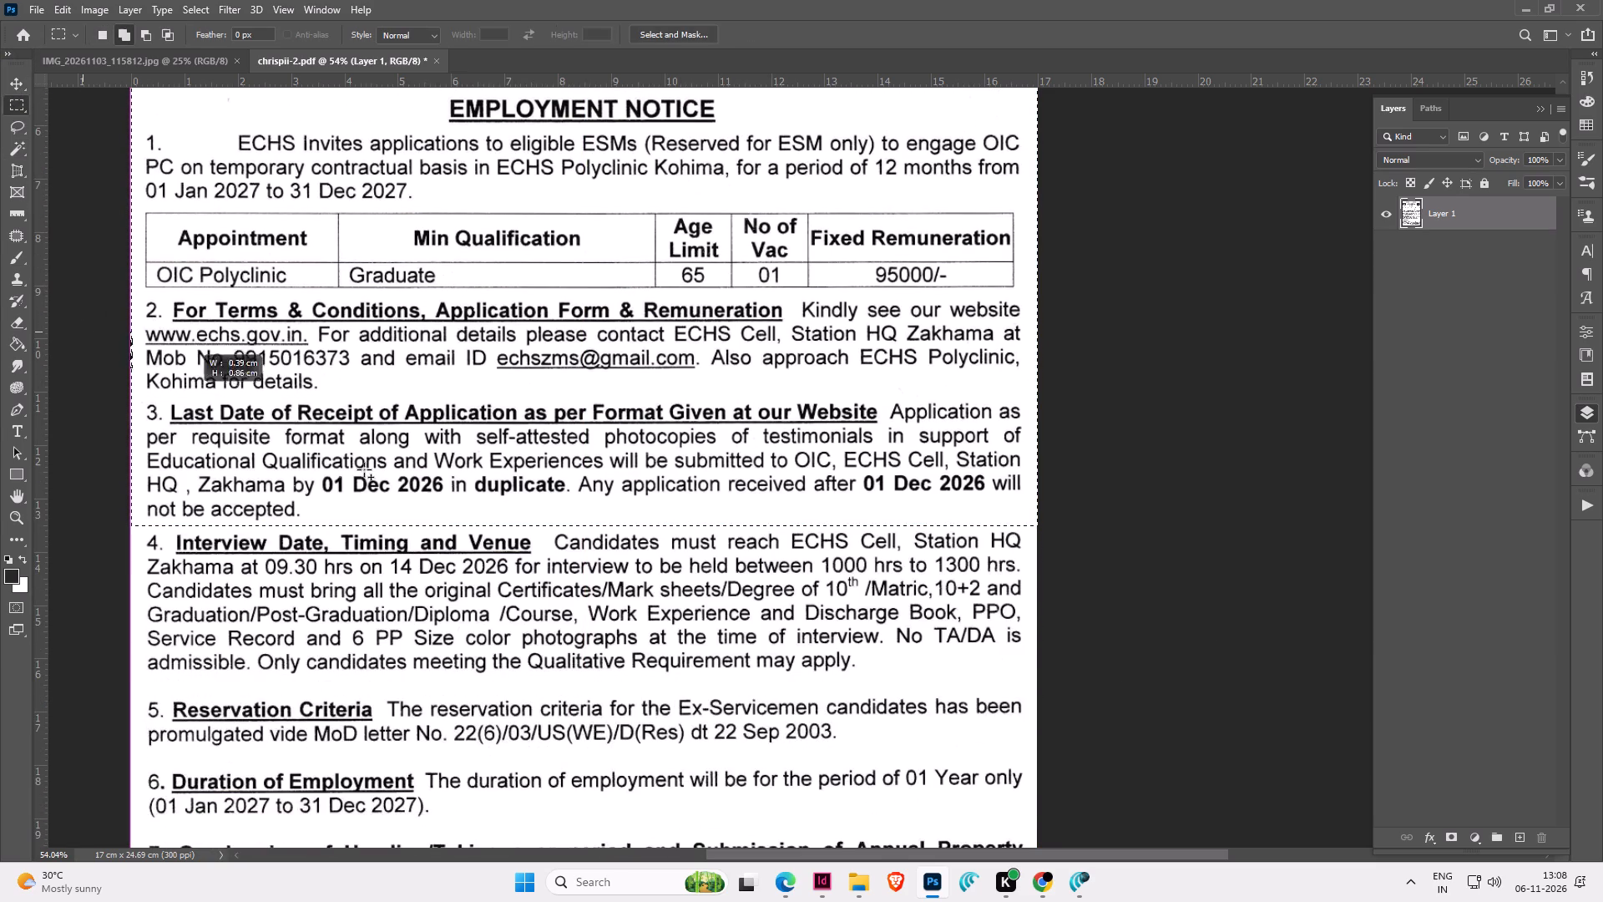
shift+drag(364, 469, 1095, 676)
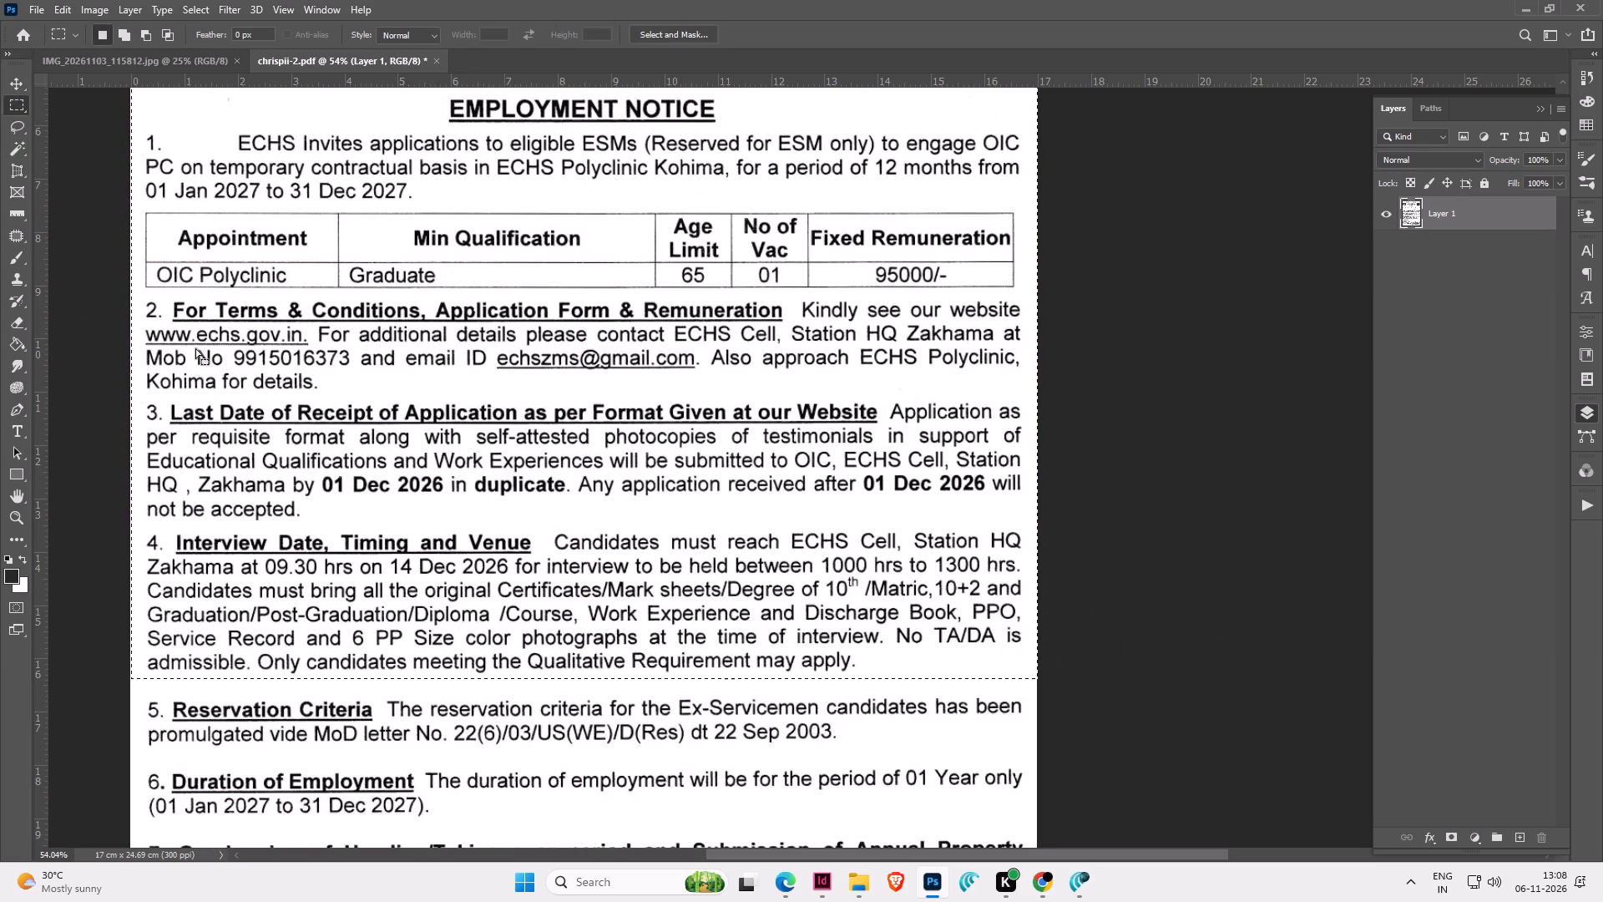
click(18, 93)
key(shift+Down)
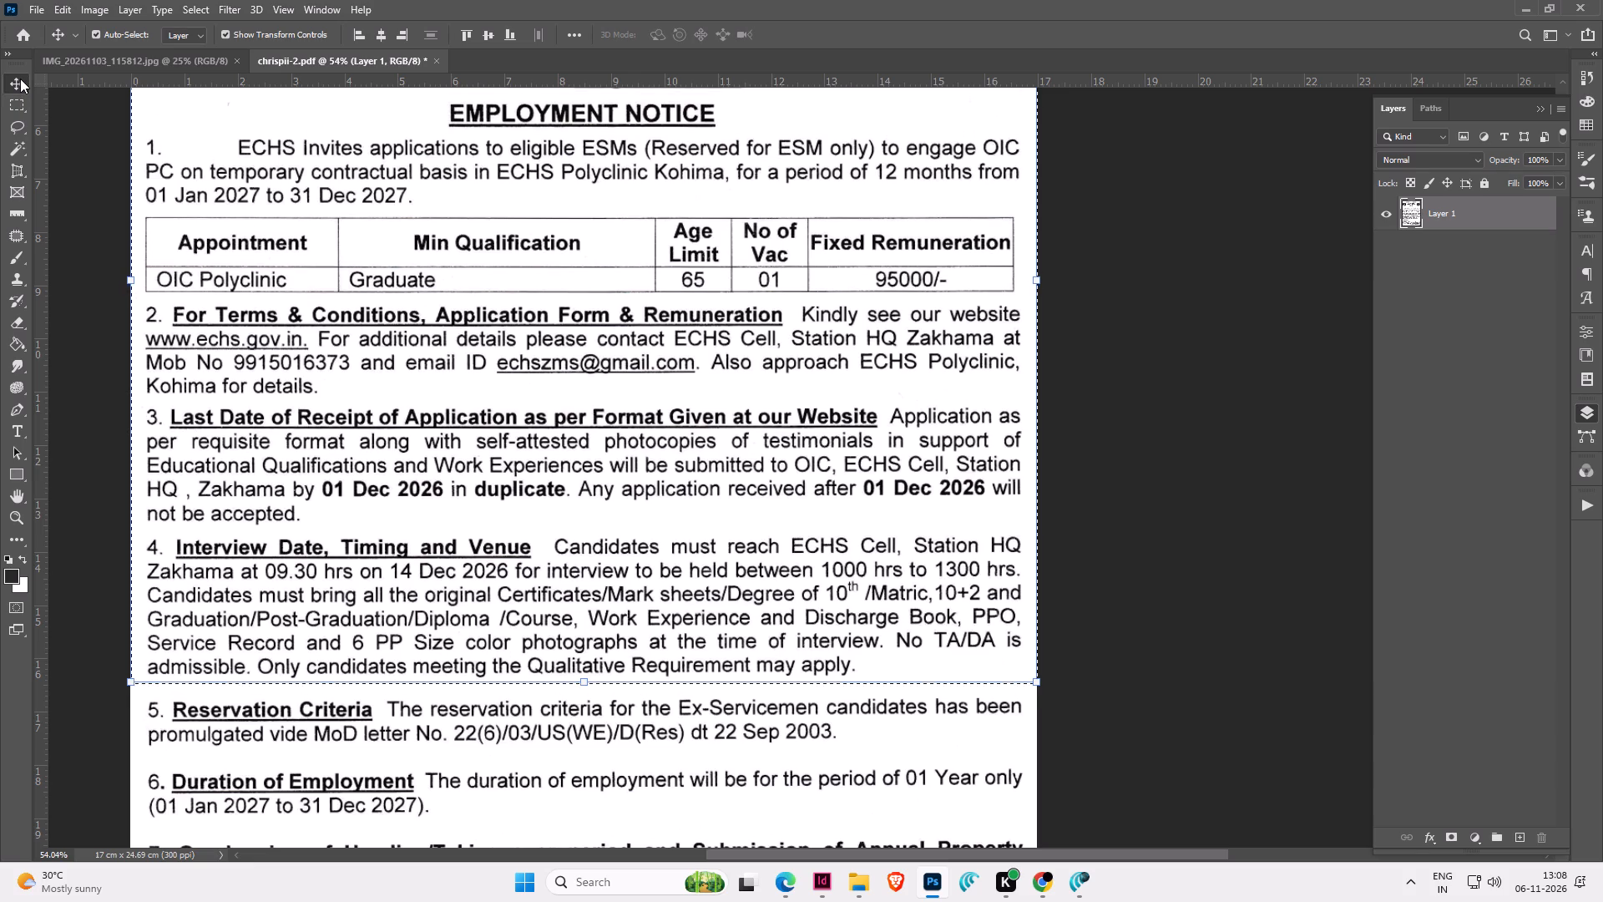
key(shift+Down)
key(shift+Down)
Extend the selection to include paragraph 5, Reservation Criteria, and move the whole block down 30 pixels.
scroll(620, 418, down, 9)
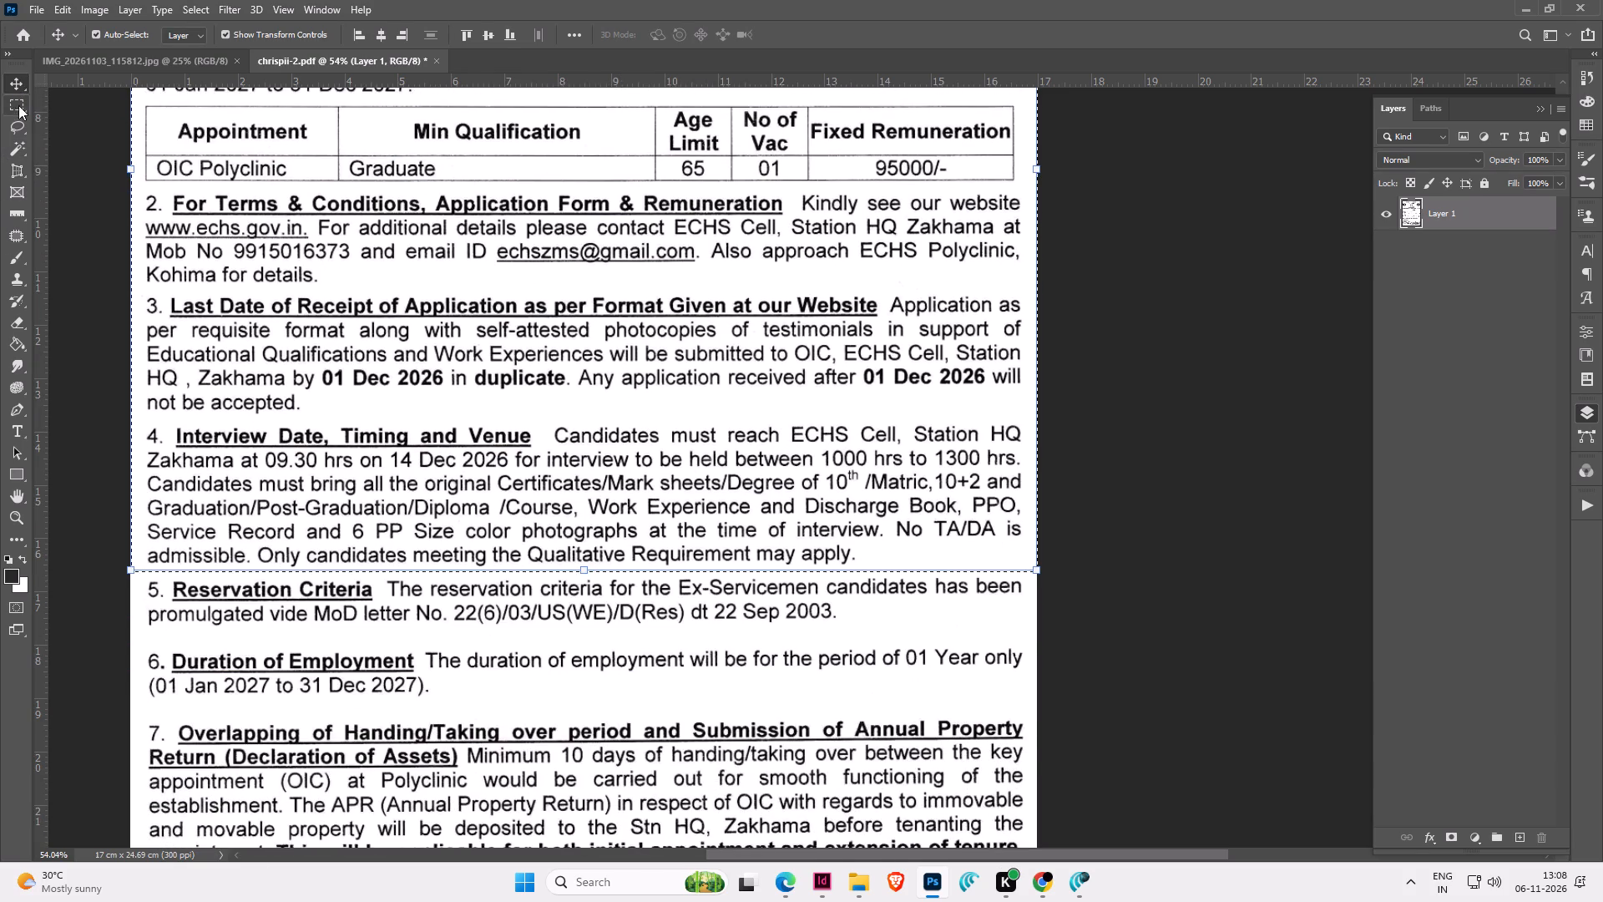
click(18, 105)
shift+drag(94, 383, 1152, 628)
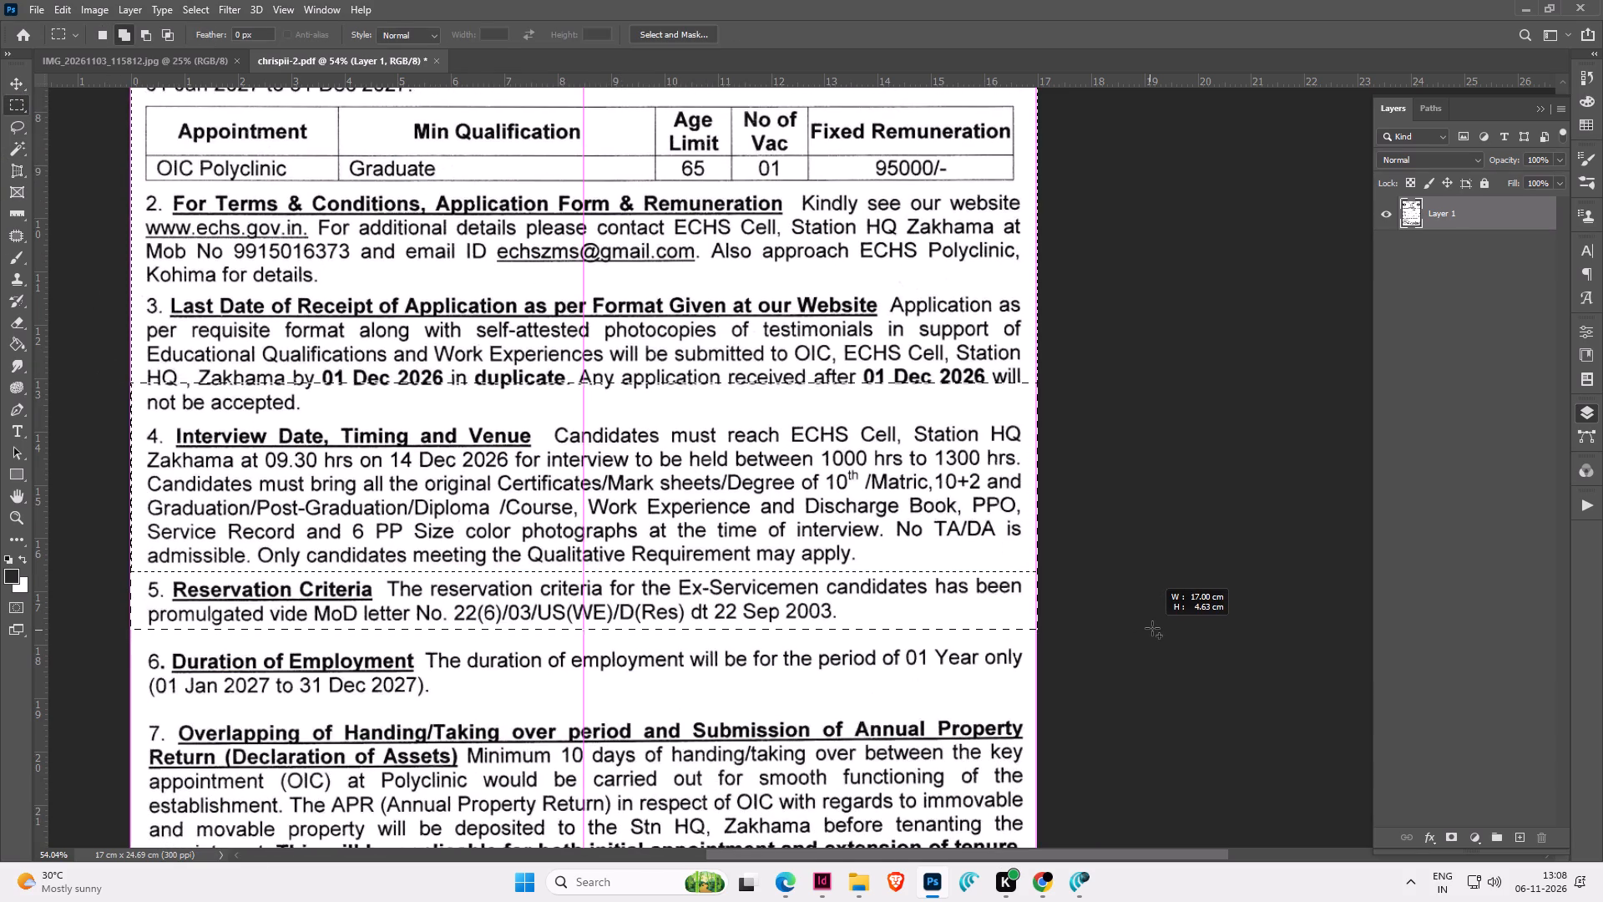
shift+drag(1152, 628, 1154, 628)
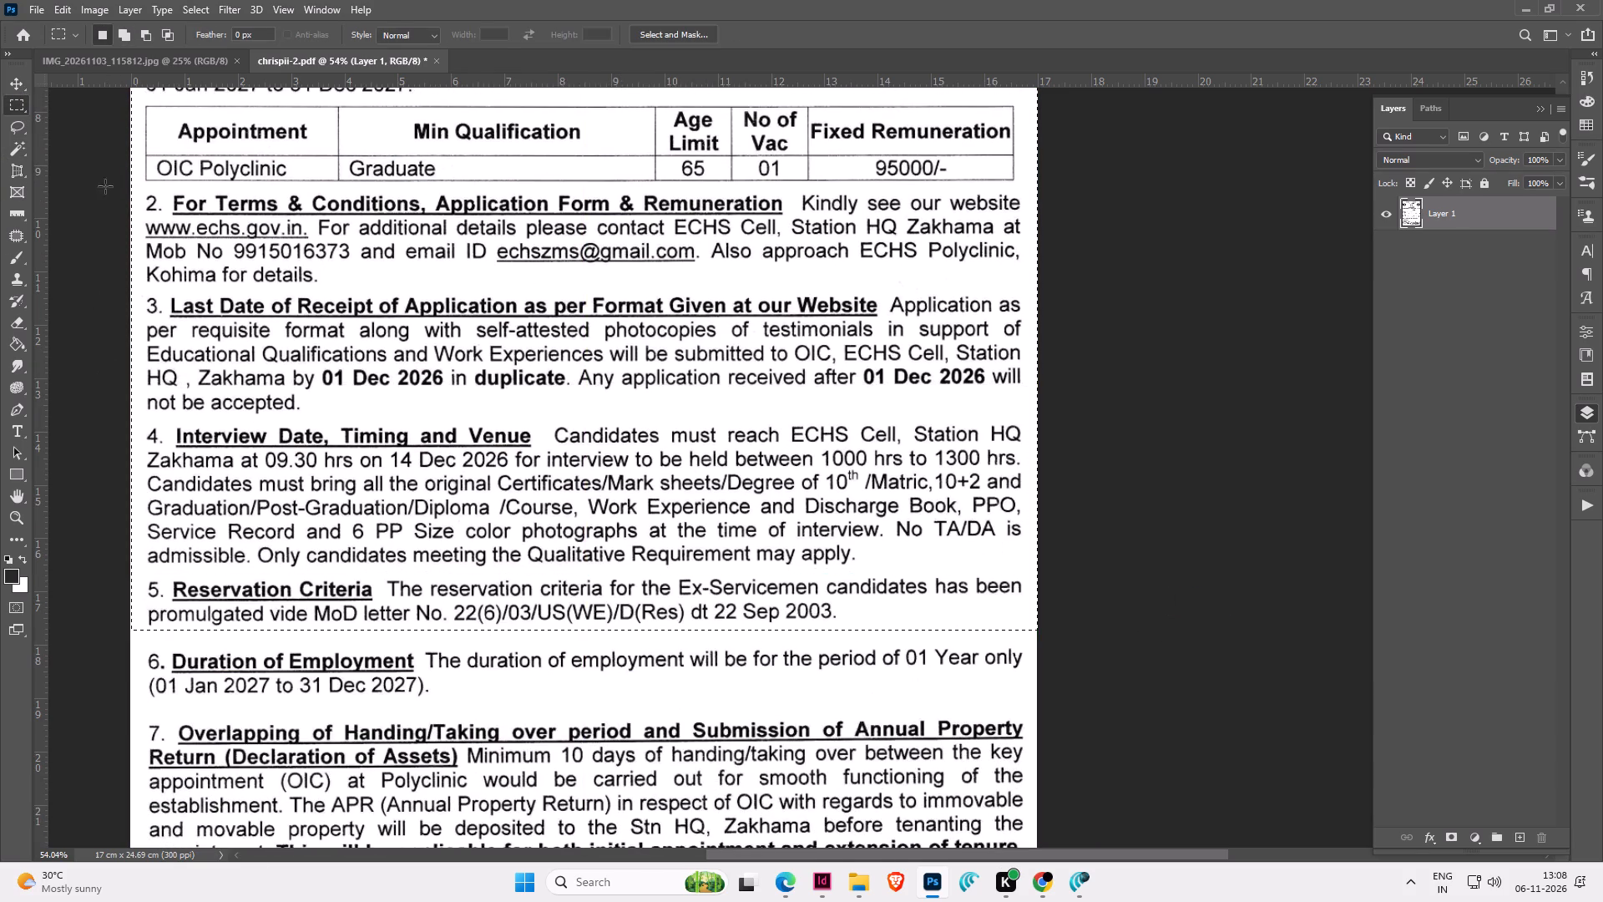
click(14, 84)
key(shift+Down)
key(shift+Down)
key(shift+Down)
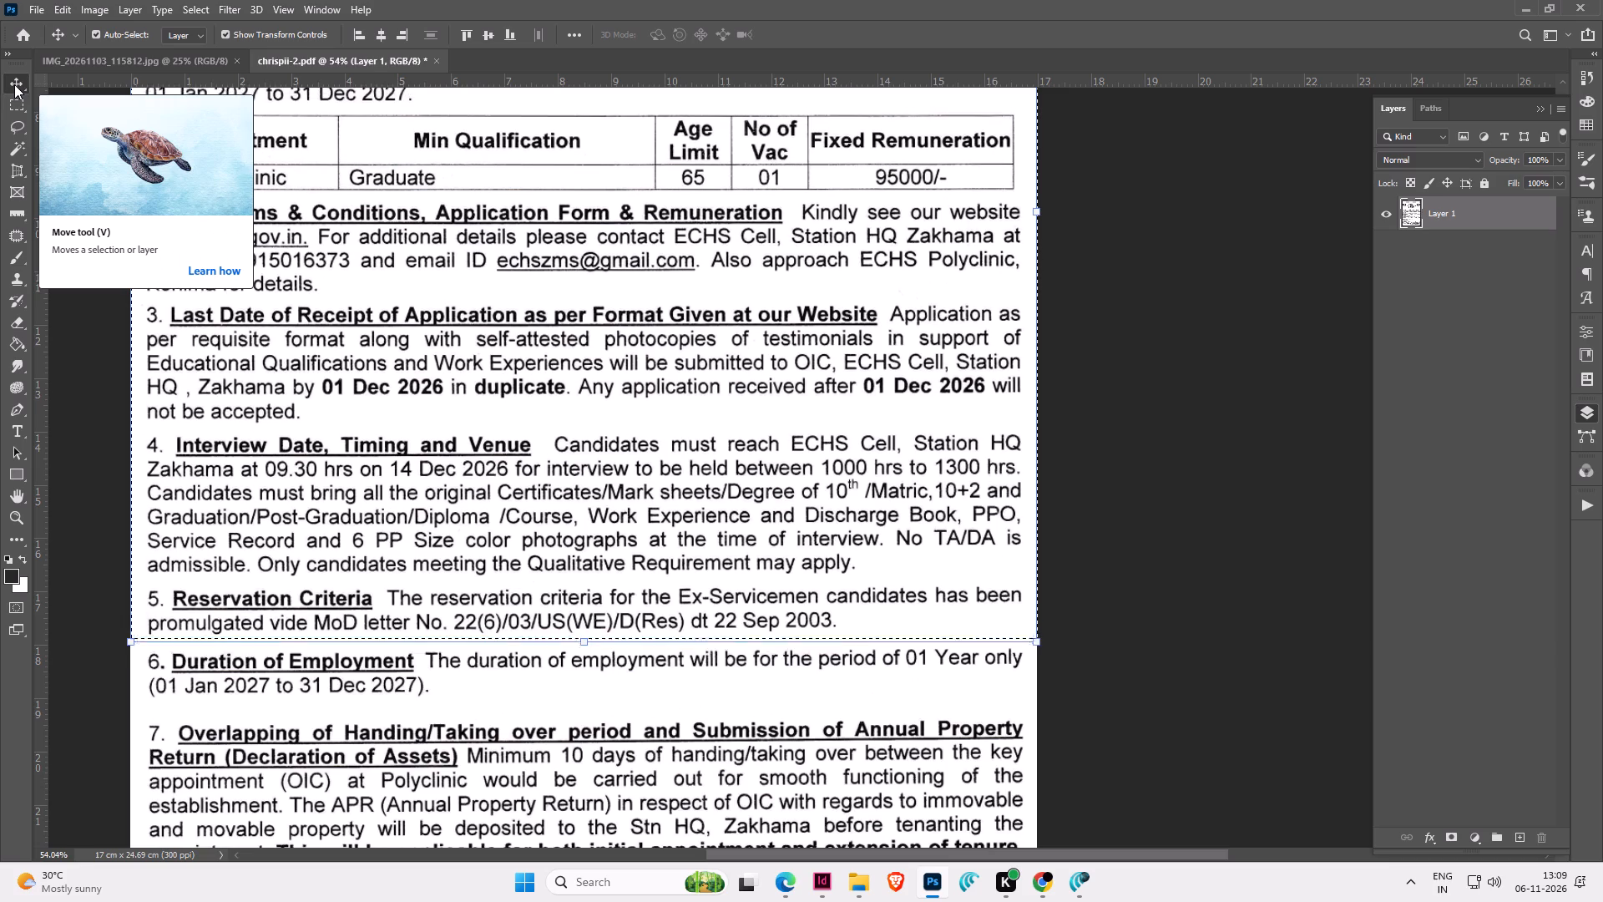
Extend the selection to include paragraph 6, Duration of Employment, and move the whole block down 30 pixels towards paragraph 7.
click(13, 102)
scroll(206, 393, down, 4)
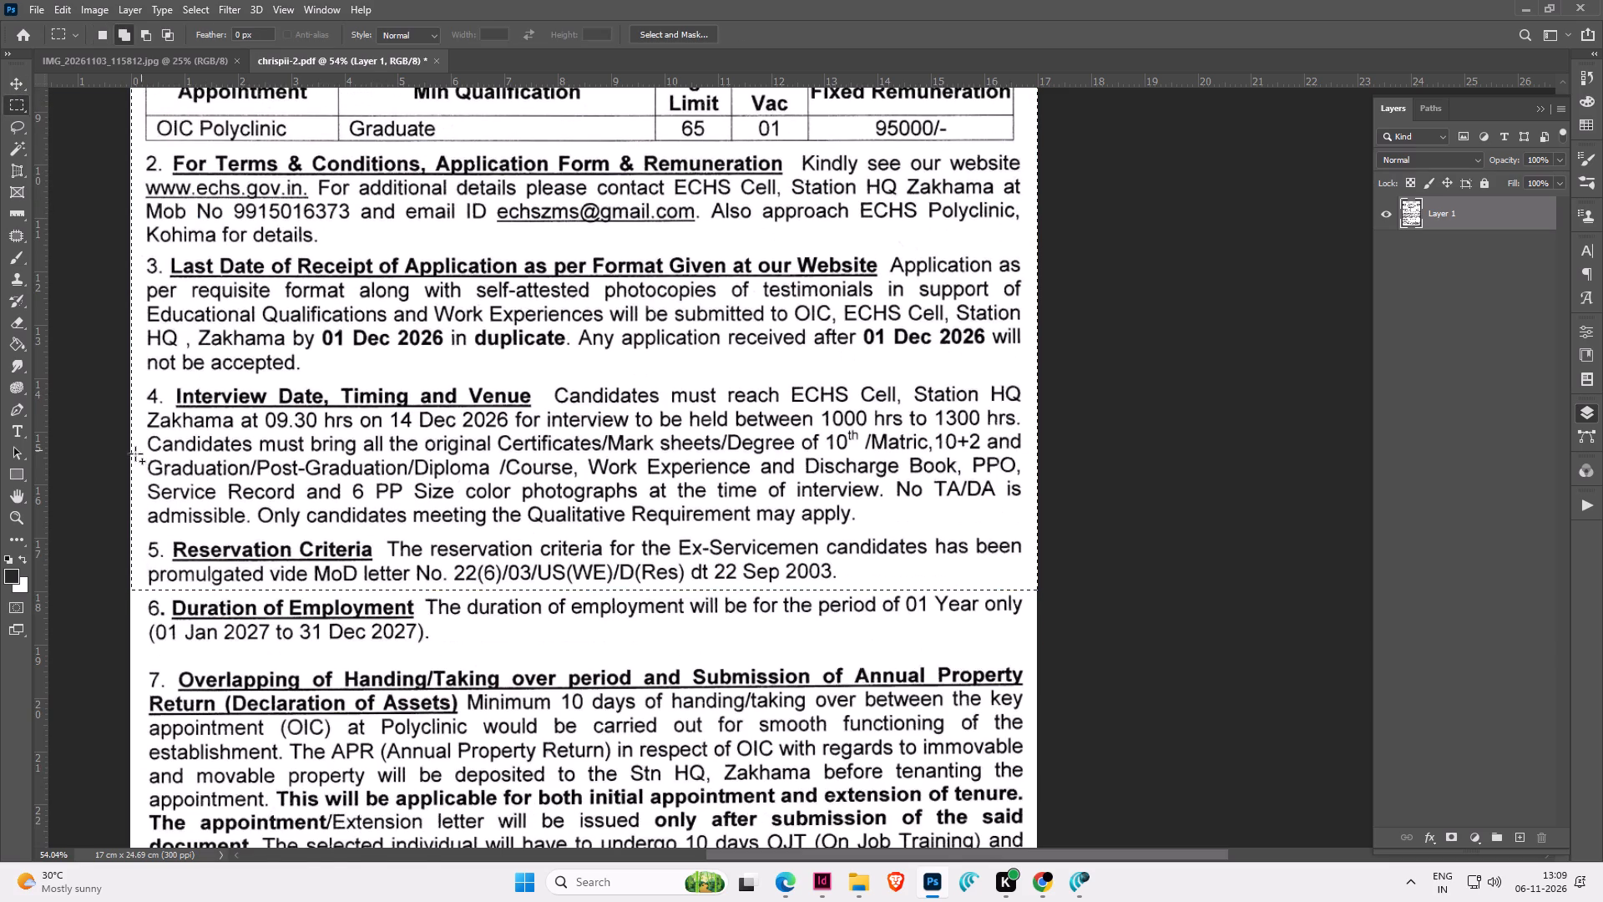
shift+drag(112, 469, 1106, 646)
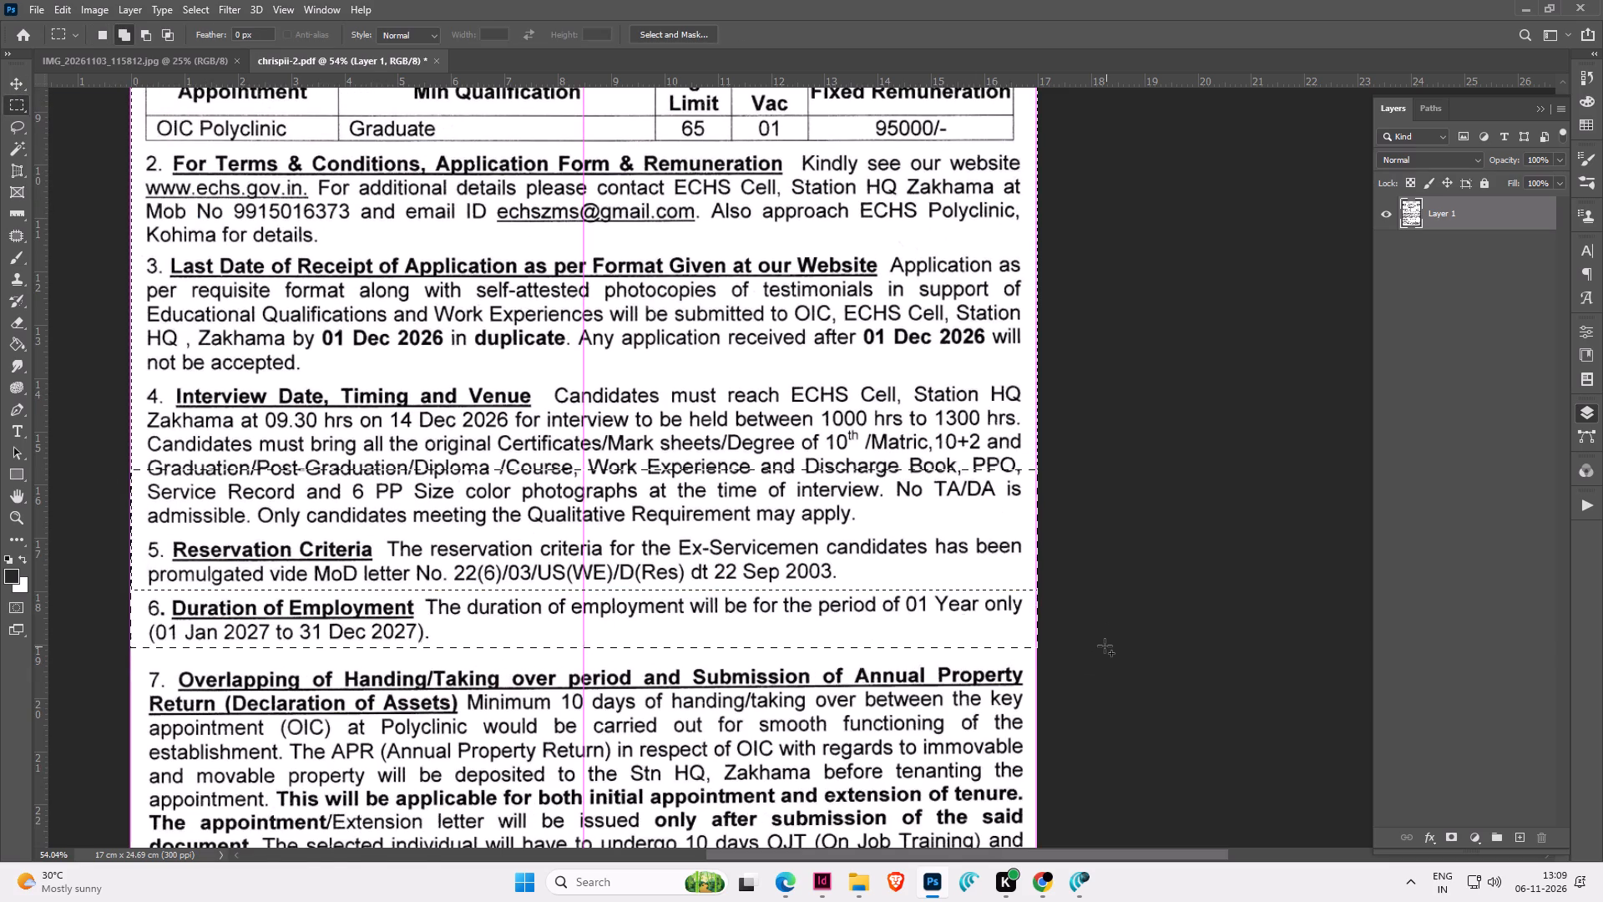
click(17, 86)
key(shift+Down)
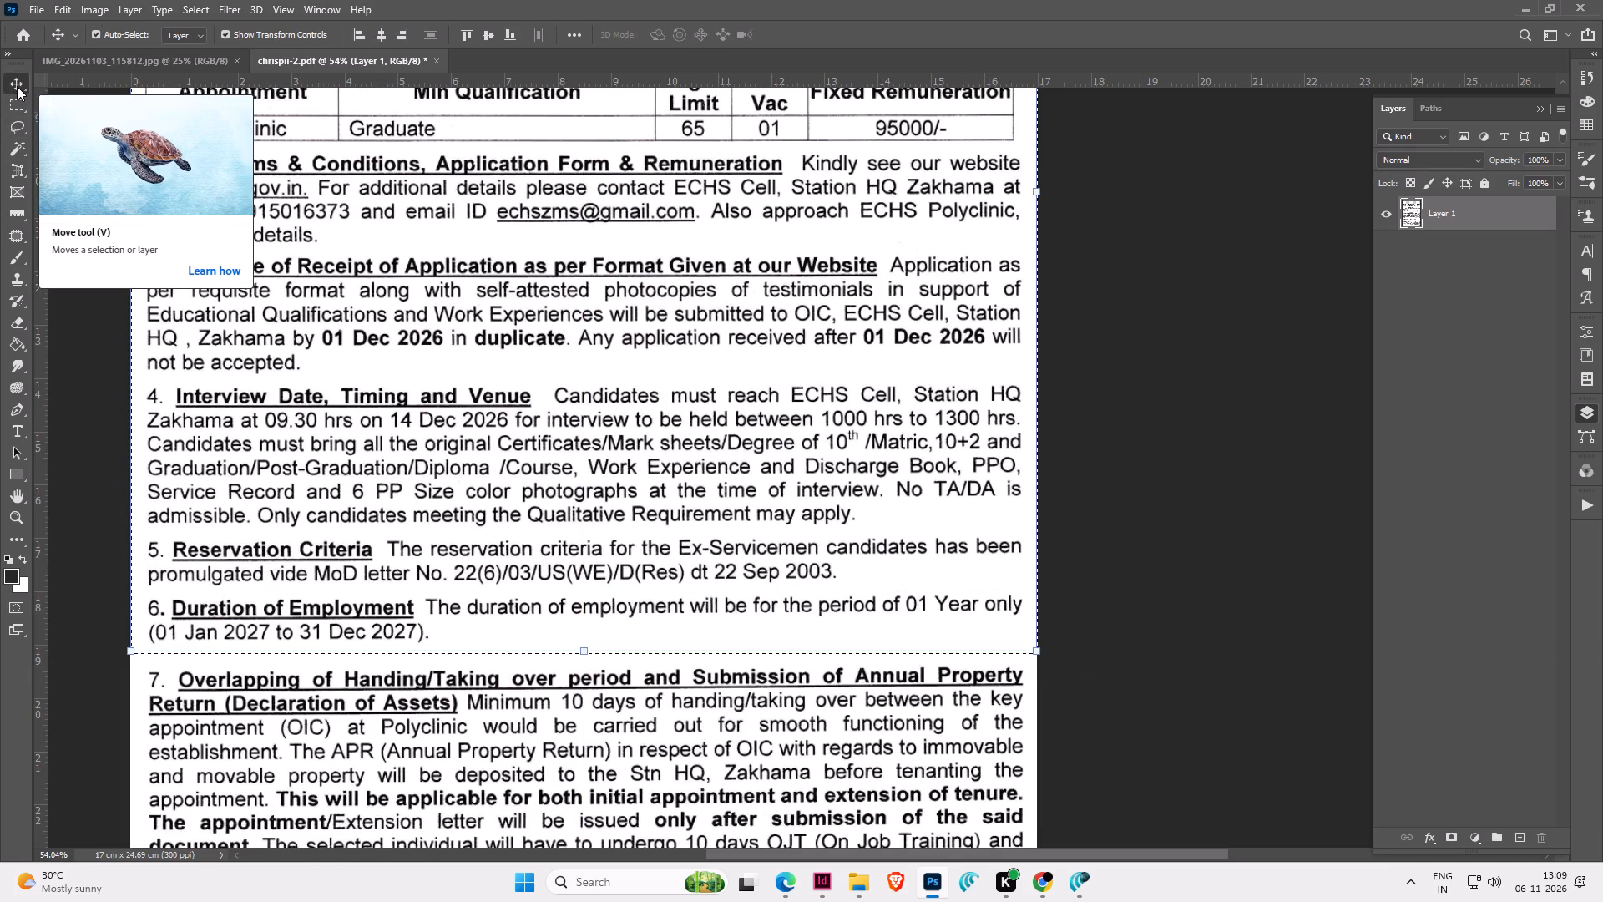
key(shift+Down)
key(shift+Down)
Select the whole notice below the empty transparent band at the top, about 17 × 22.16 cm, and crop the image to it.
scroll(802, 205, down, 18)
alt+scroll(791, 219, down, 3)
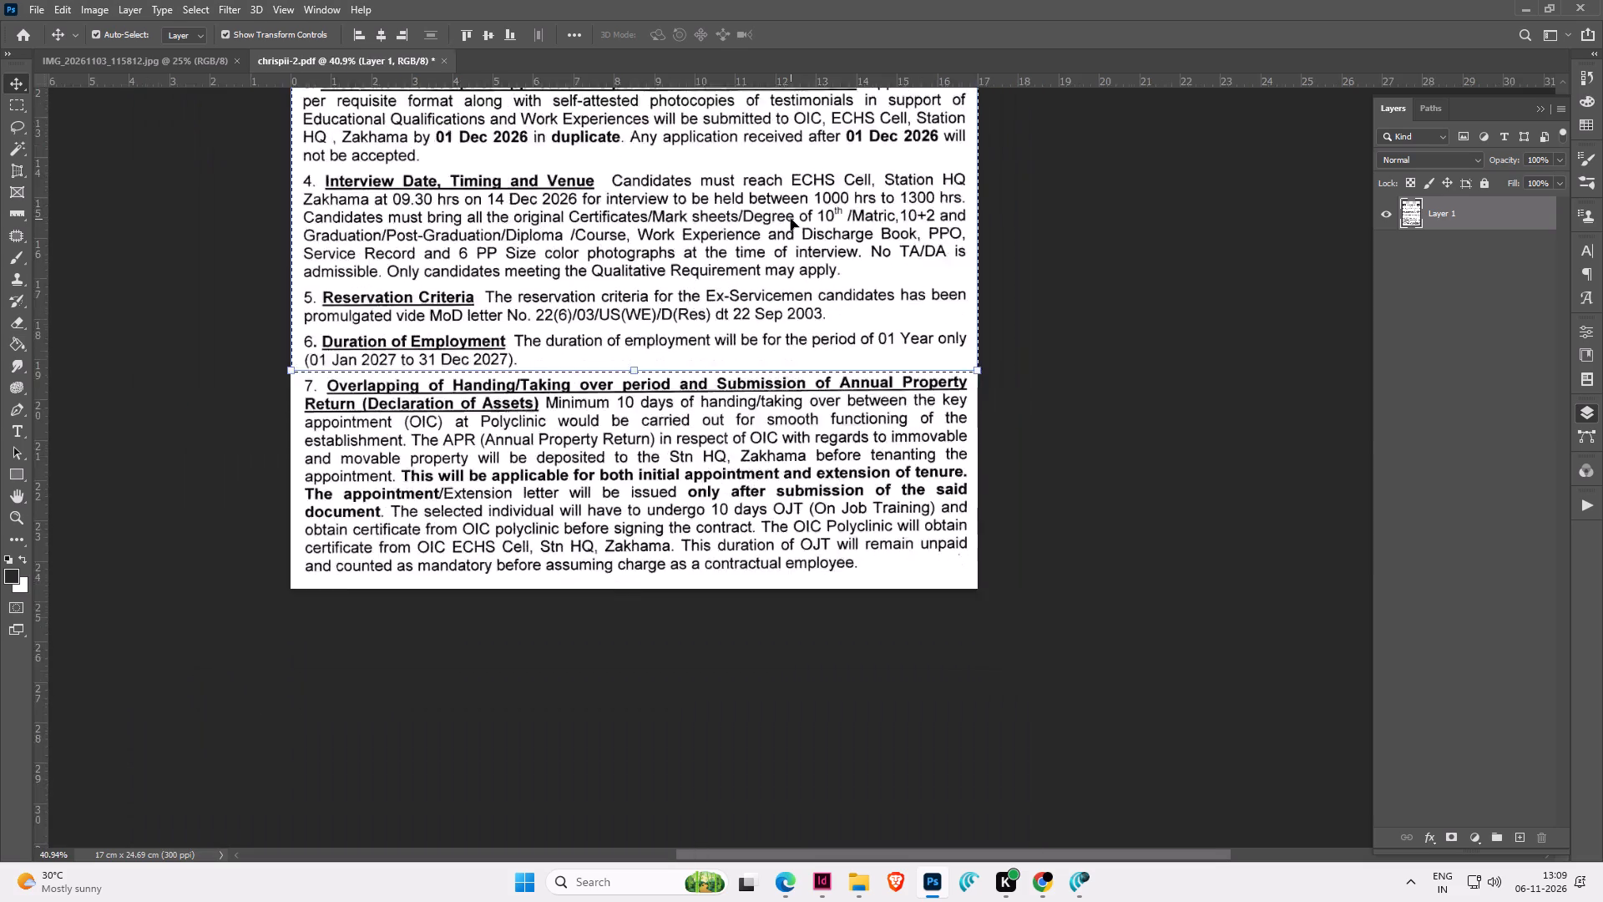
scroll(791, 219, up, 9)
alt+scroll(787, 218, down, 3)
scroll(787, 218, up, 5)
click(508, 103)
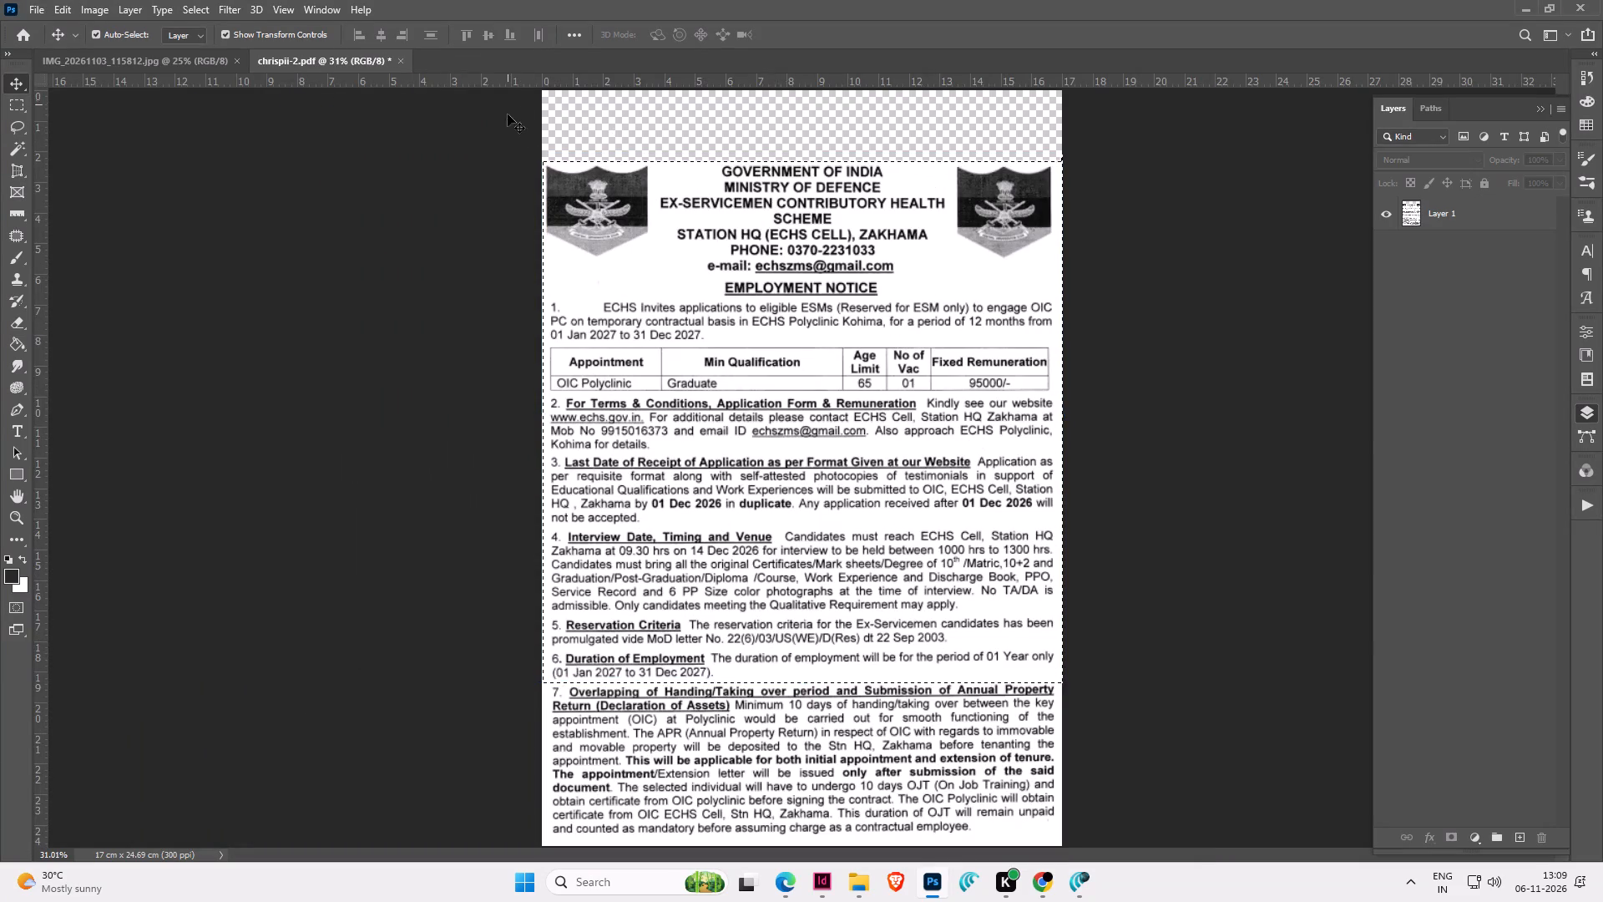
click(527, 147)
click(8, 106)
click(377, 200)
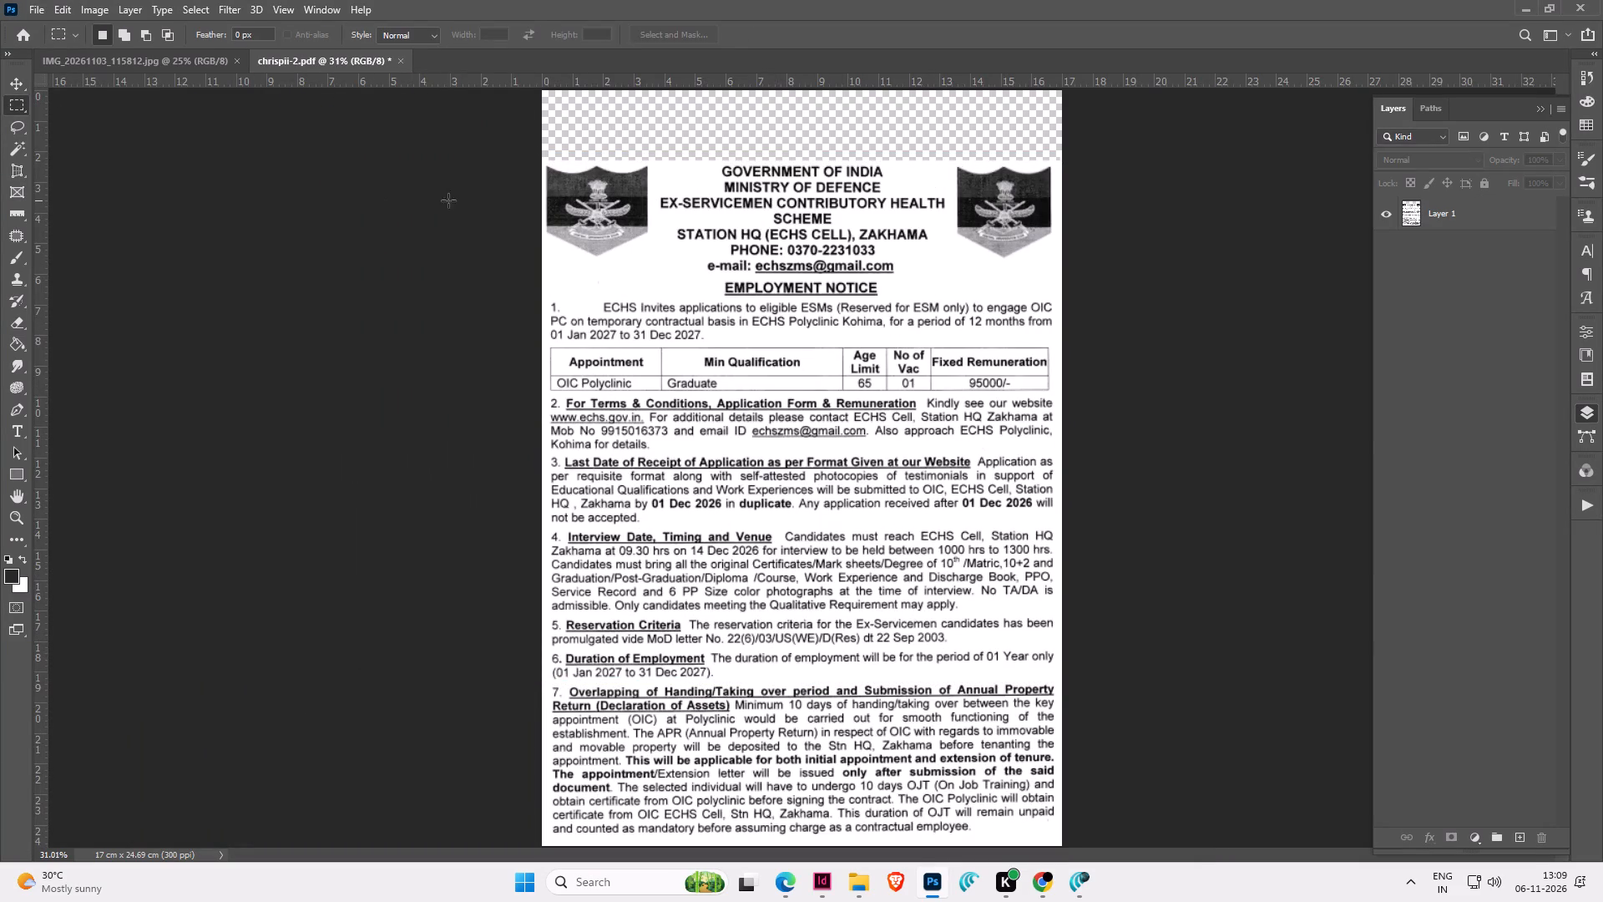
drag(538, 162, 937, 316)
drag(532, 162, 1085, 863)
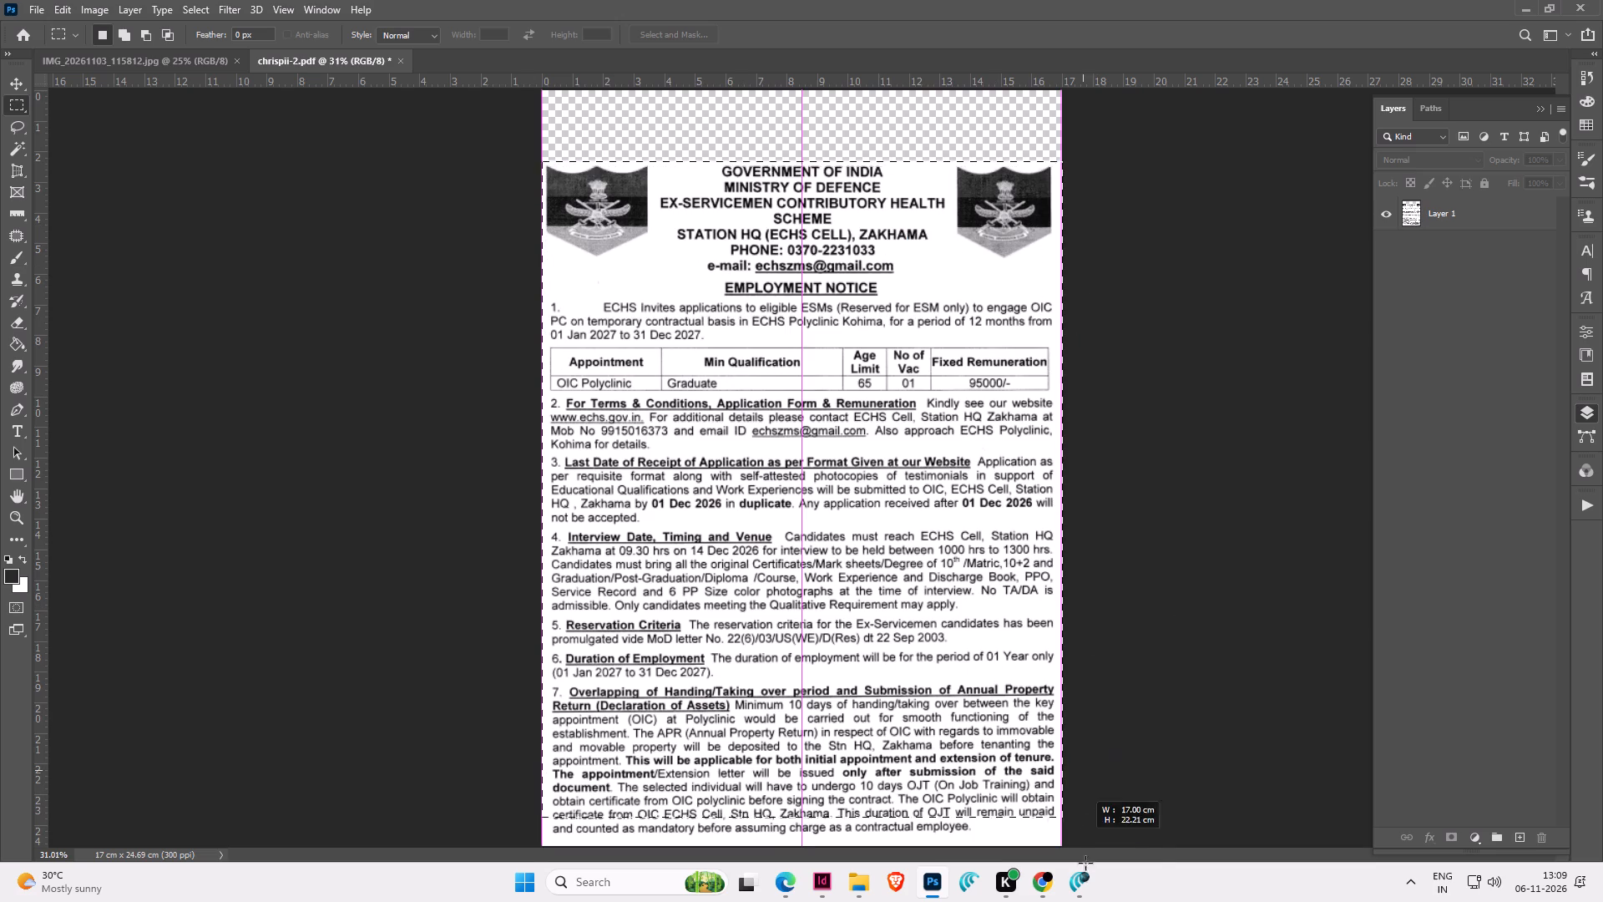
drag(1085, 863, 1114, 843)
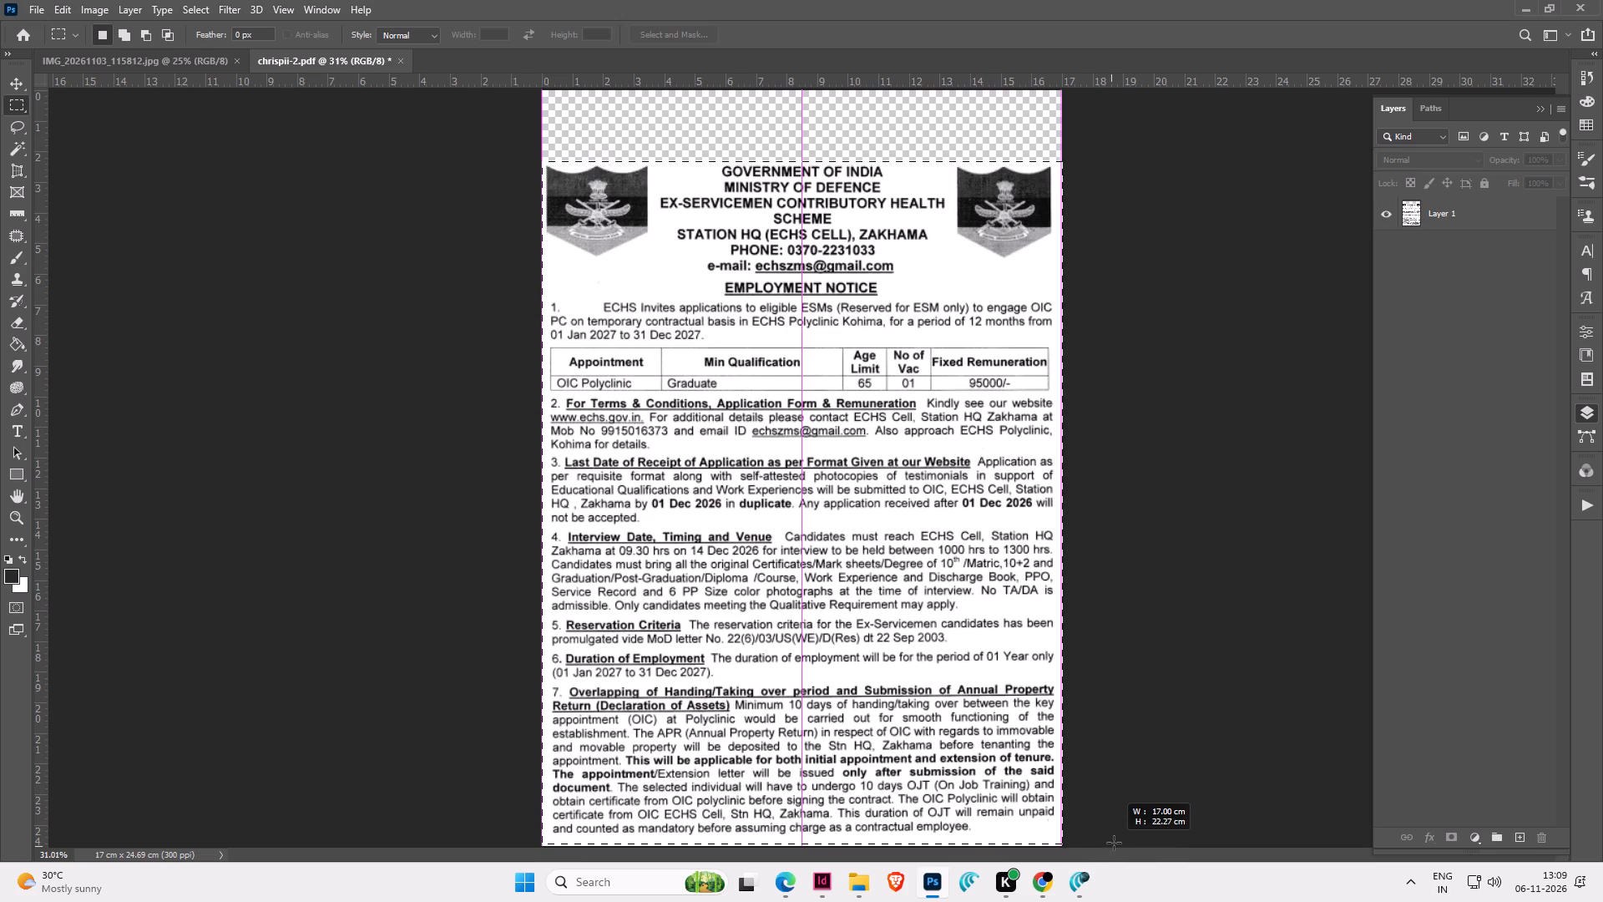
drag(1114, 843, 1120, 842)
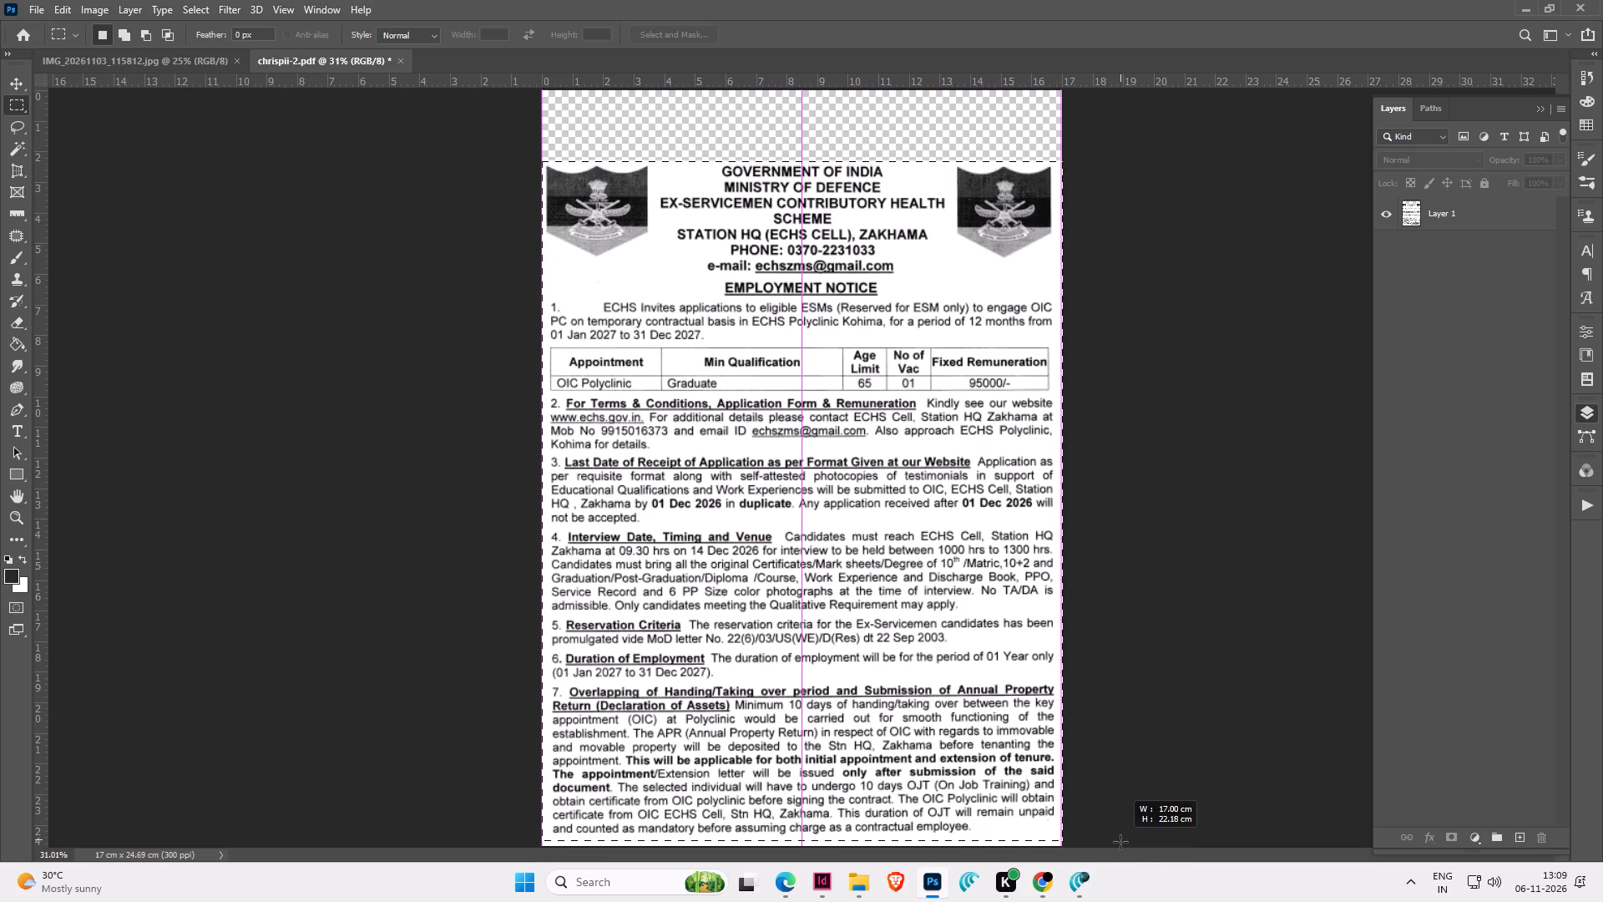
drag(1120, 842, 1124, 841)
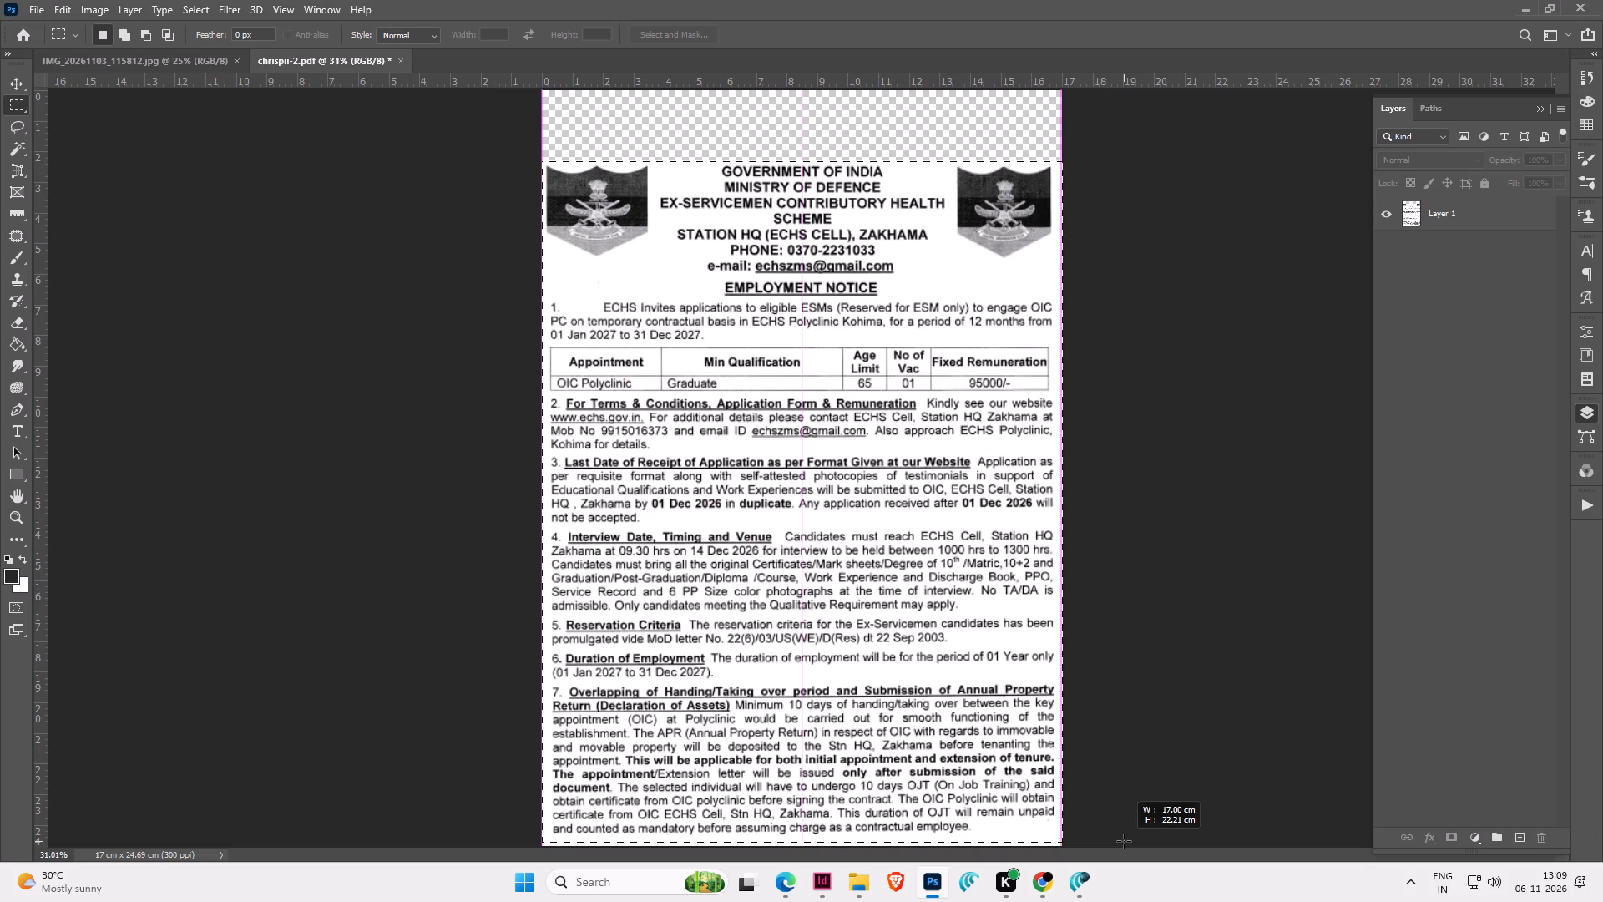
drag(1124, 841, 1125, 839)
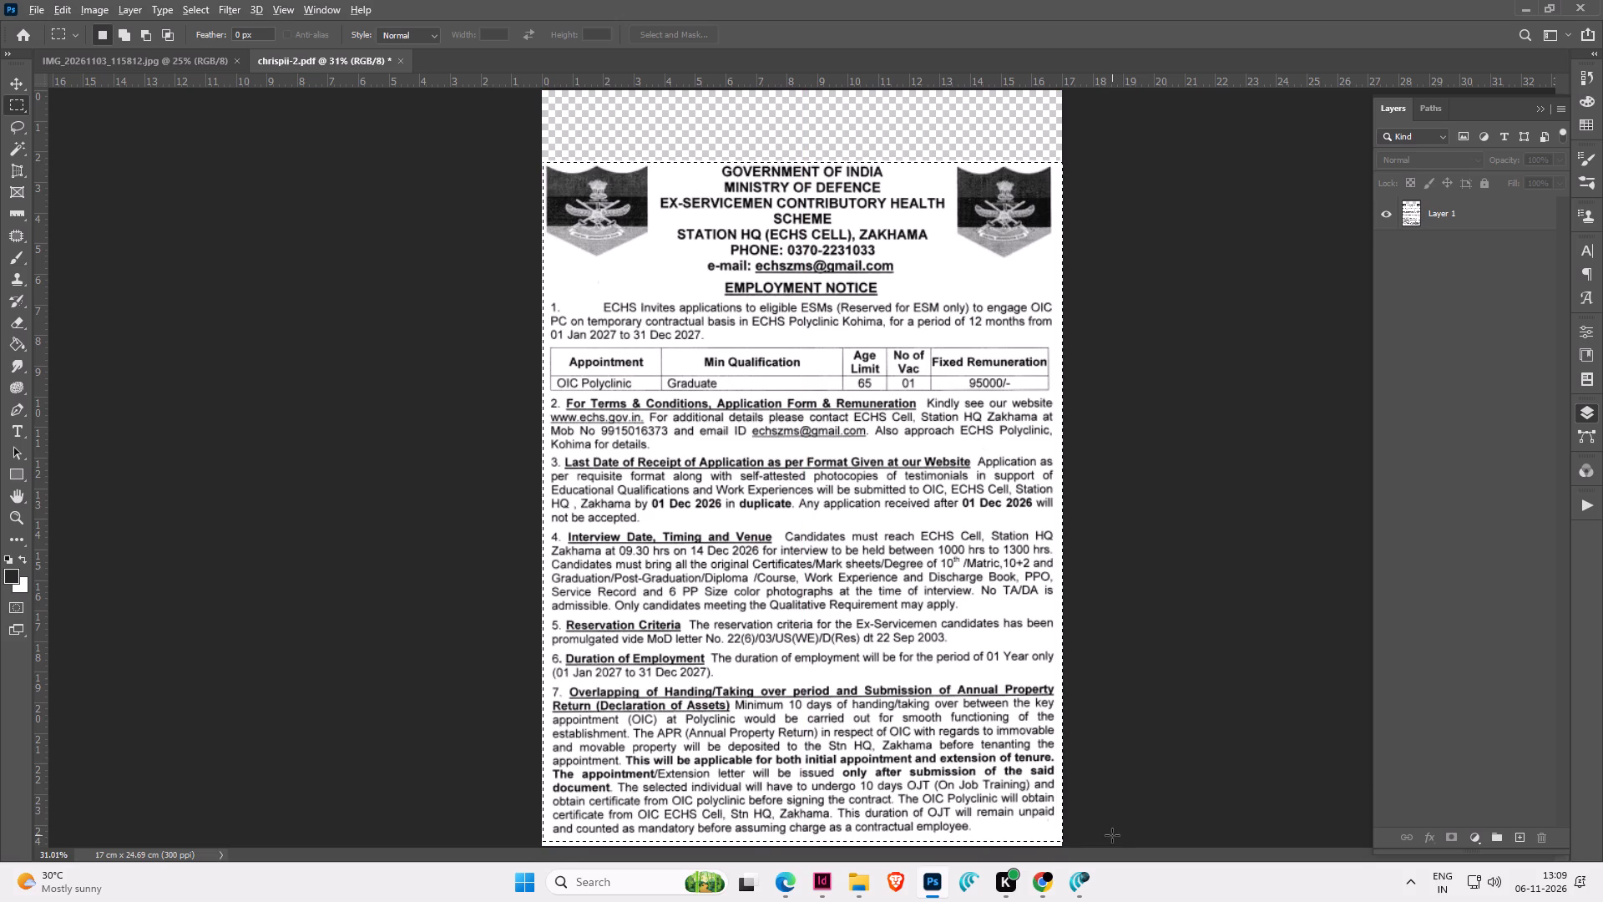
key(alt+i)
key(alt+p)
Resize the notice with resampling off, setting the width to 12.375 cm and starting to edit the height.
key(ctrl+alt+i)
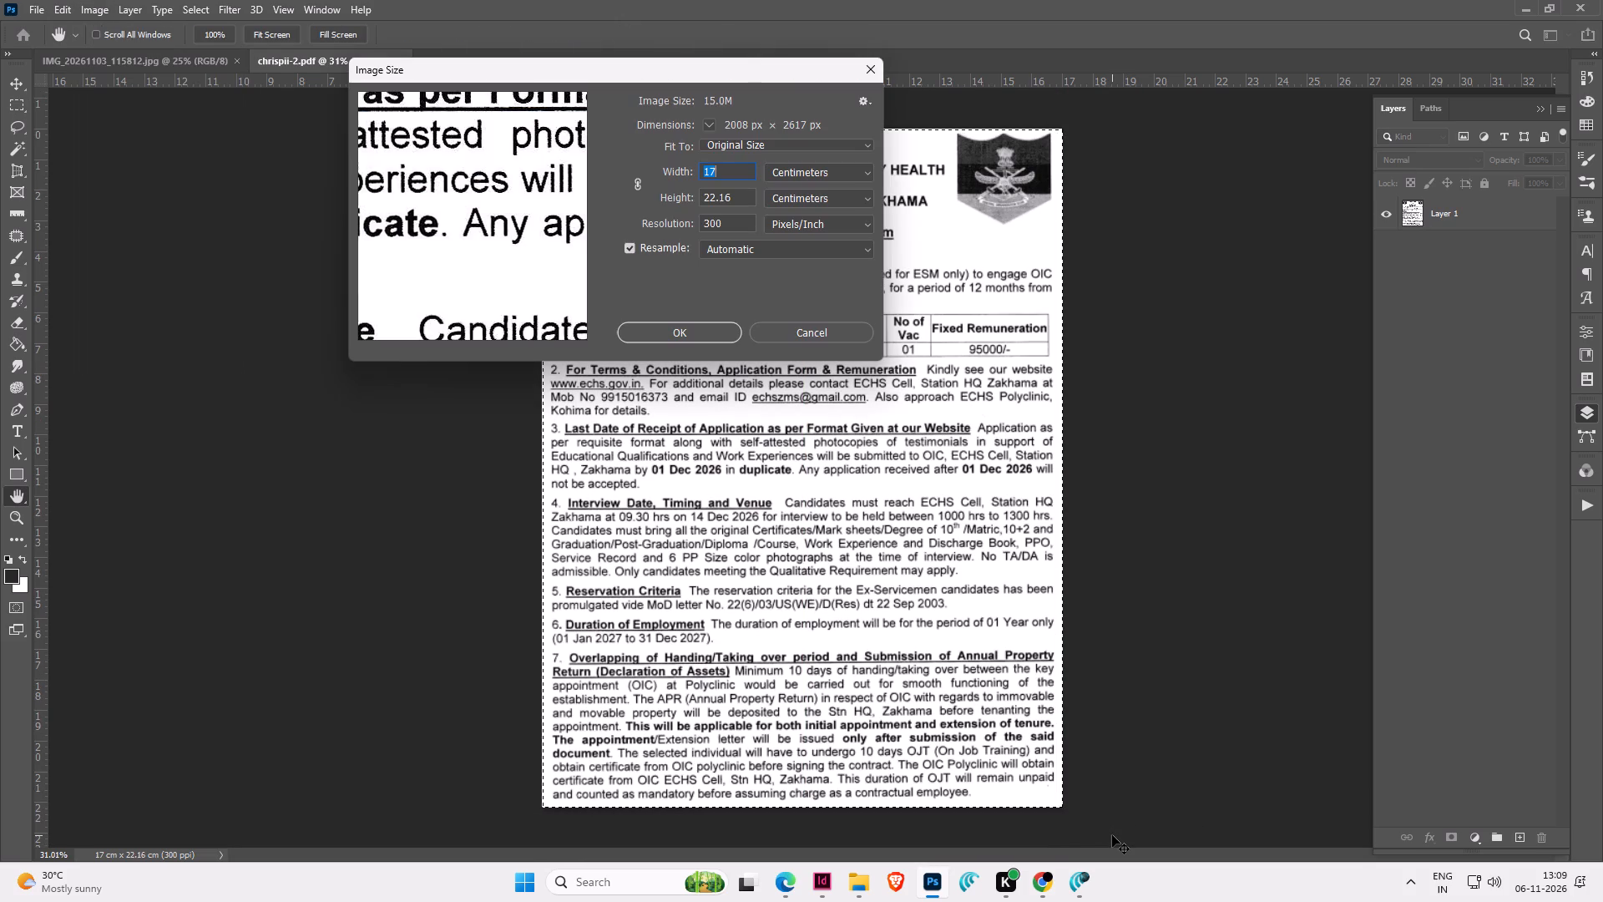
click(652, 250)
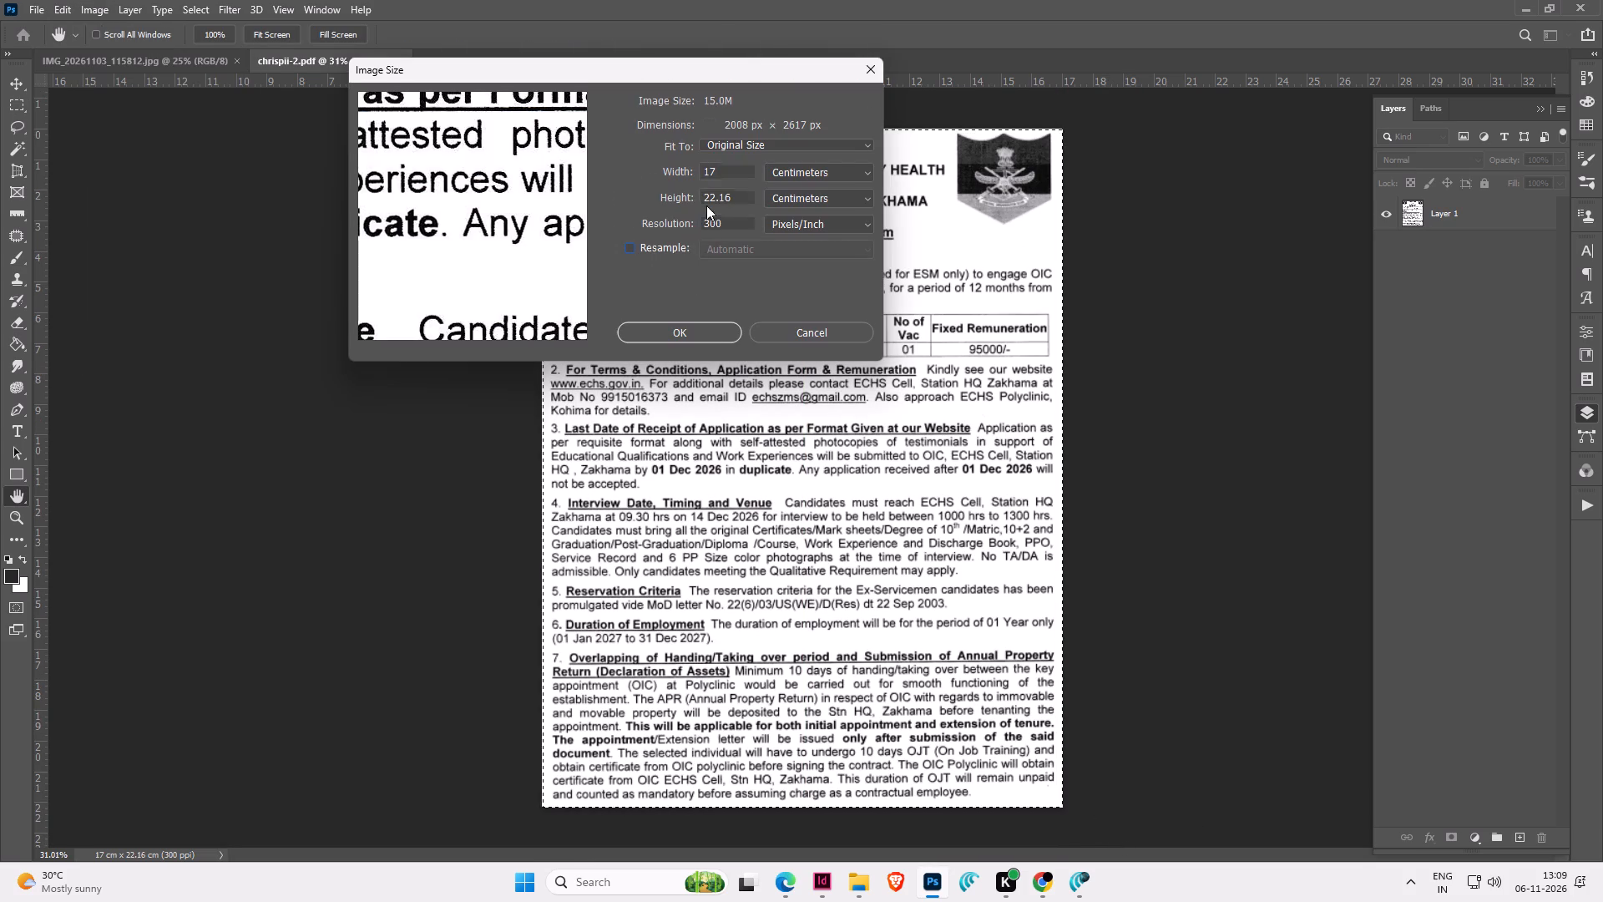
drag(719, 172, 448, 129)
text(12.375)
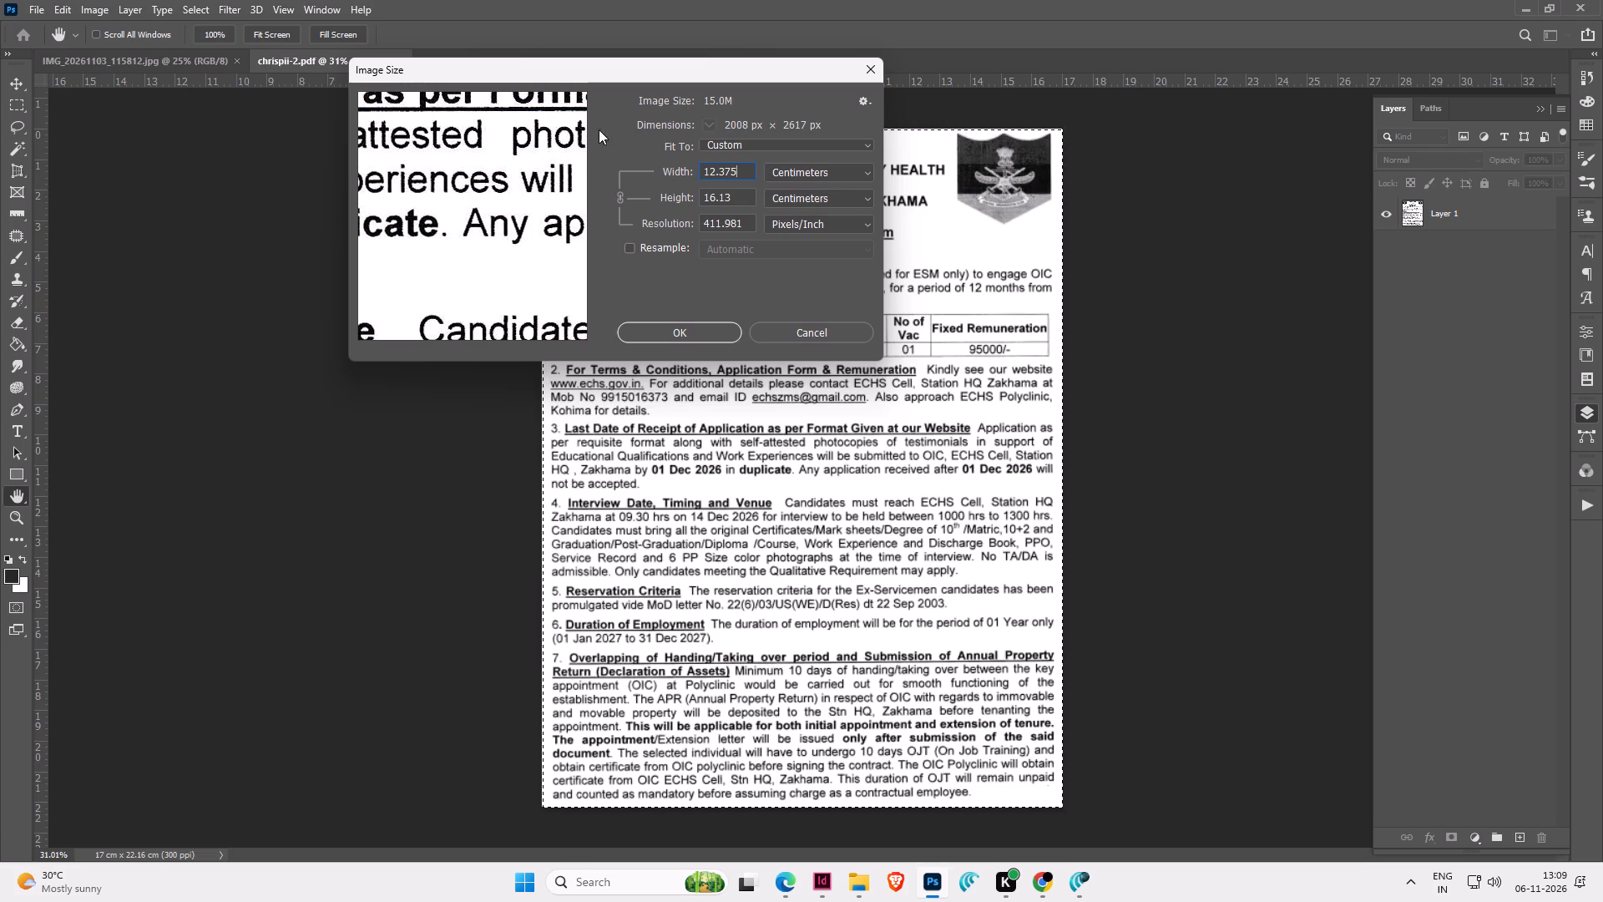
drag(739, 195, 609, 191)
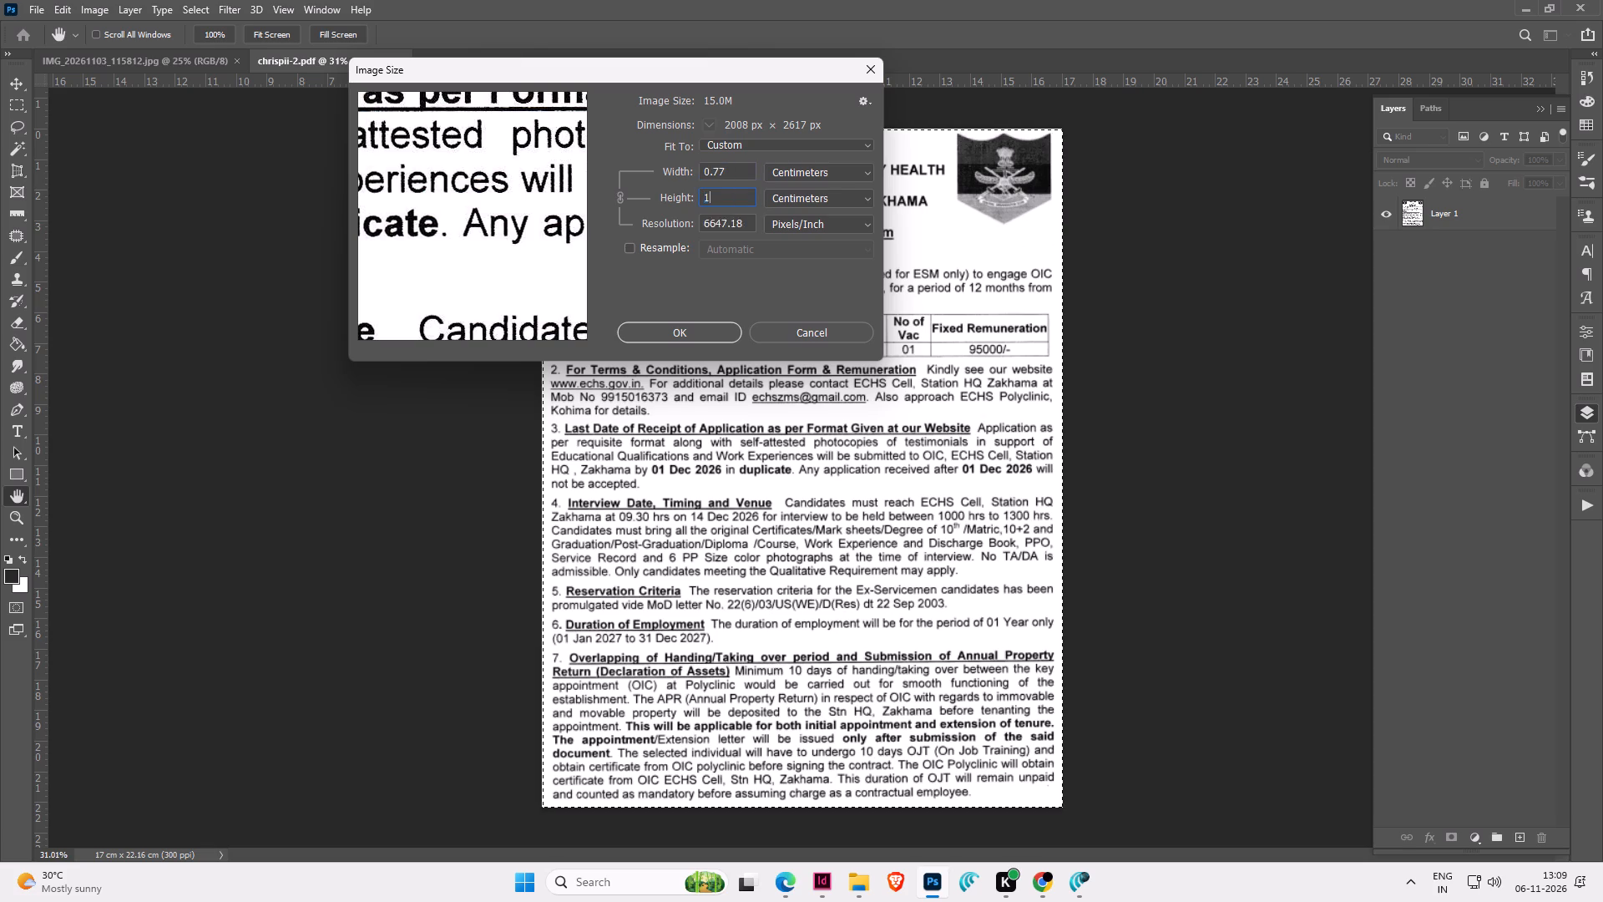